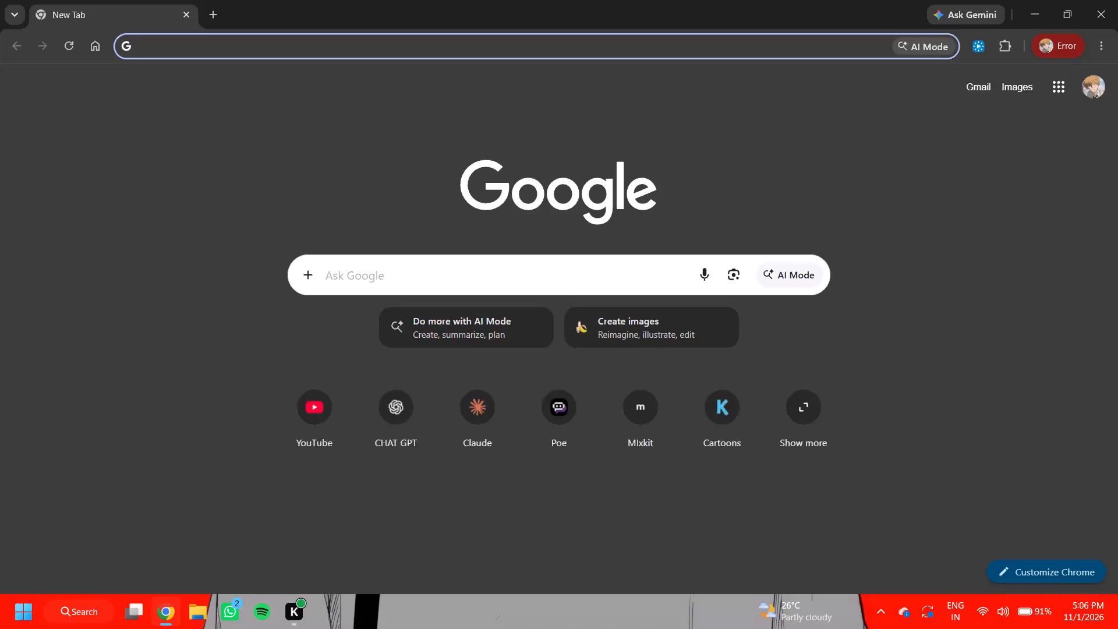
Search Google for "snowman song download mp3 ringtone".
click(351, 289)
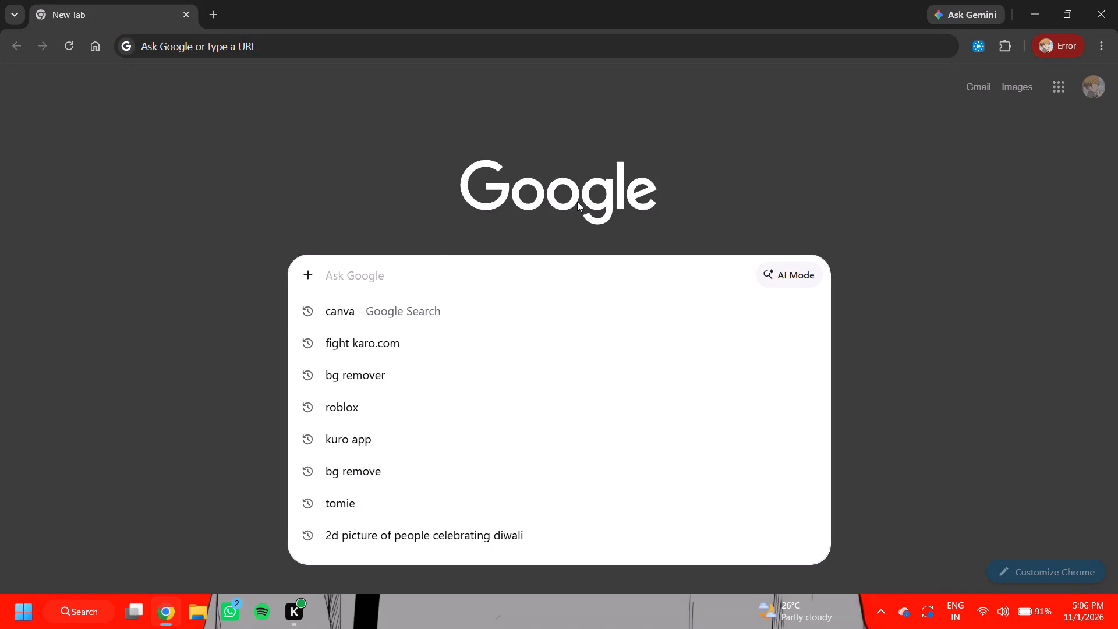
text(fjh)
key(BackSpace)
key(BackSpace)
key(BackSpace)
key(BackSpace)
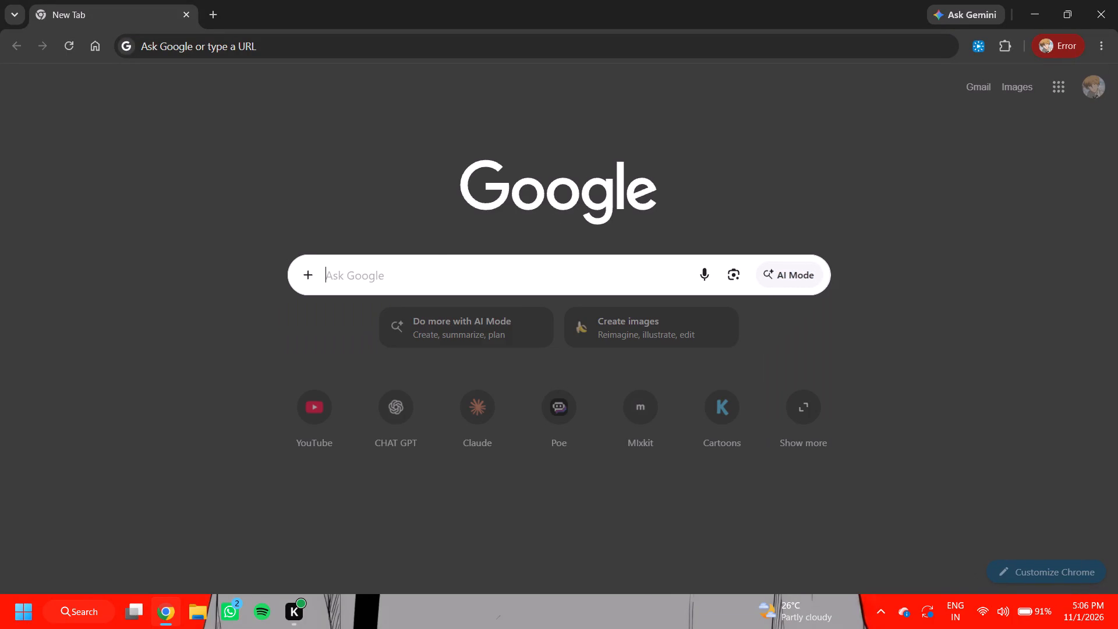
text(snowman s)
text(ong downl)
key(Return)
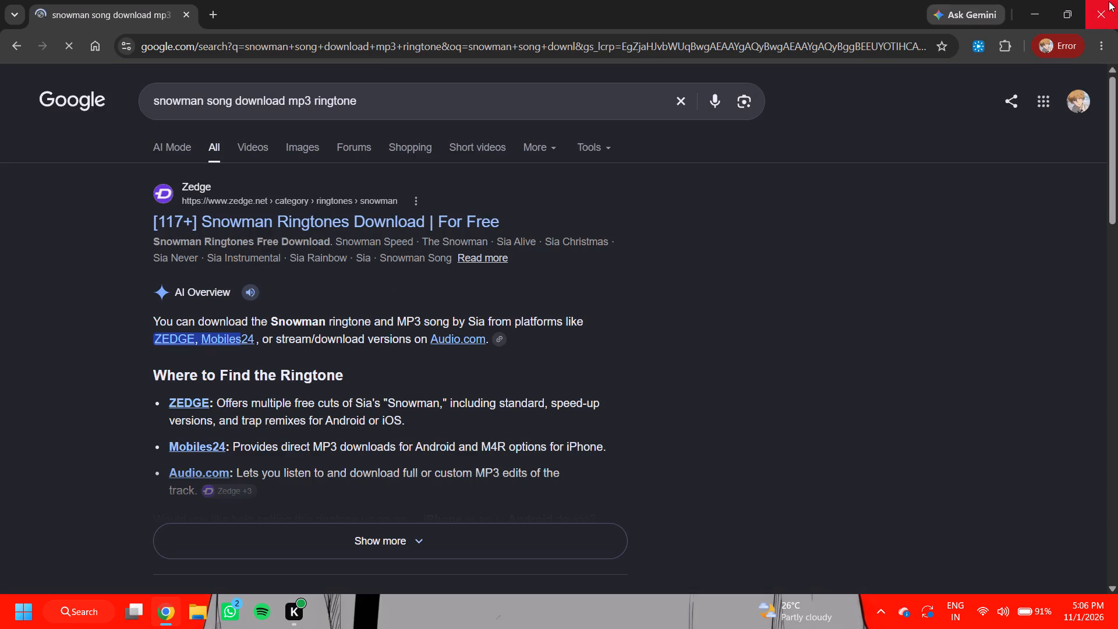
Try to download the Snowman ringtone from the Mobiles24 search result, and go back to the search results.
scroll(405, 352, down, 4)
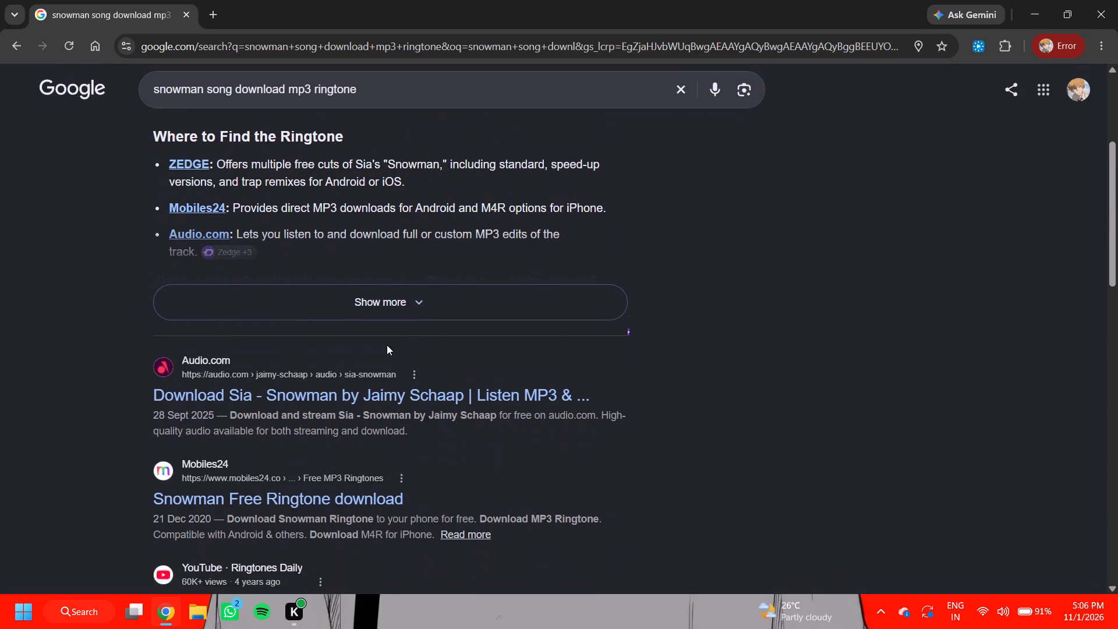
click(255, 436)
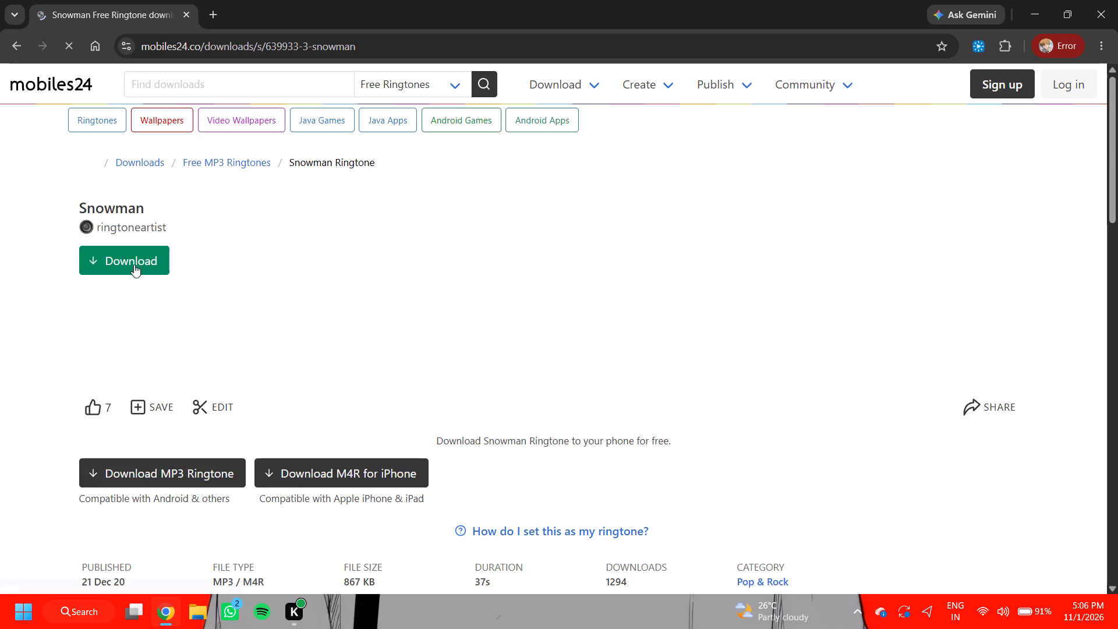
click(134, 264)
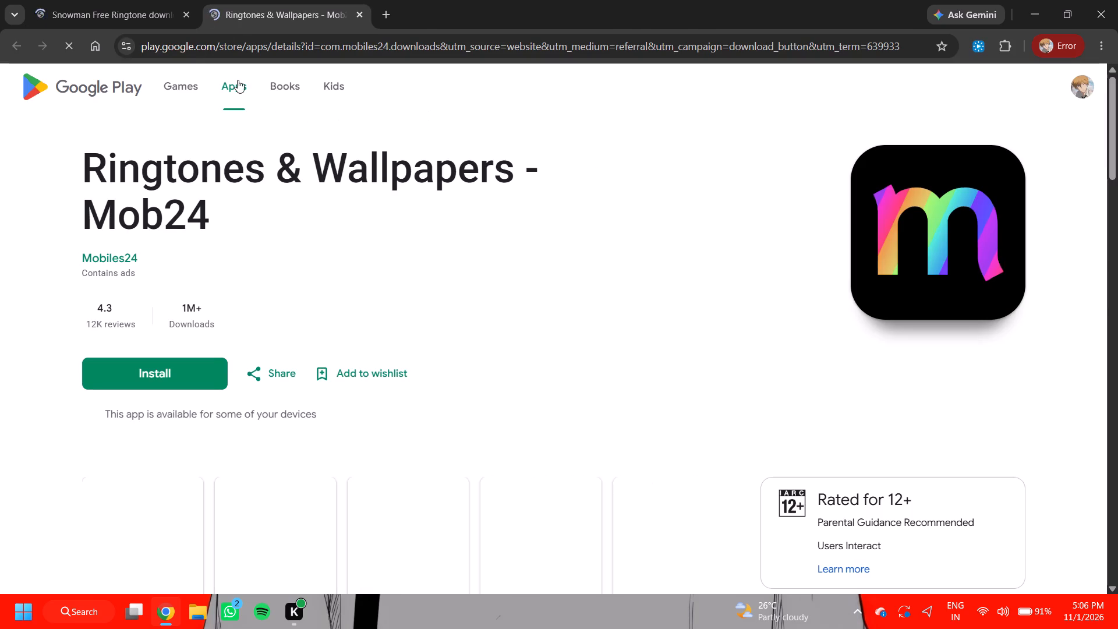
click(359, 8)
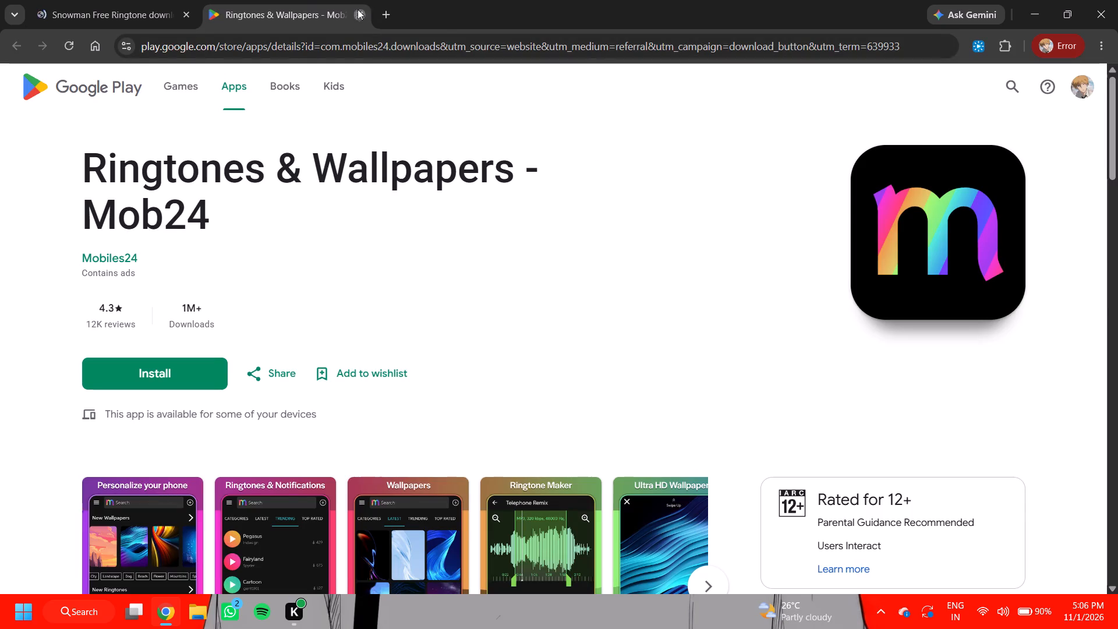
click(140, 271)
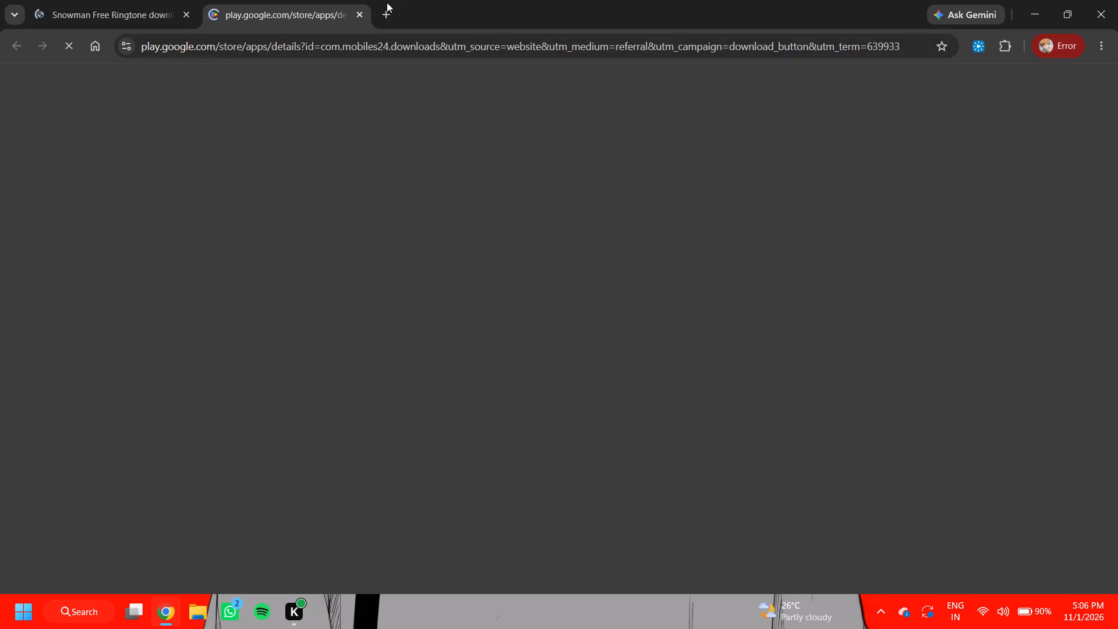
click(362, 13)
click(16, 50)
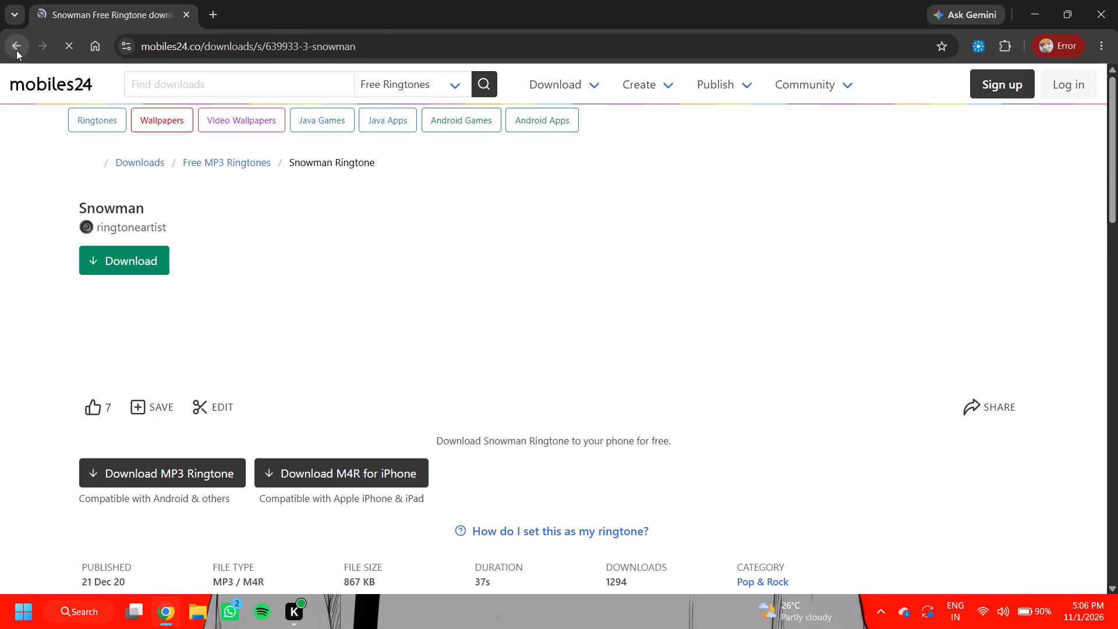
Look at the Zedge page of Snowman ringtones and return to the search results.
scroll(365, 323, up, 5)
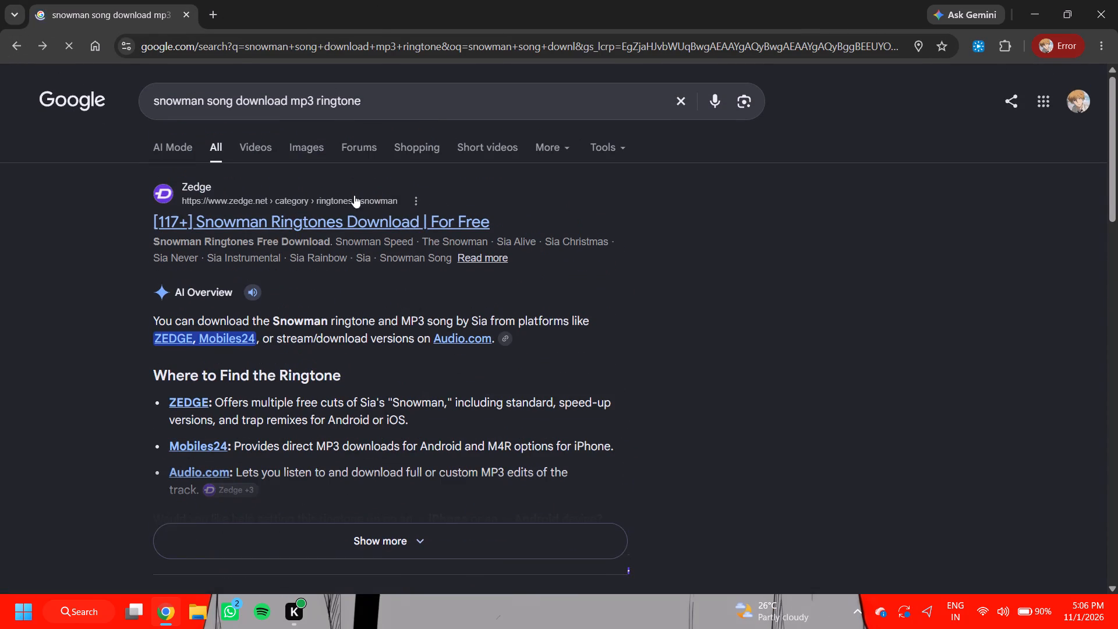
click(339, 207)
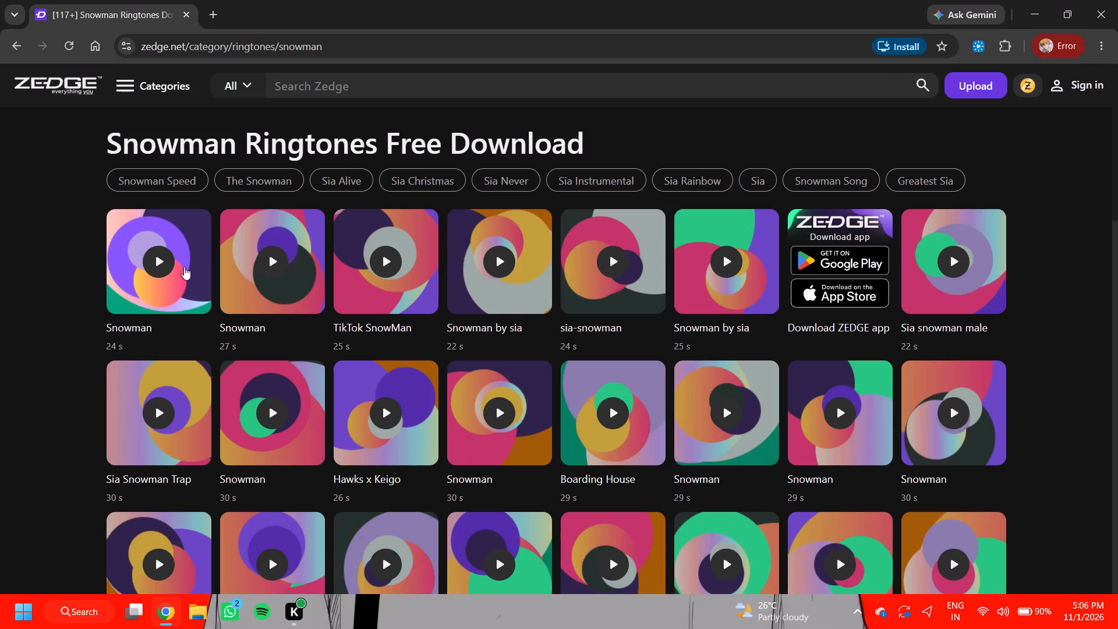
click(22, 49)
Open the Audio.com search result for Sia - Snowman and request the track's download.
scroll(253, 386, down, 3)
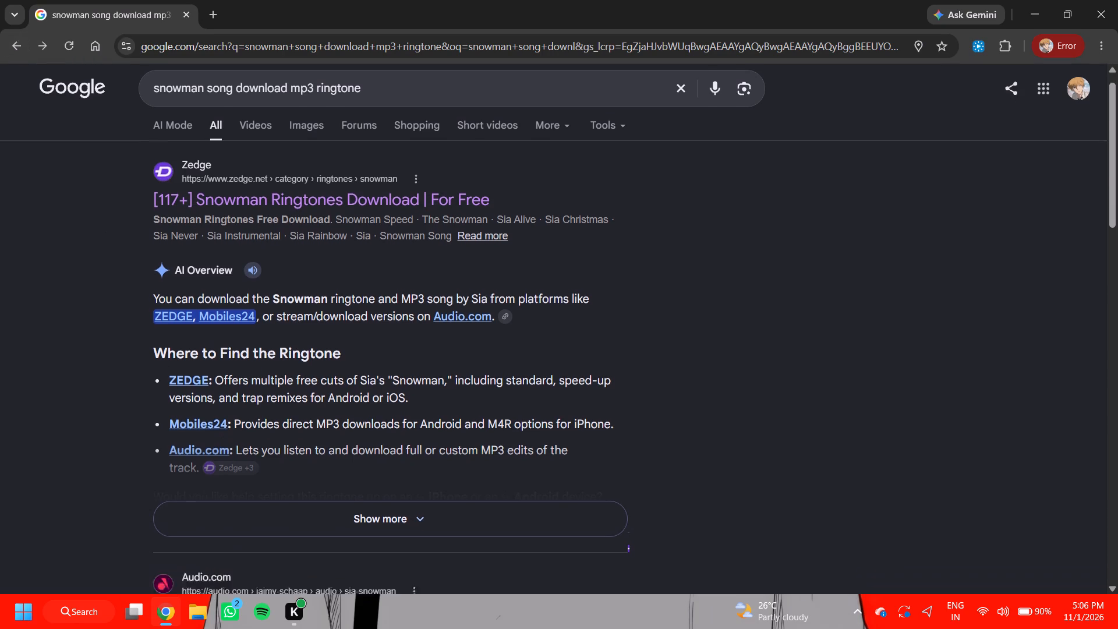
scroll(253, 386, down, 2)
click(292, 280)
double_click(320, 259)
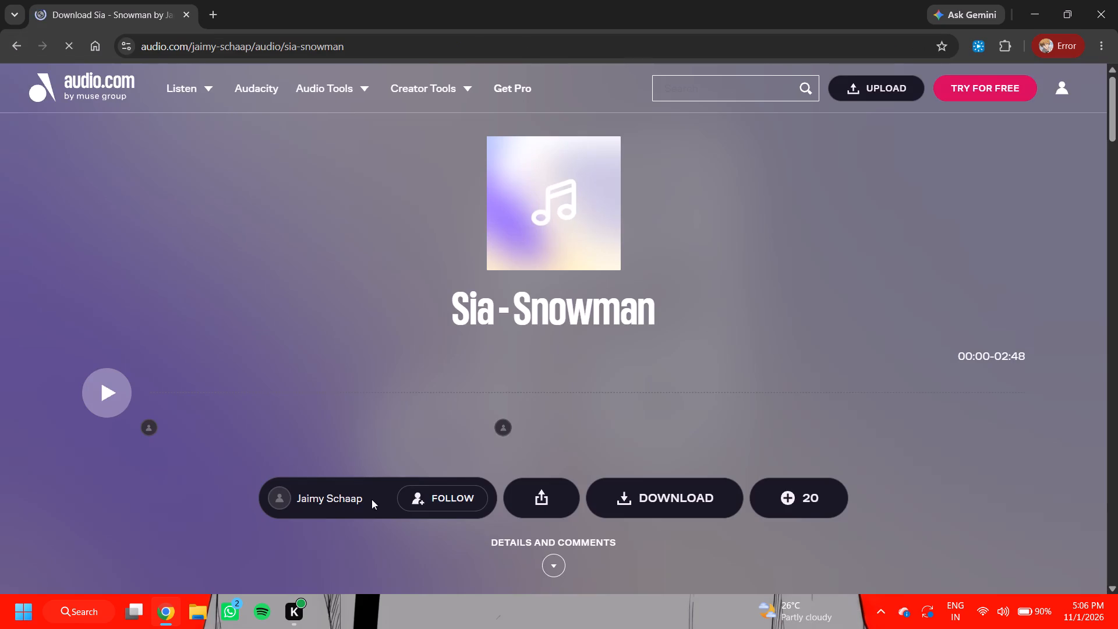
click(645, 503)
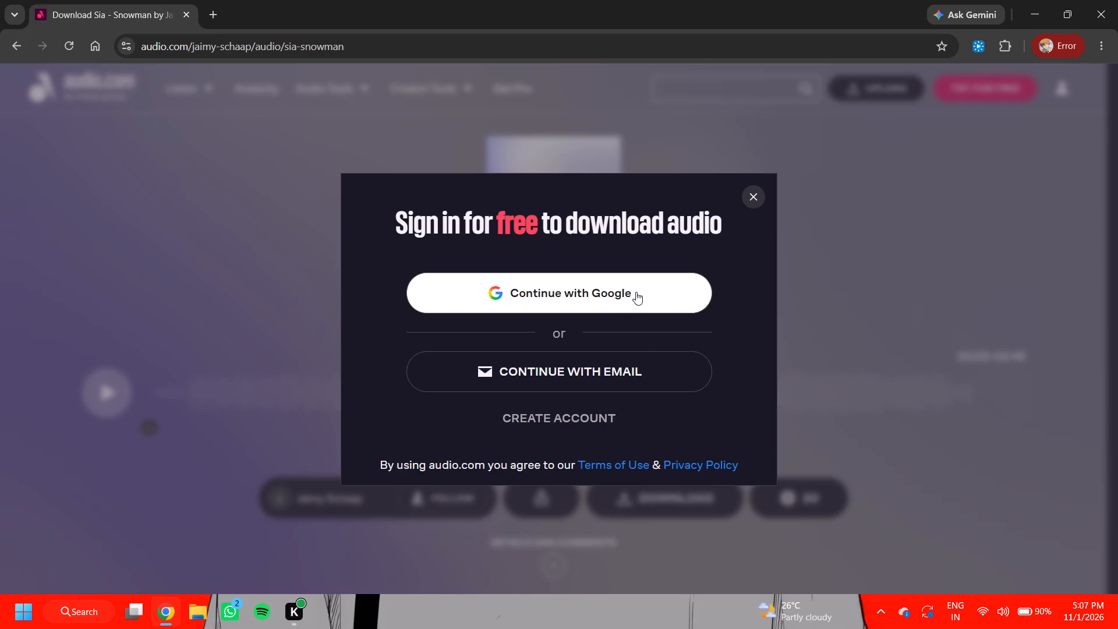
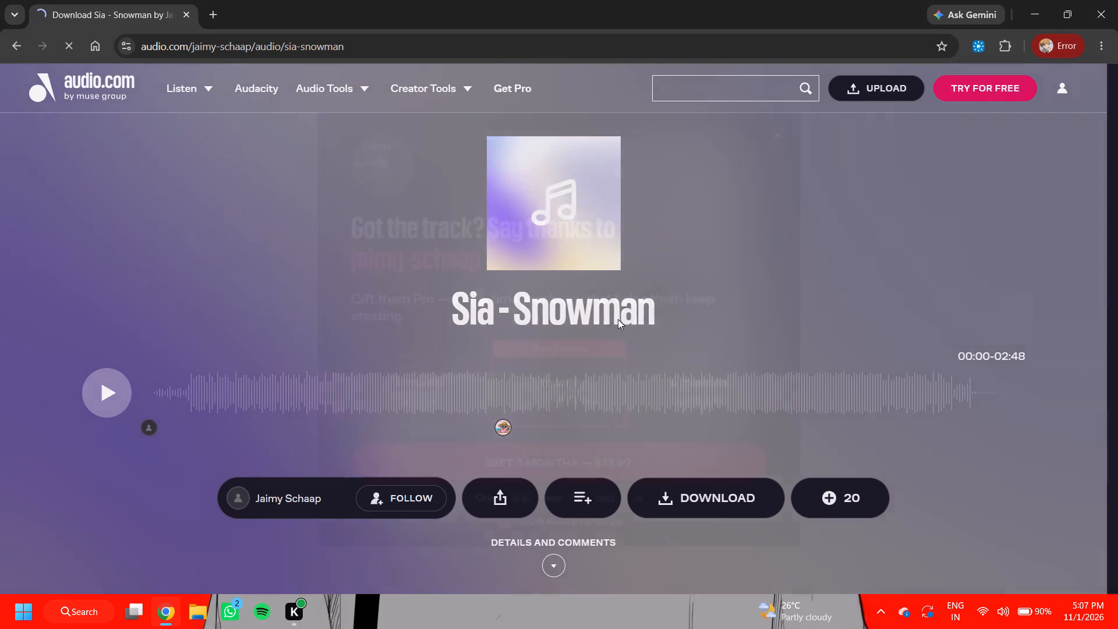
Dismiss the offer to thank the uploader and check the recent downloads for the Sia - Snowman MP3.
click(777, 127)
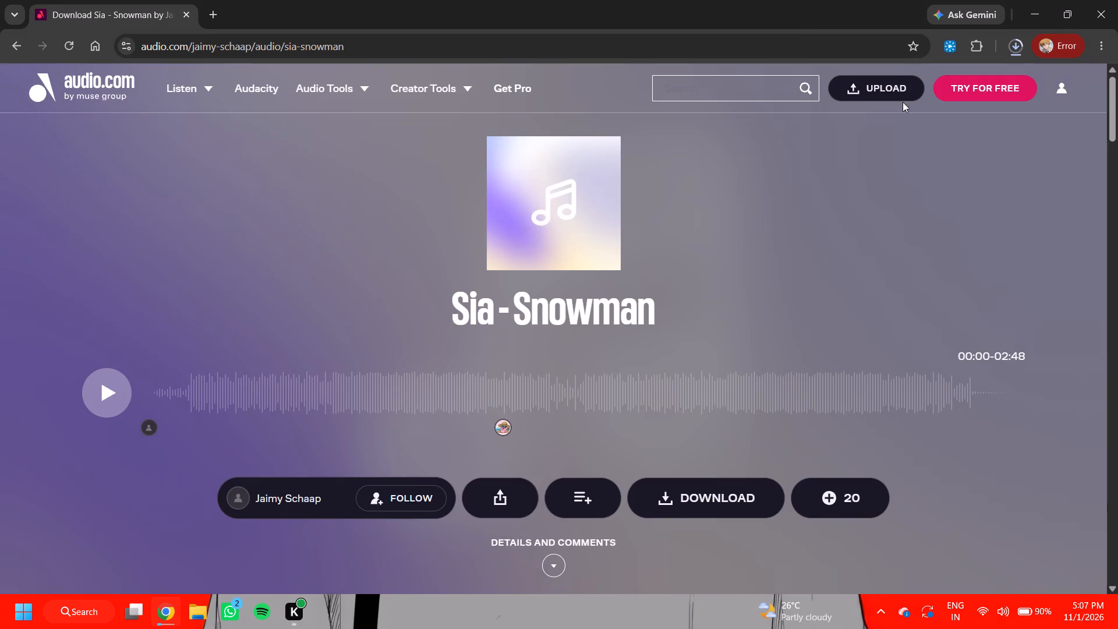
click(1020, 39)
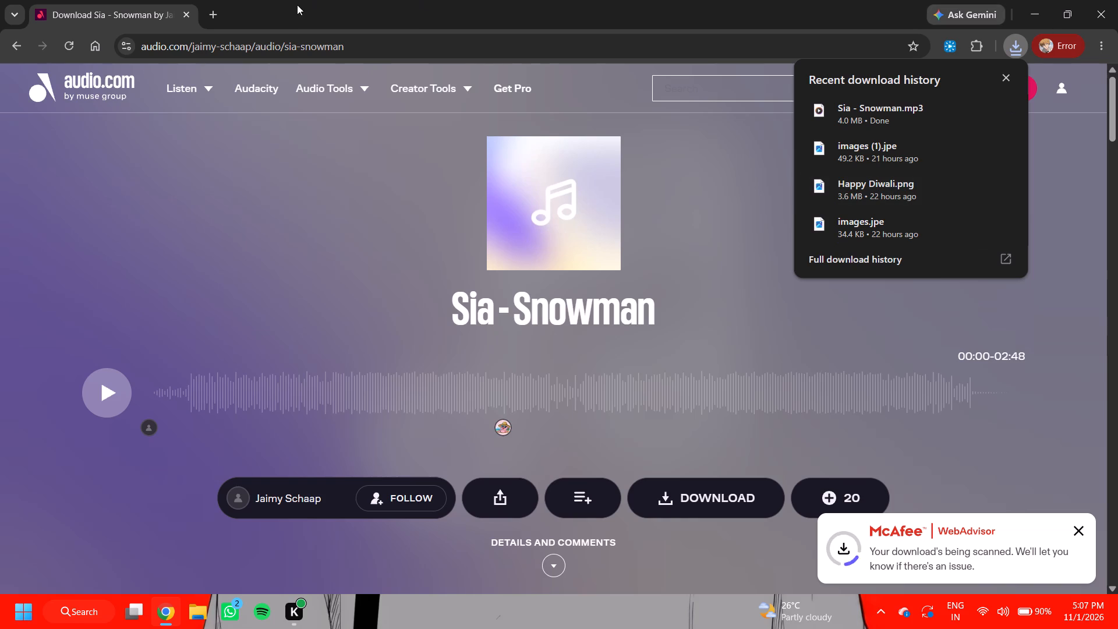
In a new tab, search Google for "moon png download for edit" and show the image results.
click(210, 8)
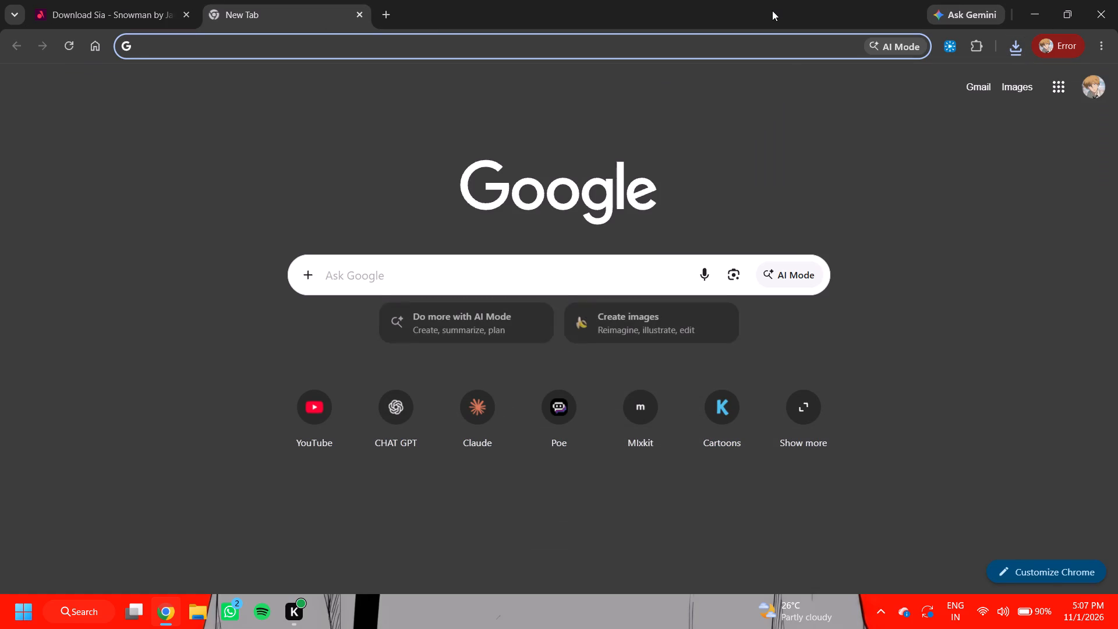
text(moon png)
key(space)
text(download d)
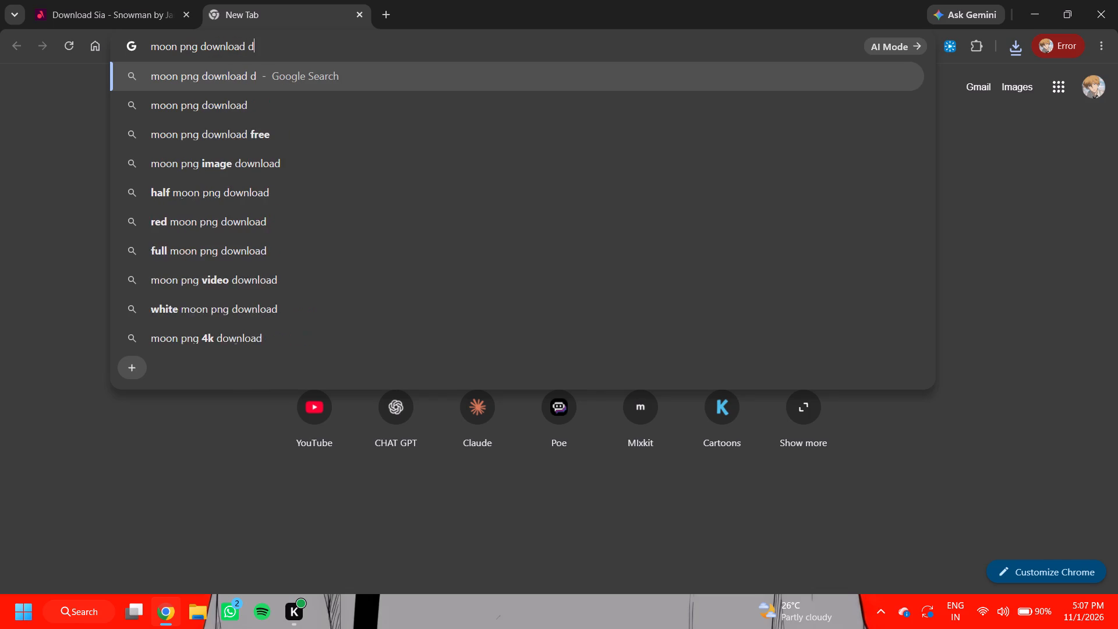
key(BackSpace)
text(for edit)
key(Return)
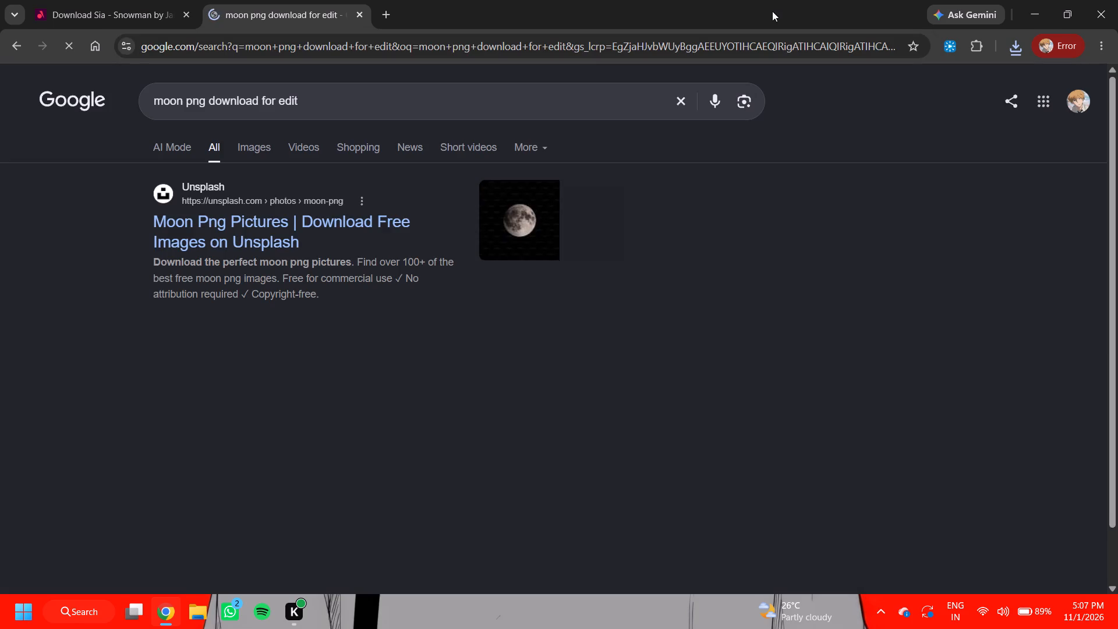
click(239, 153)
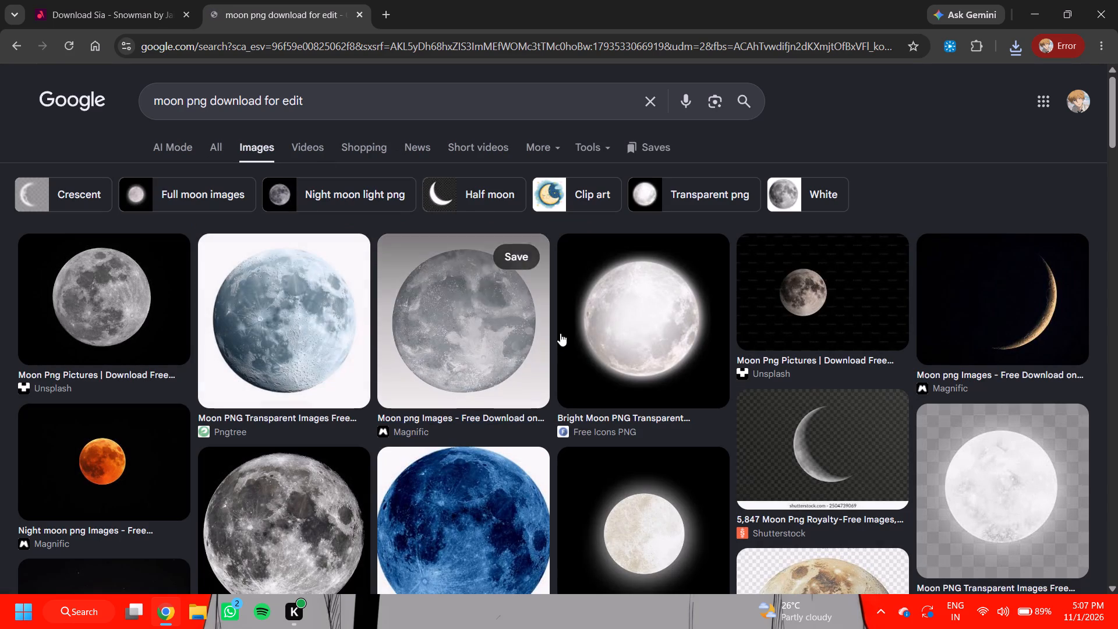
Open the Bright Moon PNG from Free Icons PNG, download it as a PNG, and close its page.
click(689, 303)
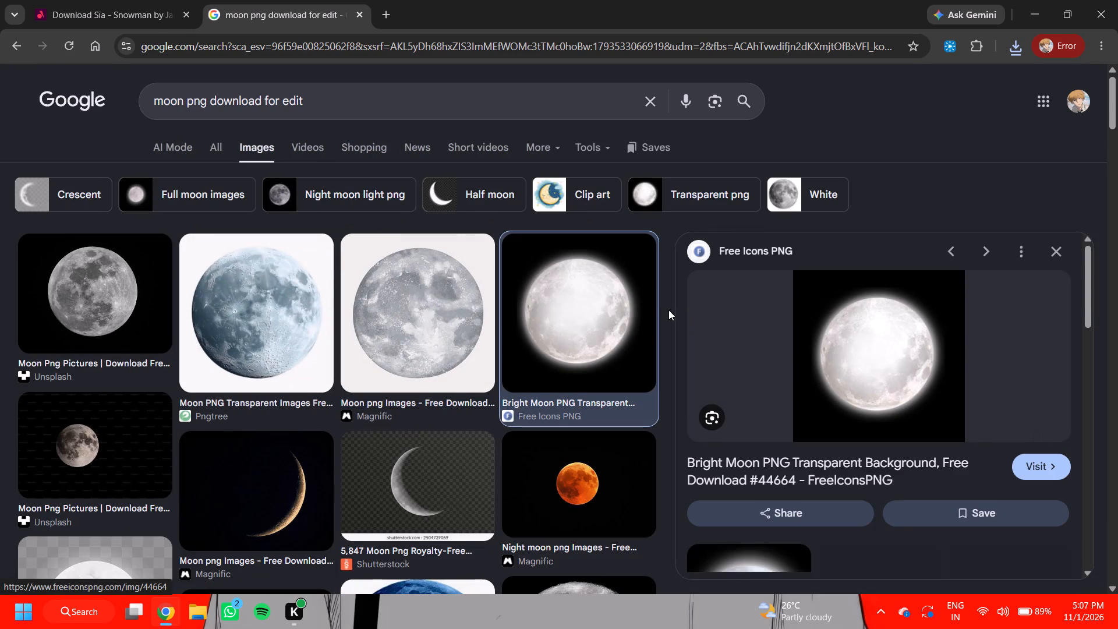
right_click(1021, 363)
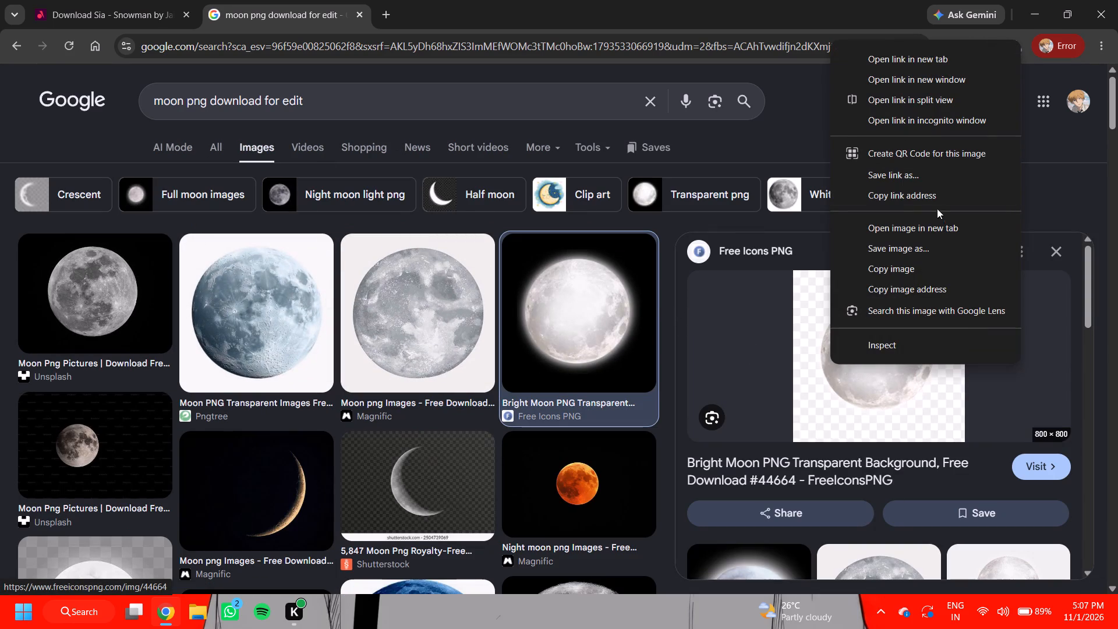
click(793, 316)
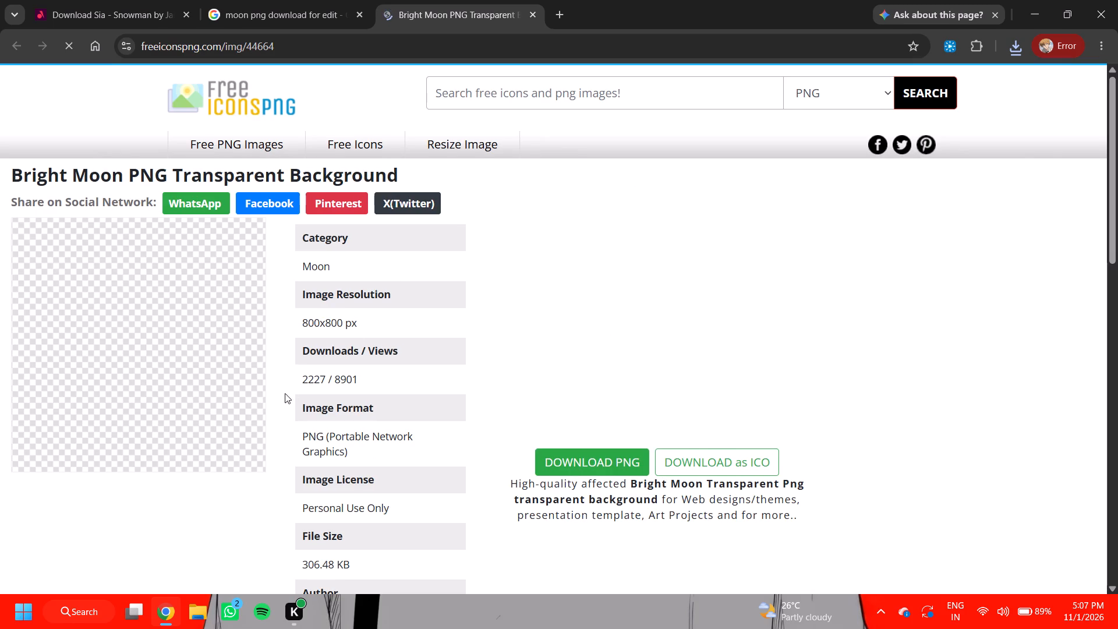
click(591, 457)
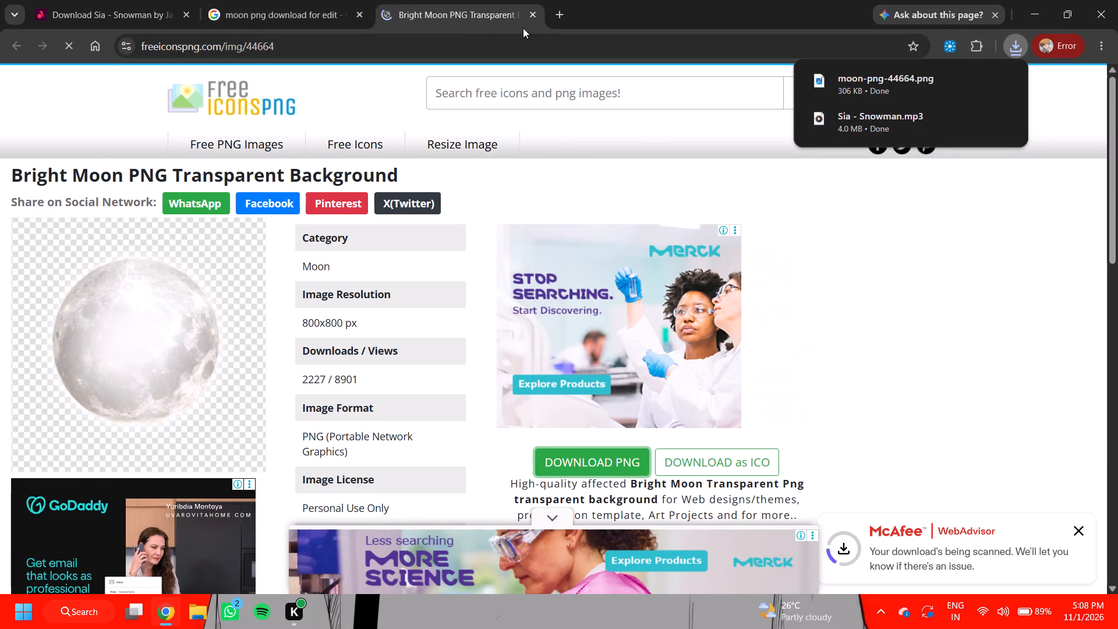
click(529, 12)
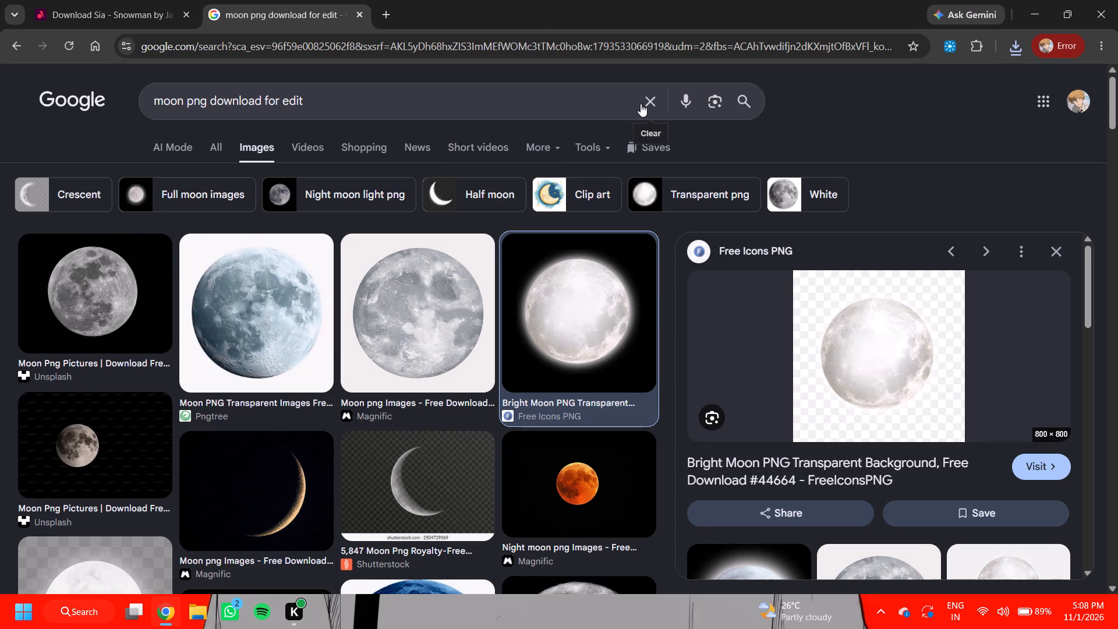
Search Google for "background remove" and switch from image results to all web results.
click(654, 90)
text(back)
text(gr)
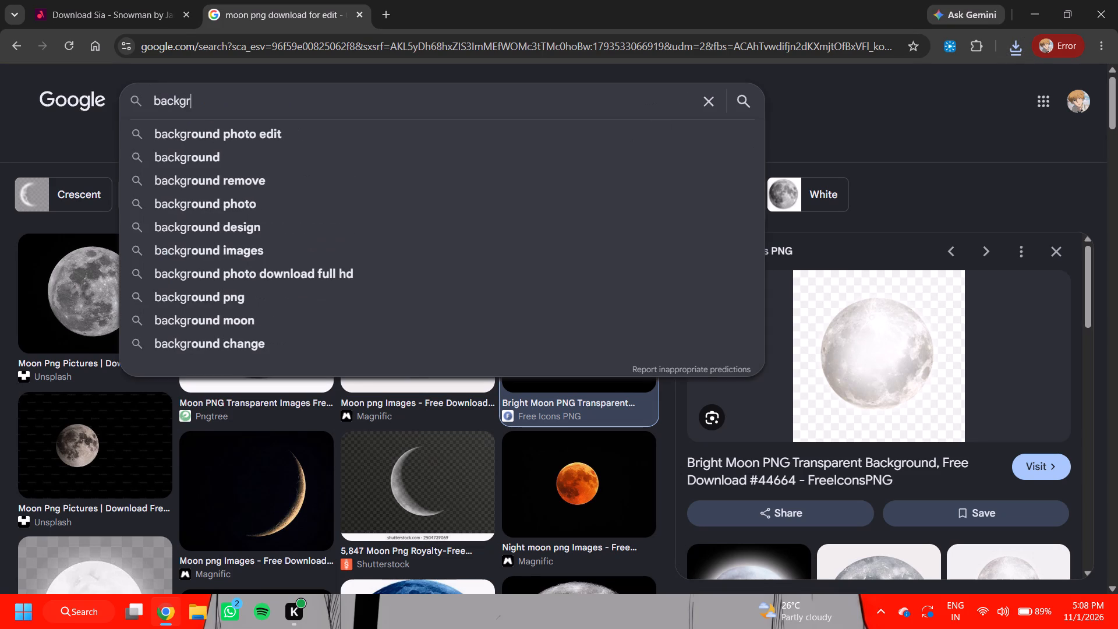
click(391, 182)
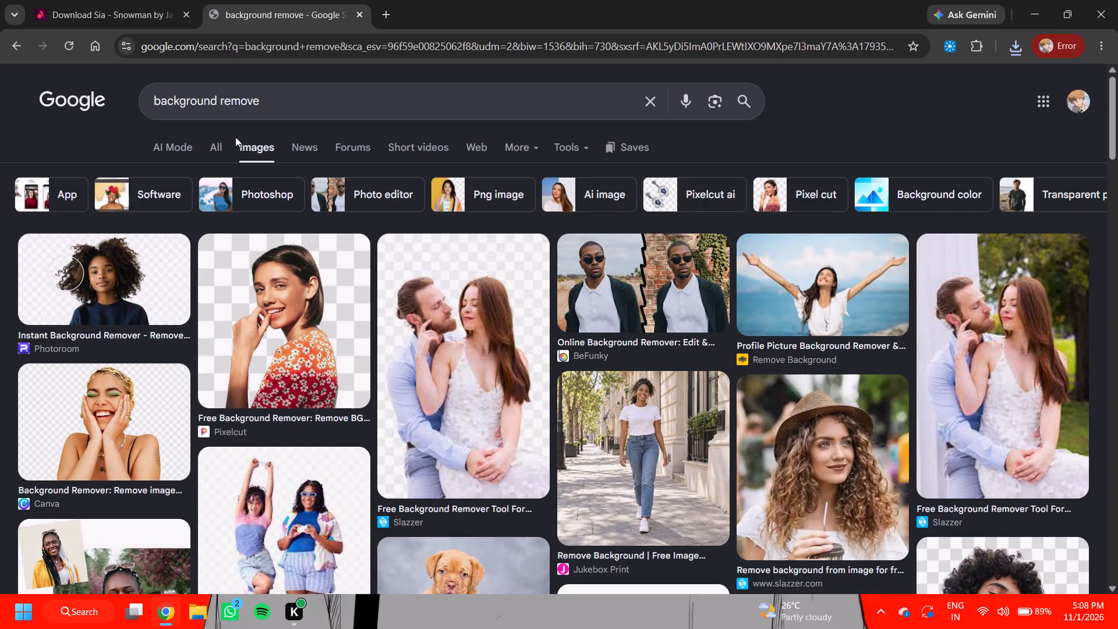
click(220, 150)
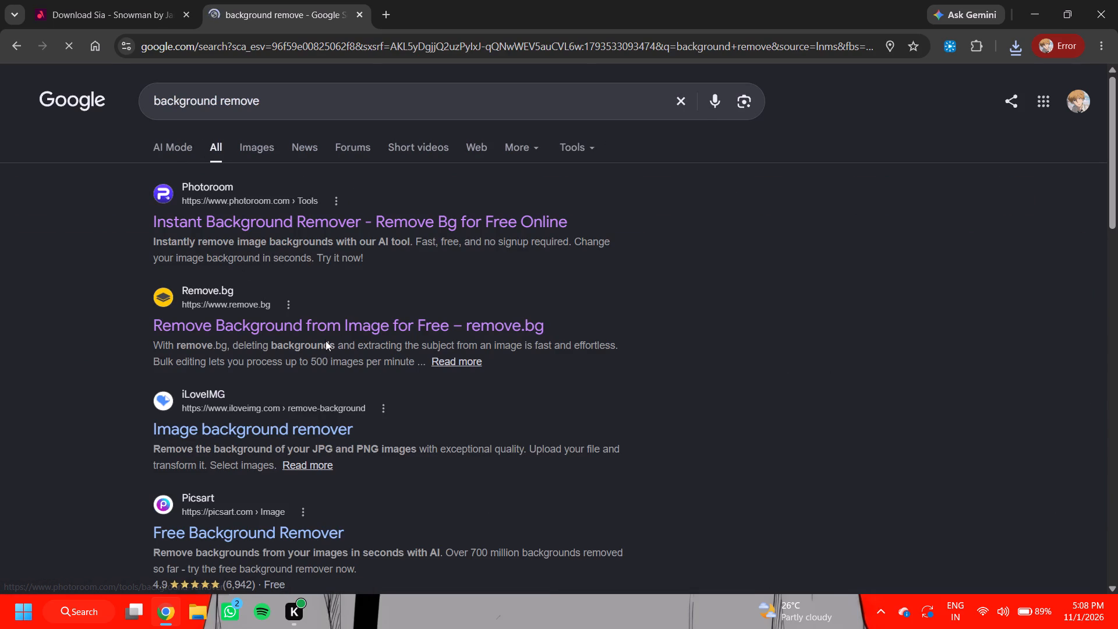
Open Photoroom's Instant Background Remover from the search results.
click(220, 218)
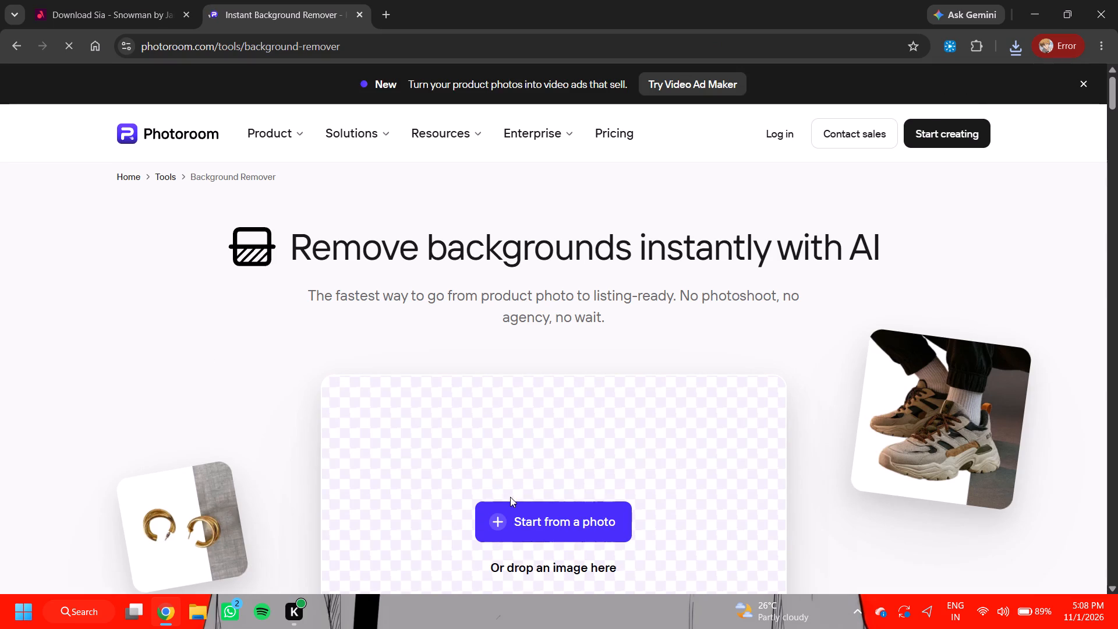
triple_click(517, 507)
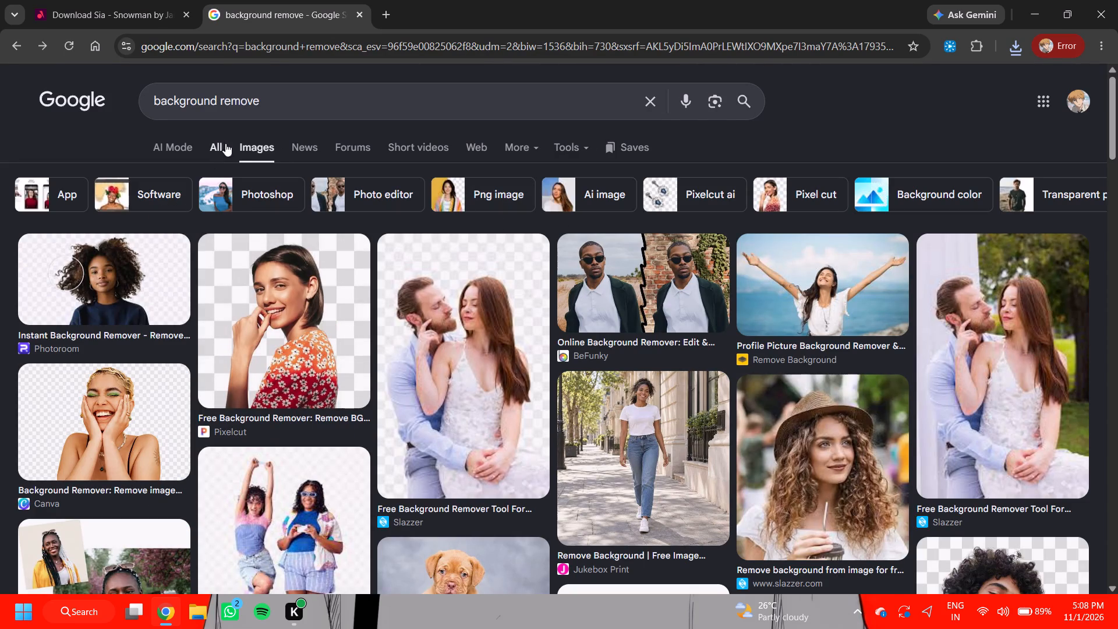
double_click(215, 153)
click(291, 251)
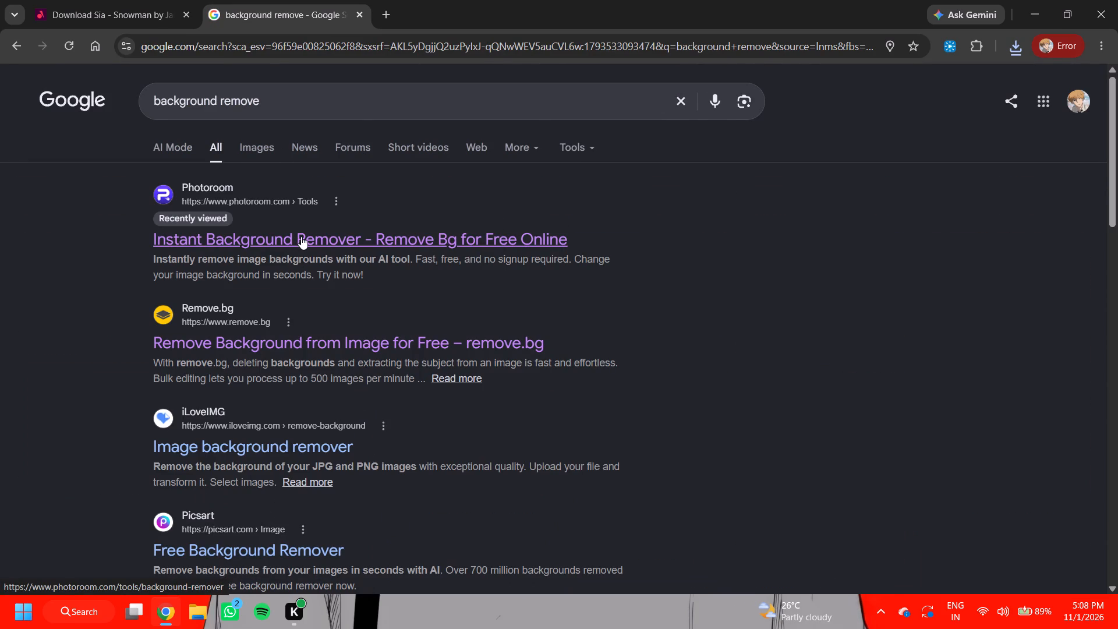
double_click(303, 246)
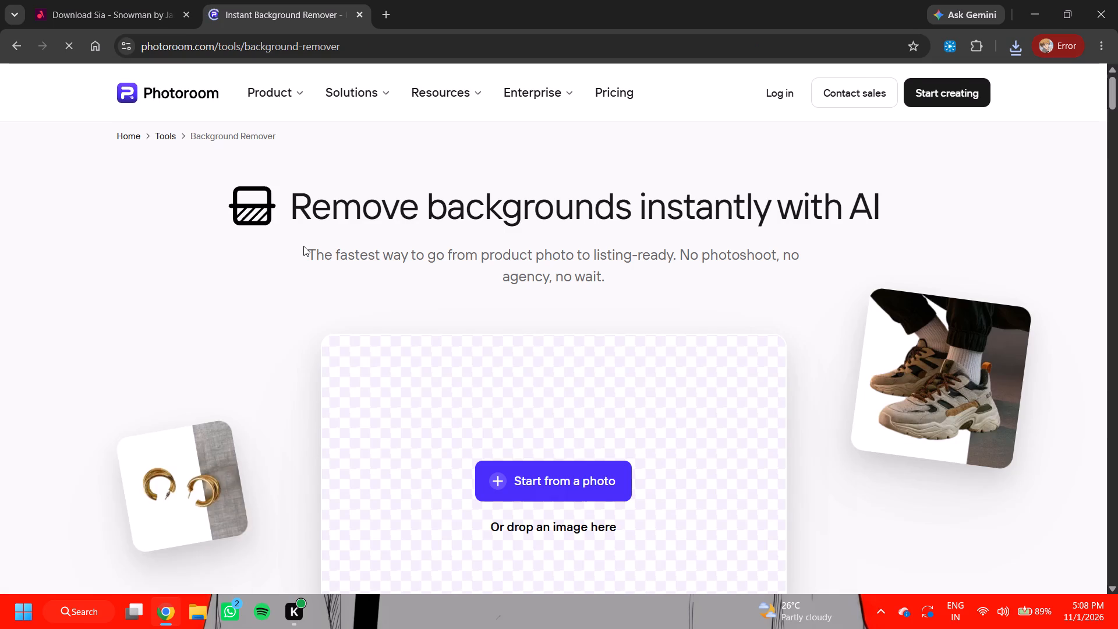
Upload the downloaded moon PNG from the Downloads folder to the background remover.
click(553, 520)
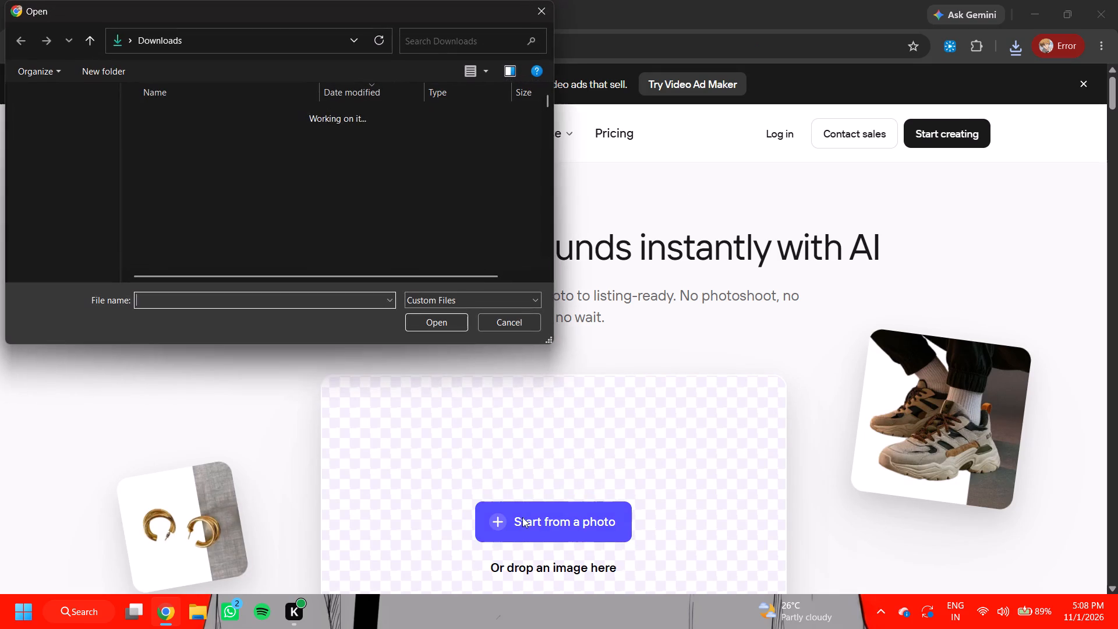
double_click(234, 134)
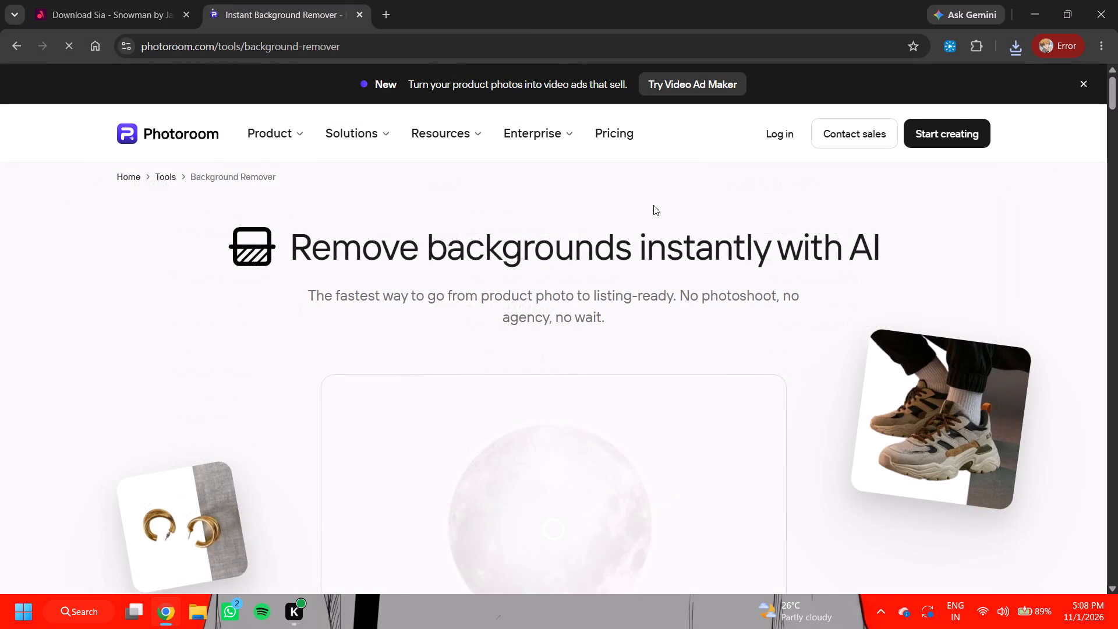
Examine the moon cutout and compare its before and after versions.
scroll(641, 198, down, 4)
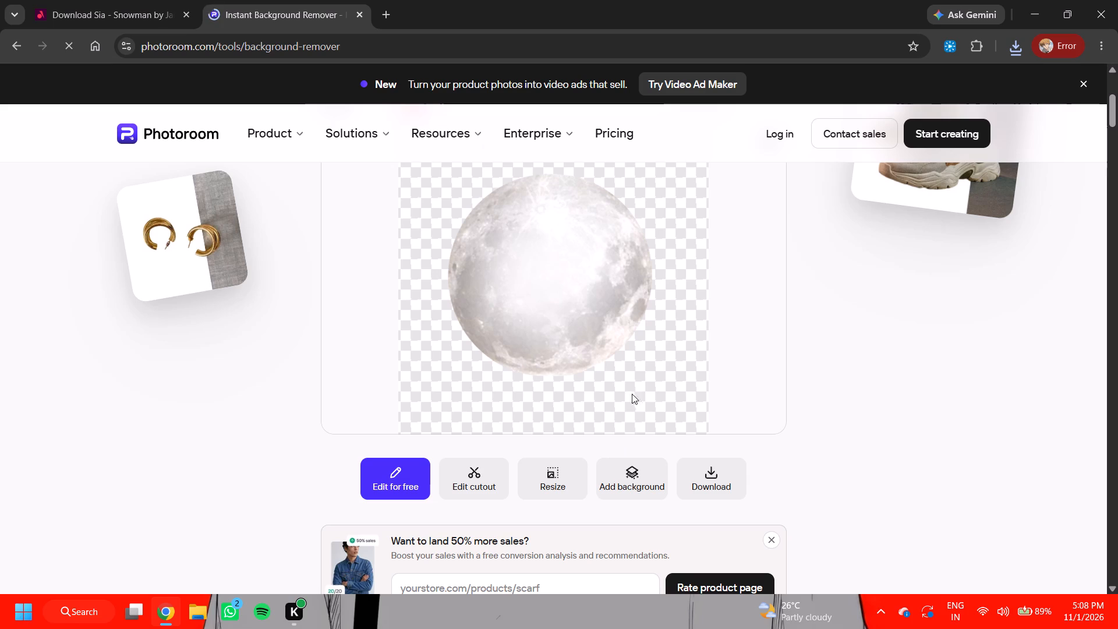
scroll(524, 434, down, 4)
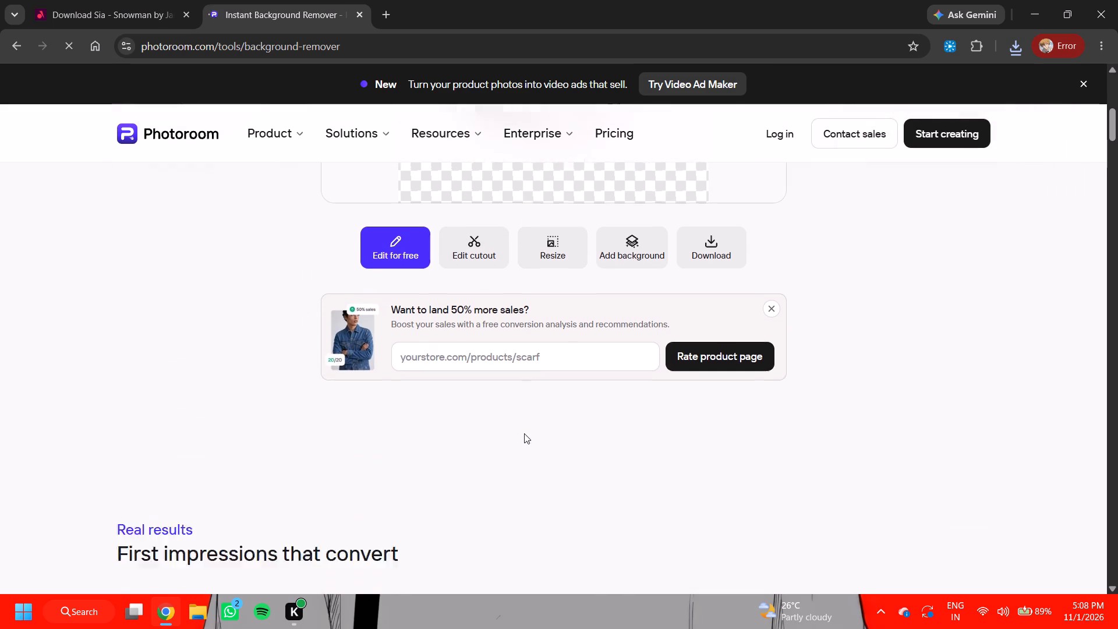
scroll(524, 430, up, 9)
scroll(524, 426, down, 2)
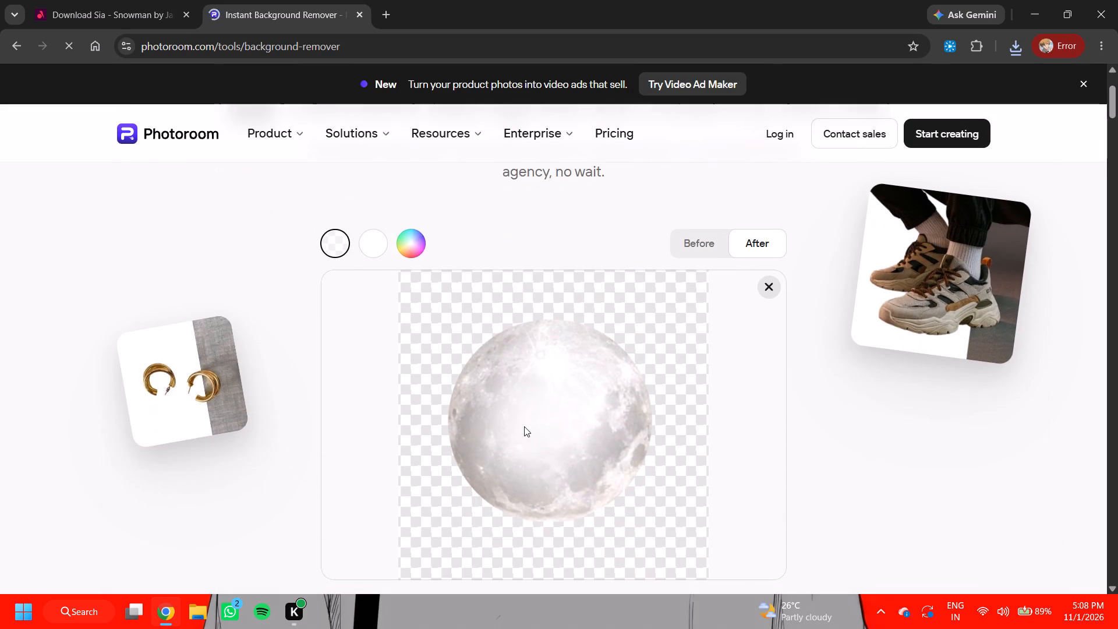
scroll(524, 426, down, 2)
scroll(561, 367, up, 4)
click(685, 374)
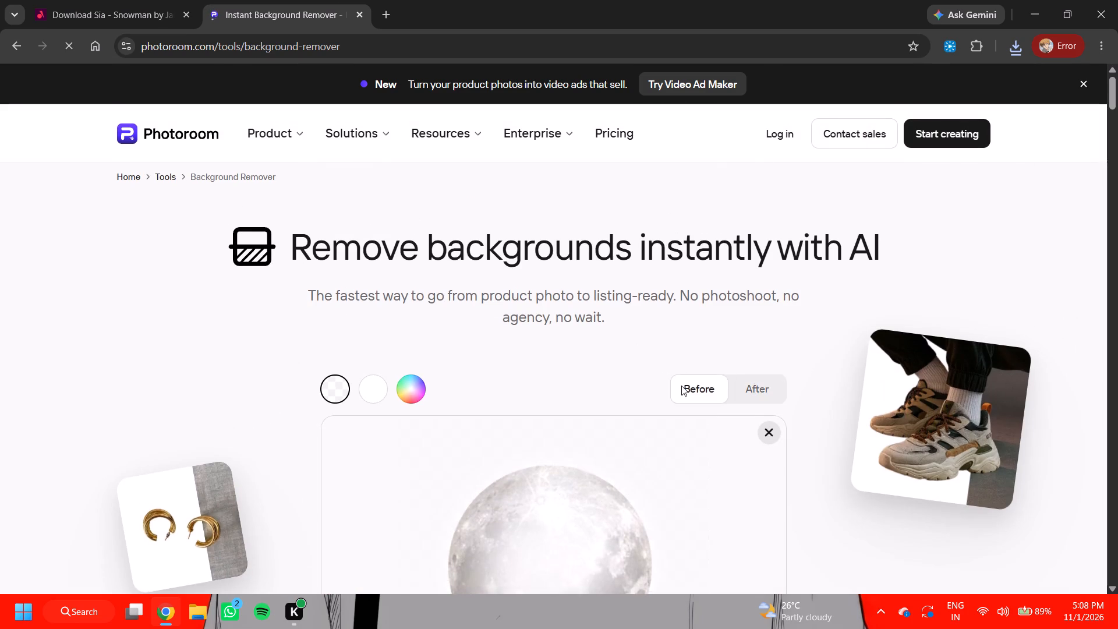
scroll(679, 388, down, 2)
click(763, 250)
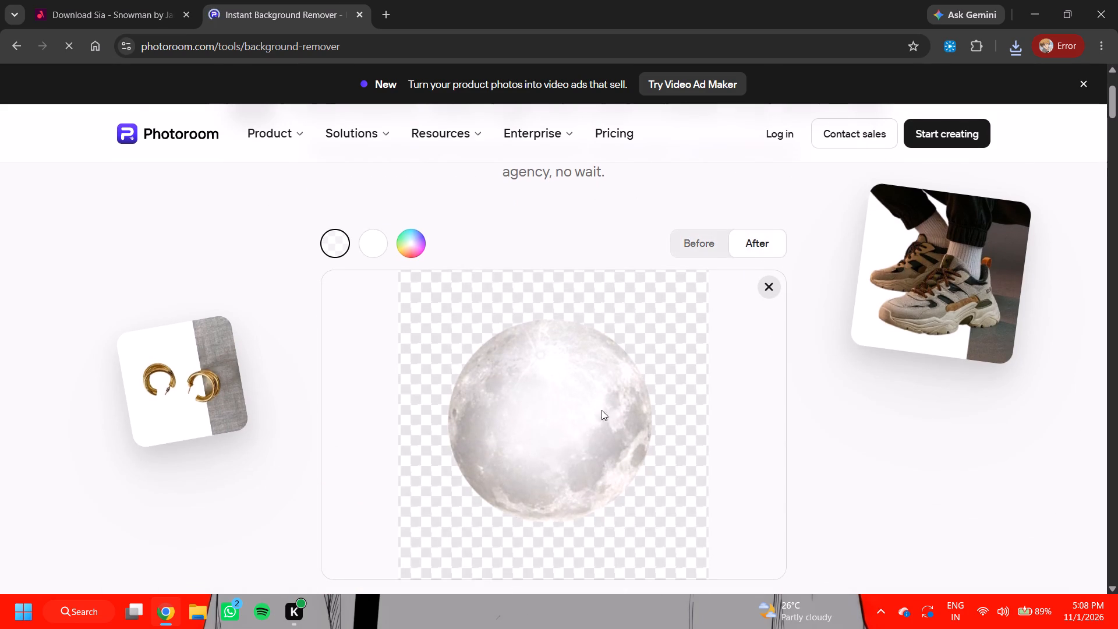
Download the moon image with its background removed from Photoroom.
scroll(615, 400, down, 3)
click(694, 409)
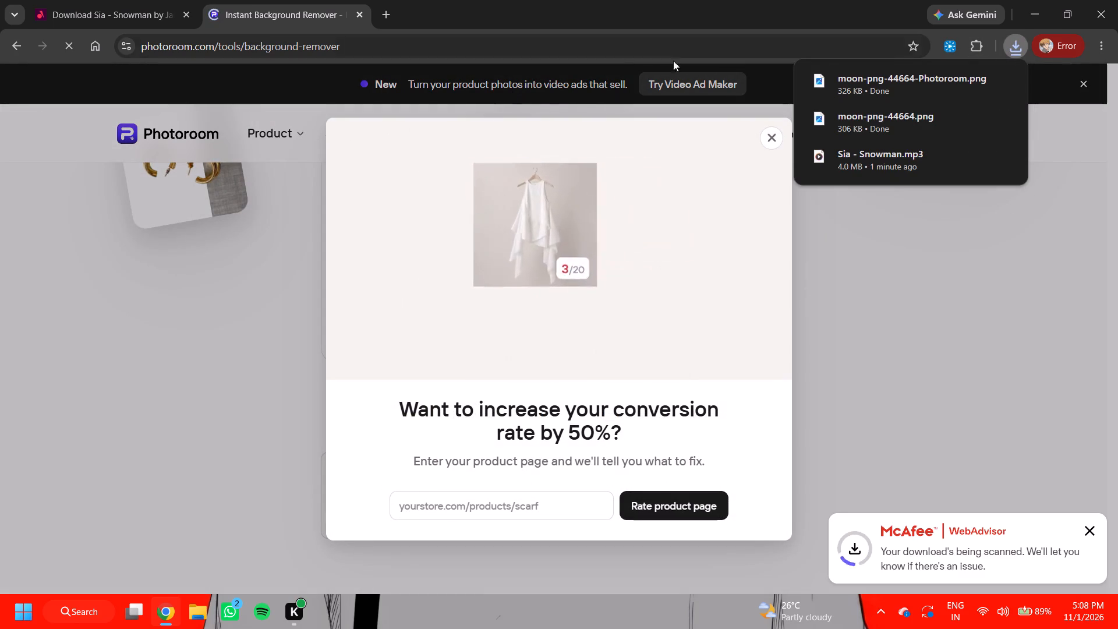
Return to the Audio.com Sia - Snowman page and open the recent downloads.
click(142, 0)
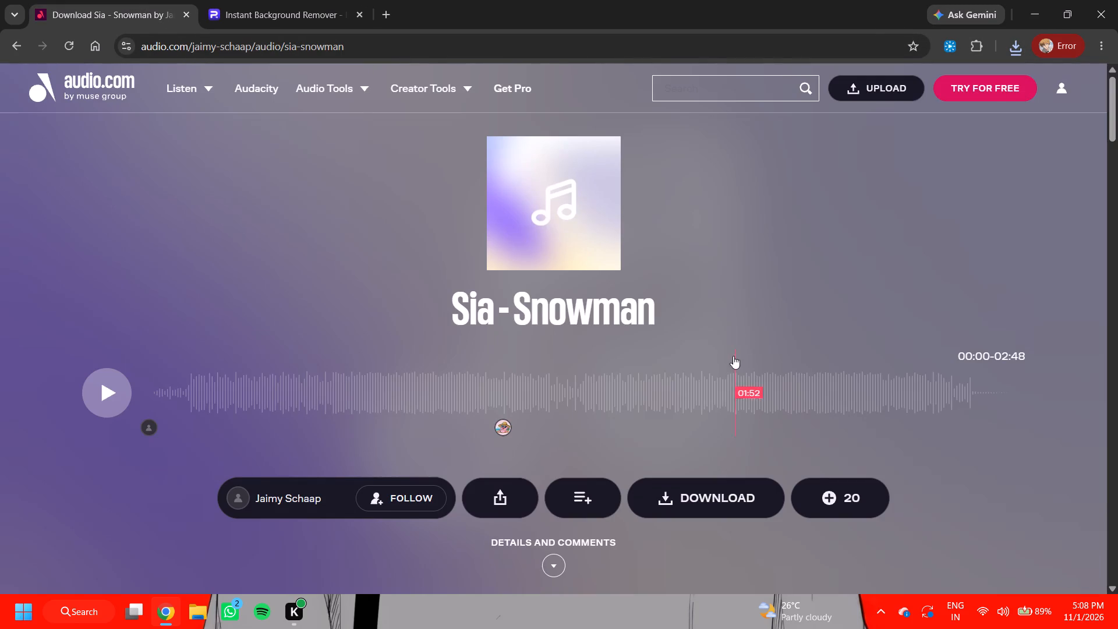
click(1027, 52)
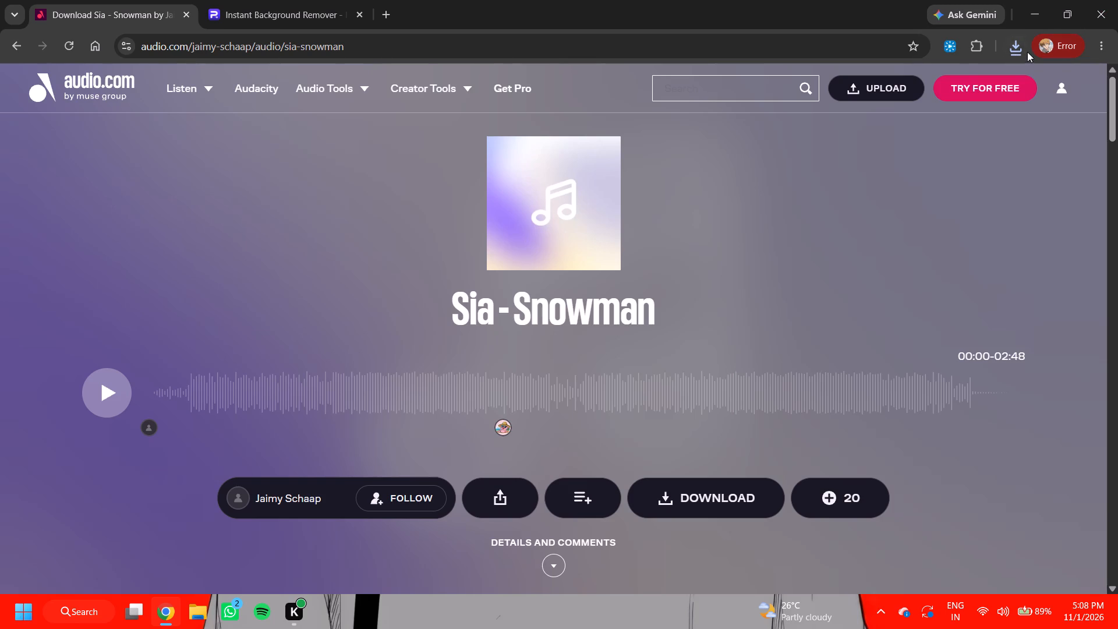
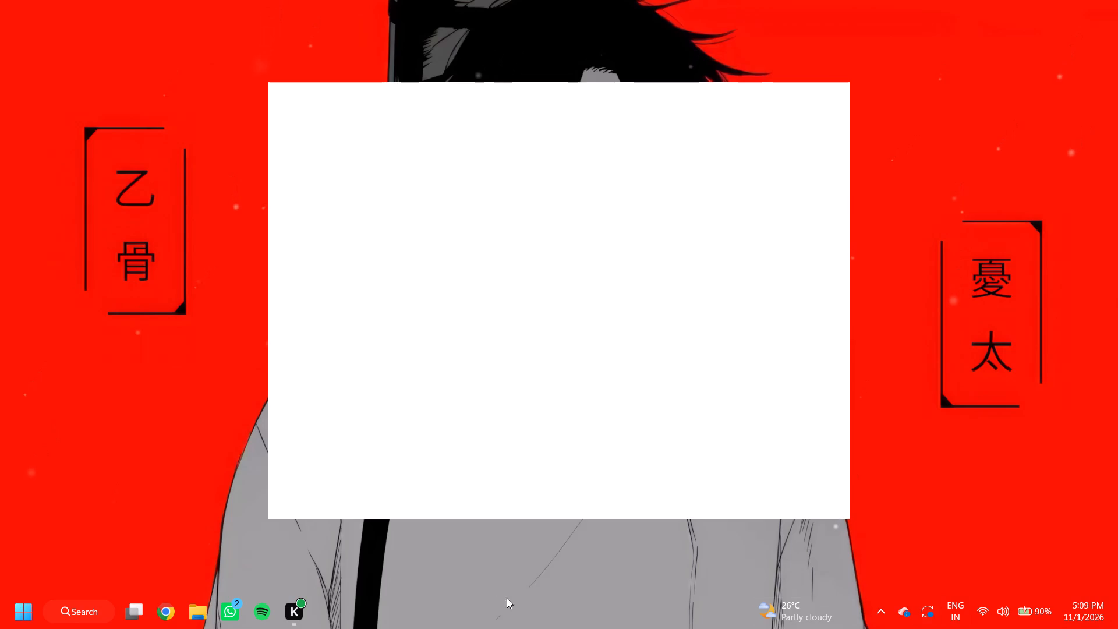
Switch to the VN video editor and maximize its window.
click(25, 619)
double_click(90, 472)
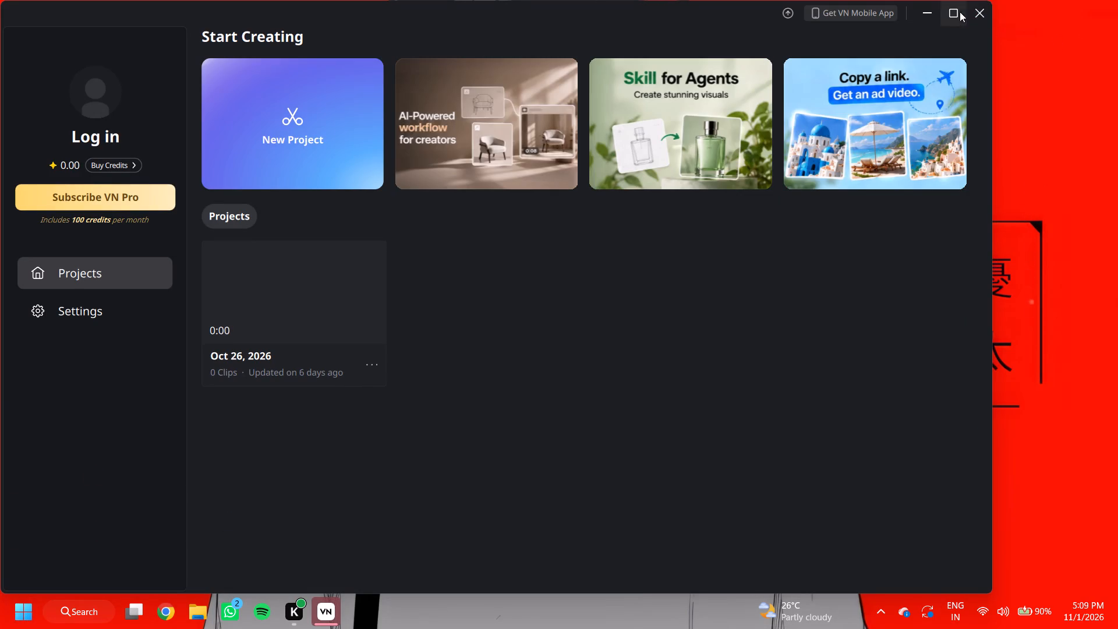
click(960, 12)
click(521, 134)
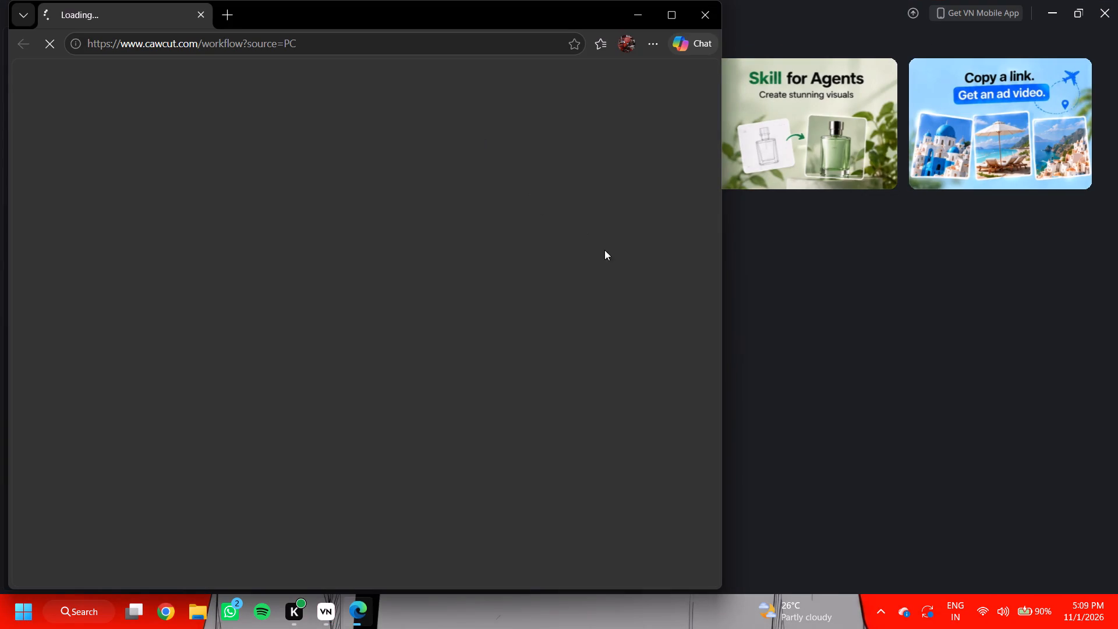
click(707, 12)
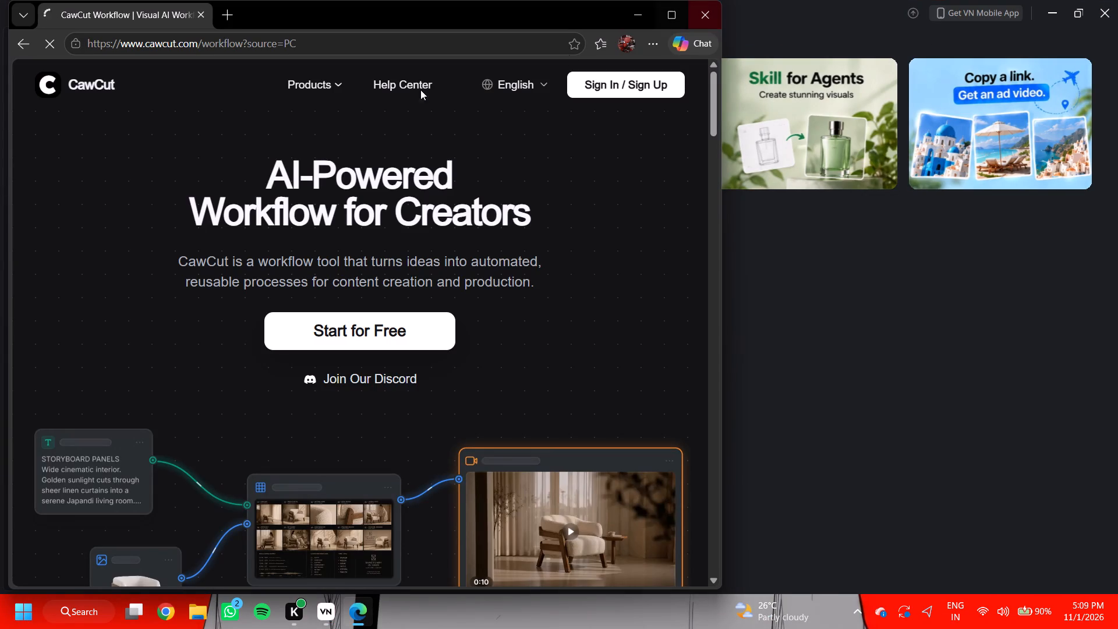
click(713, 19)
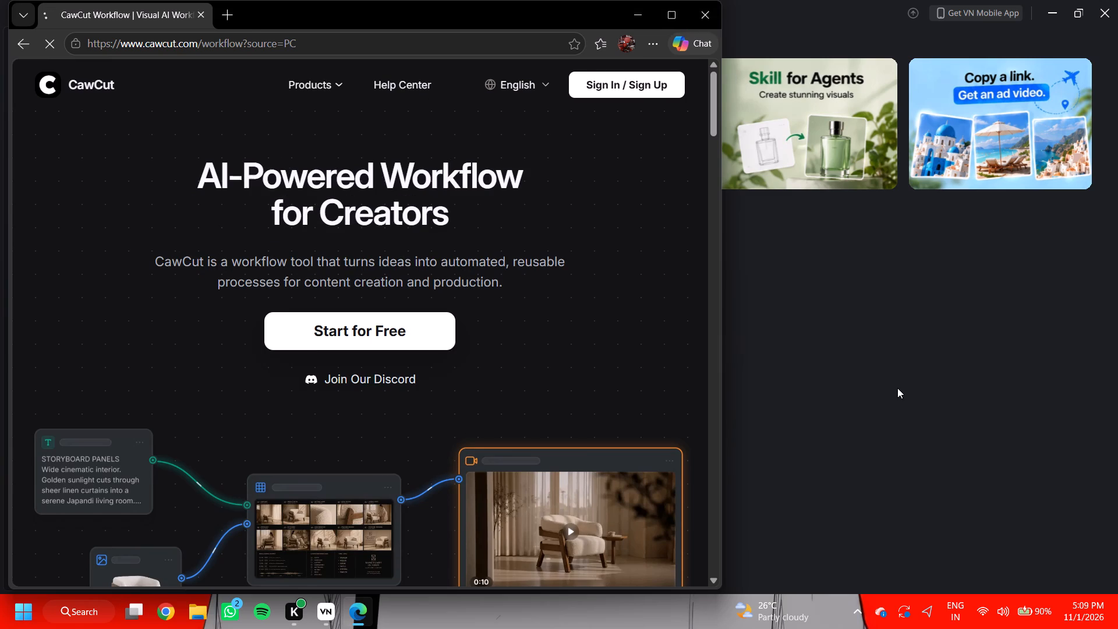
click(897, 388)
Start downloading the 0.5.2.240 version update and move its window off the New Project tile.
click(351, 150)
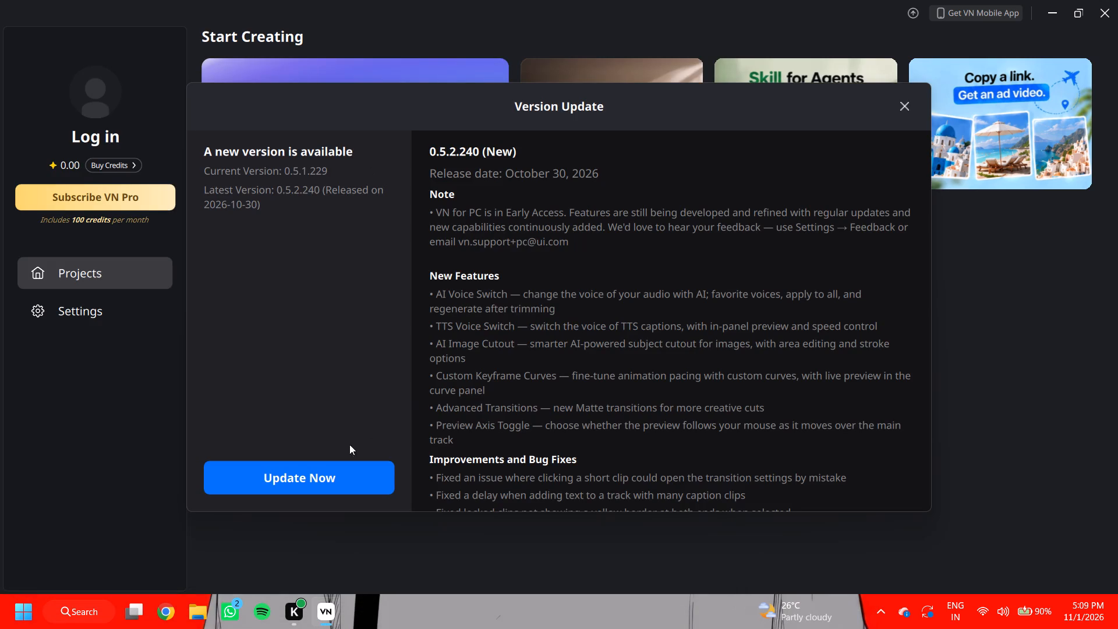
click(348, 471)
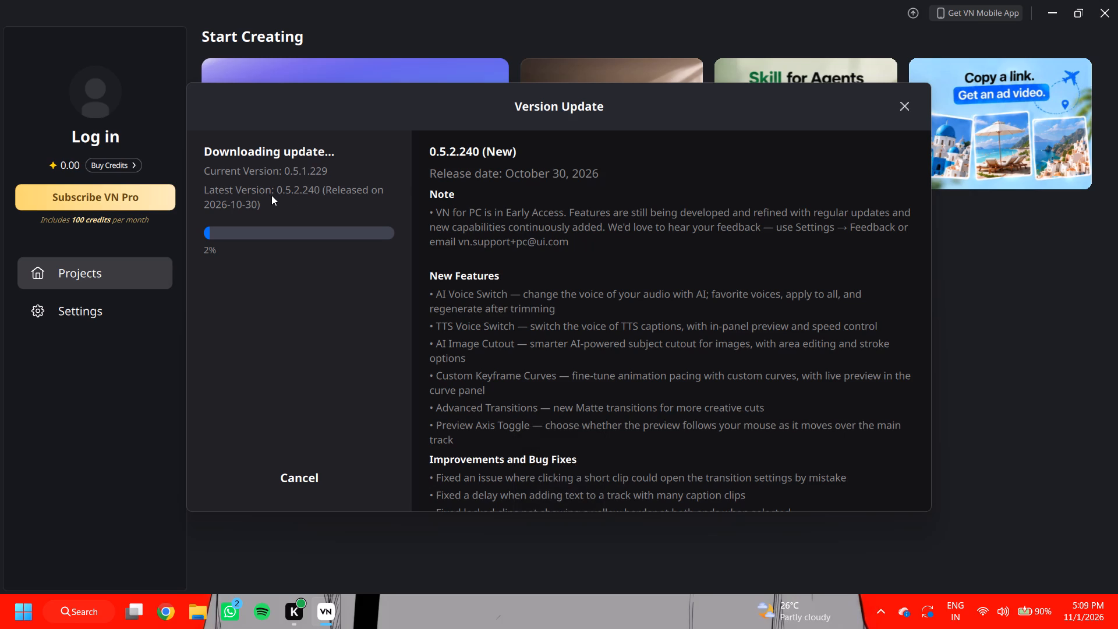
drag(486, 101, 710, 175)
Create a new empty project and close the Version Update window covering it.
click(366, 125)
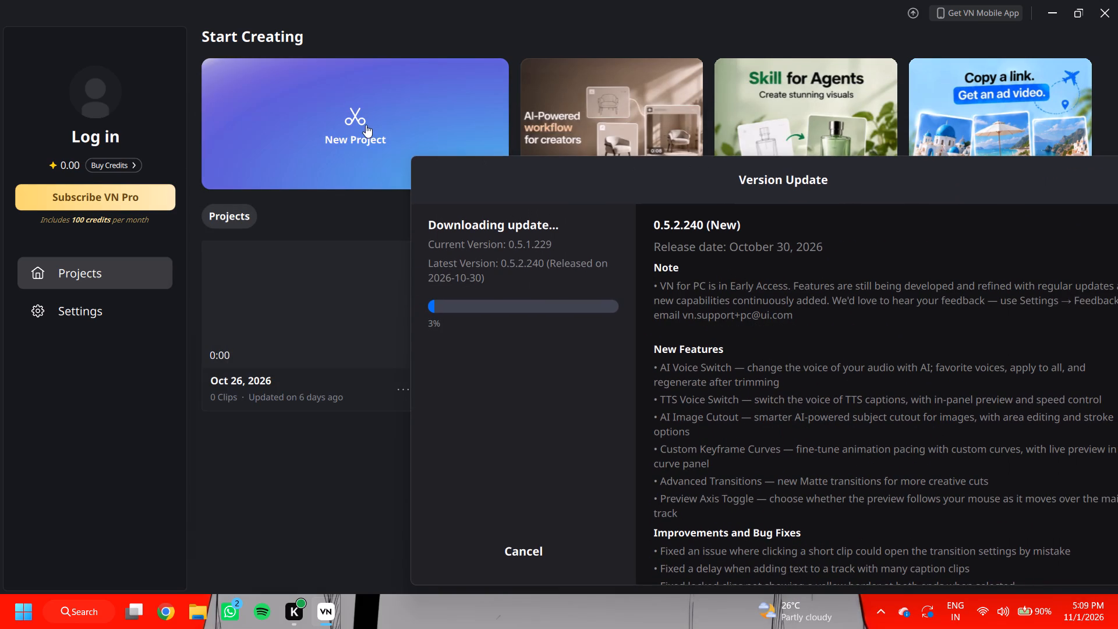
click(285, 387)
double_click(288, 378)
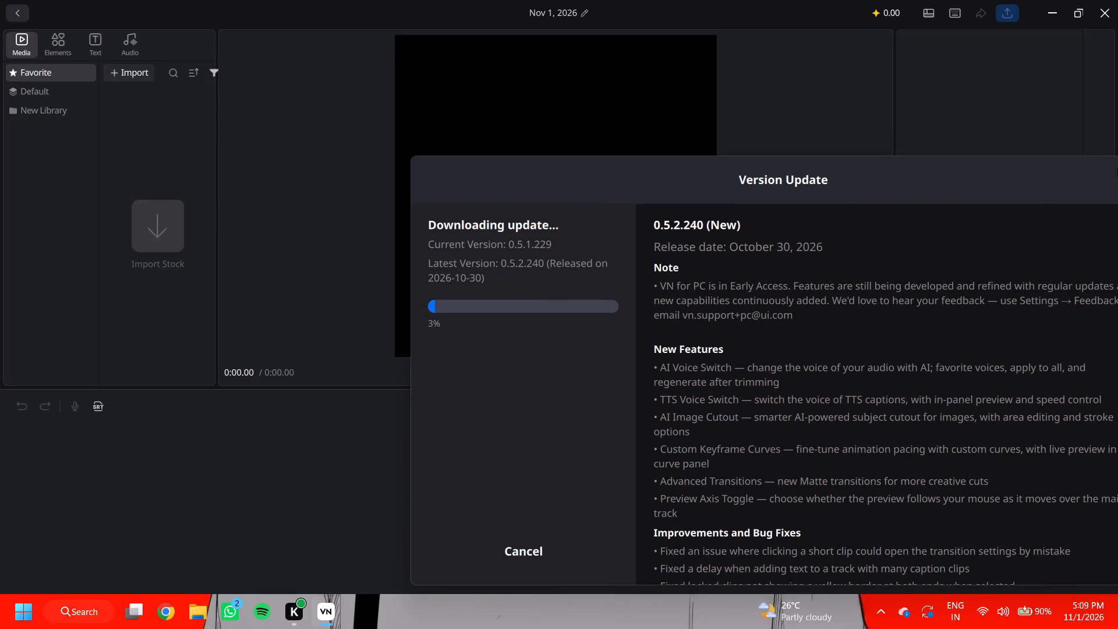
drag(959, 179, 605, 184)
click(769, 185)
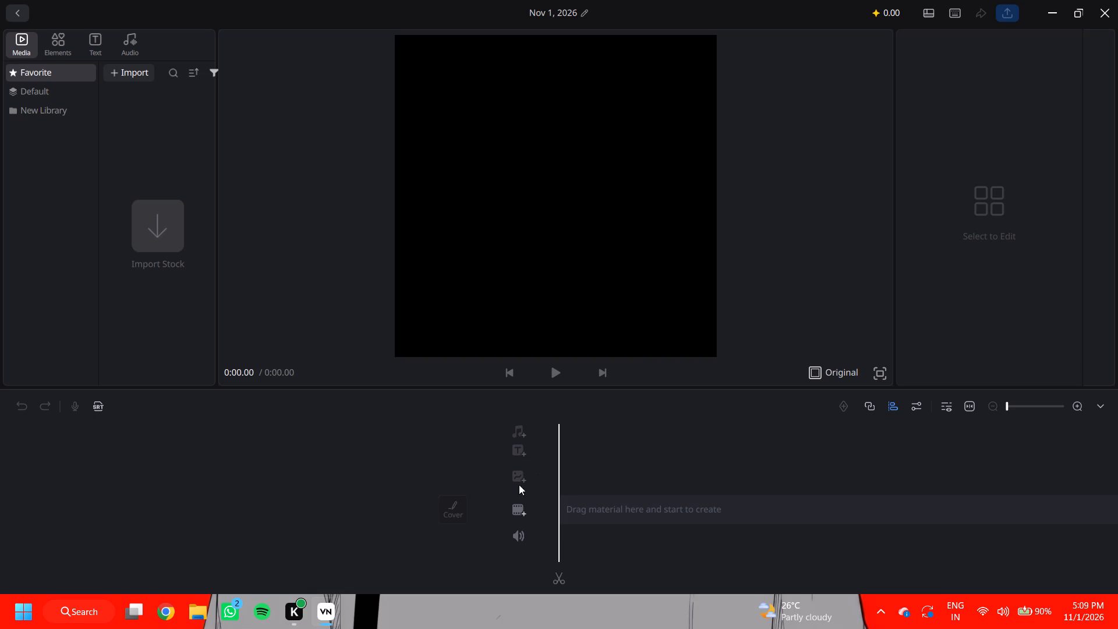
Add moon-png-44664-Photoroom from the Downloads folder to the main video track and close the file browser.
click(522, 508)
click(637, 511)
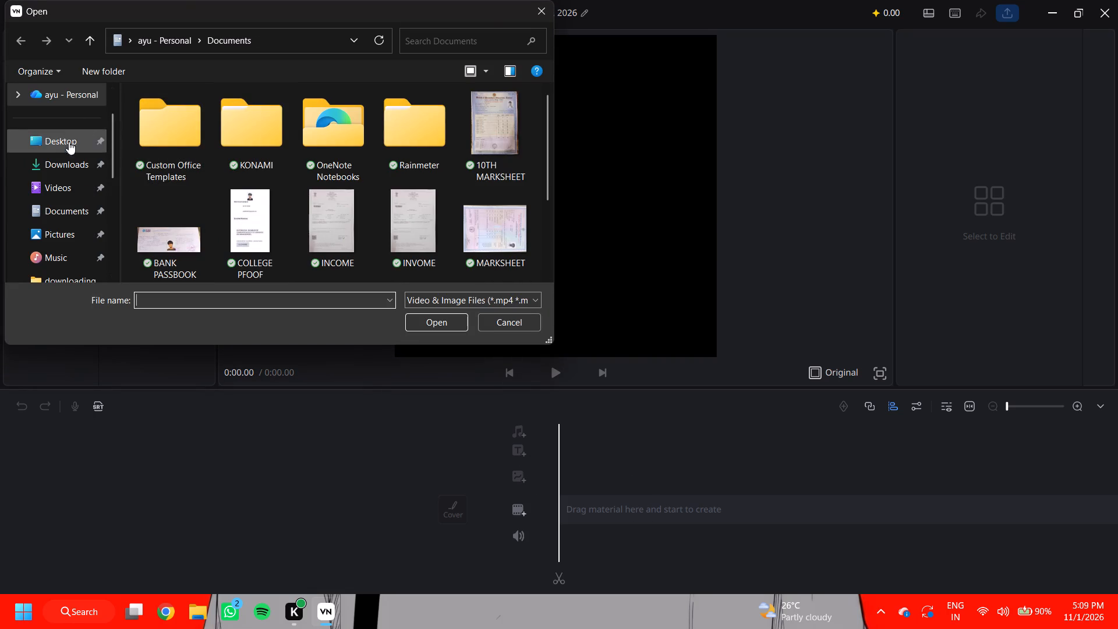
click(72, 168)
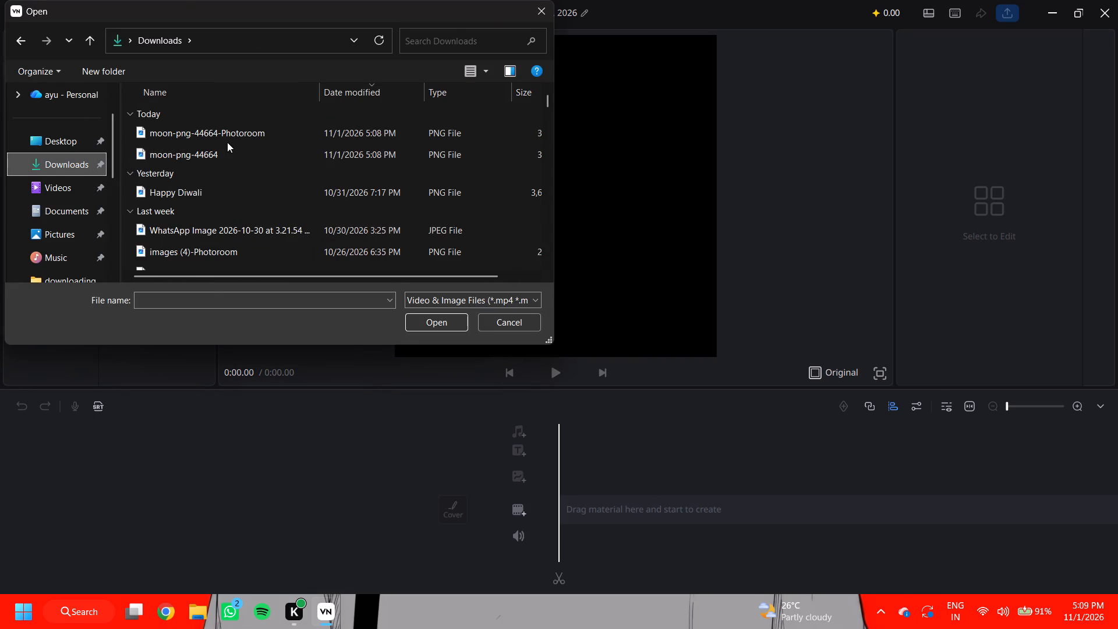
drag(232, 135, 587, 230)
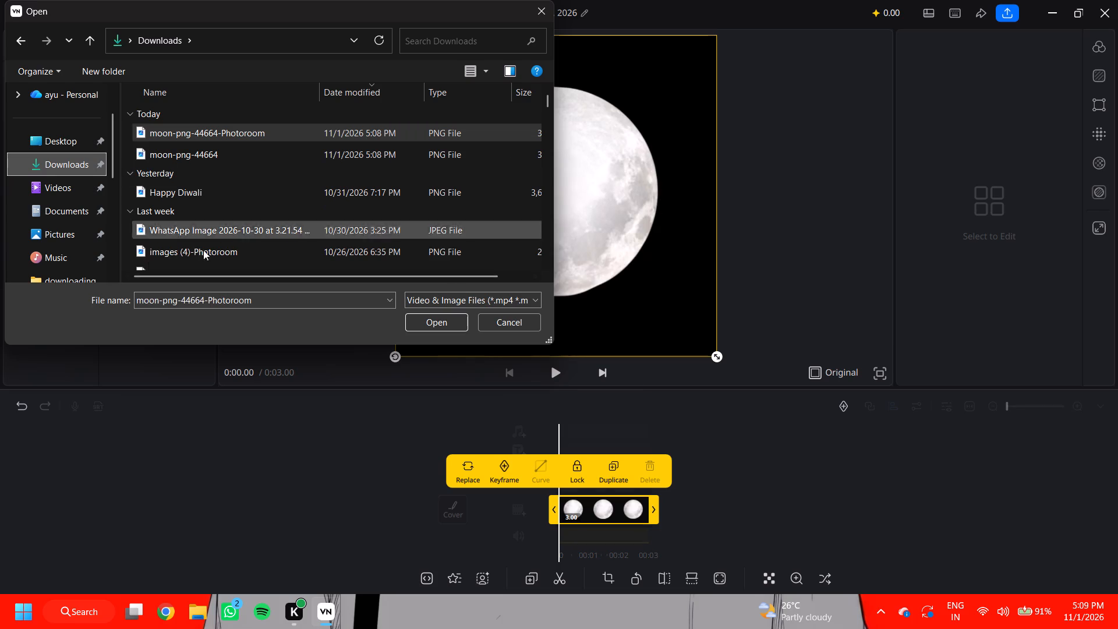
click(728, 482)
click(631, 280)
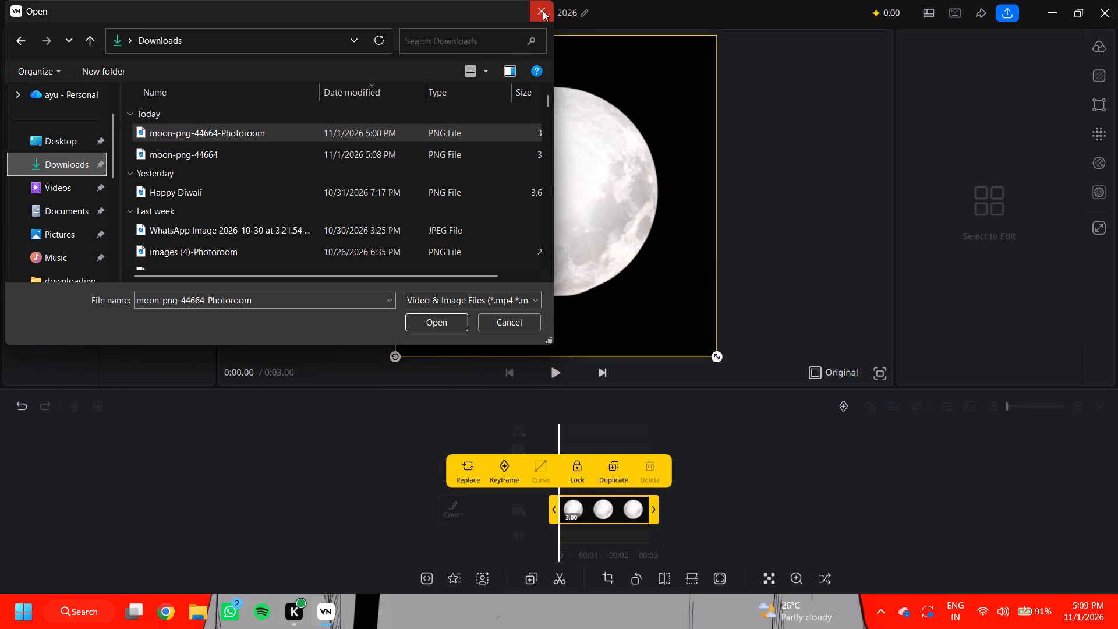
click(764, 514)
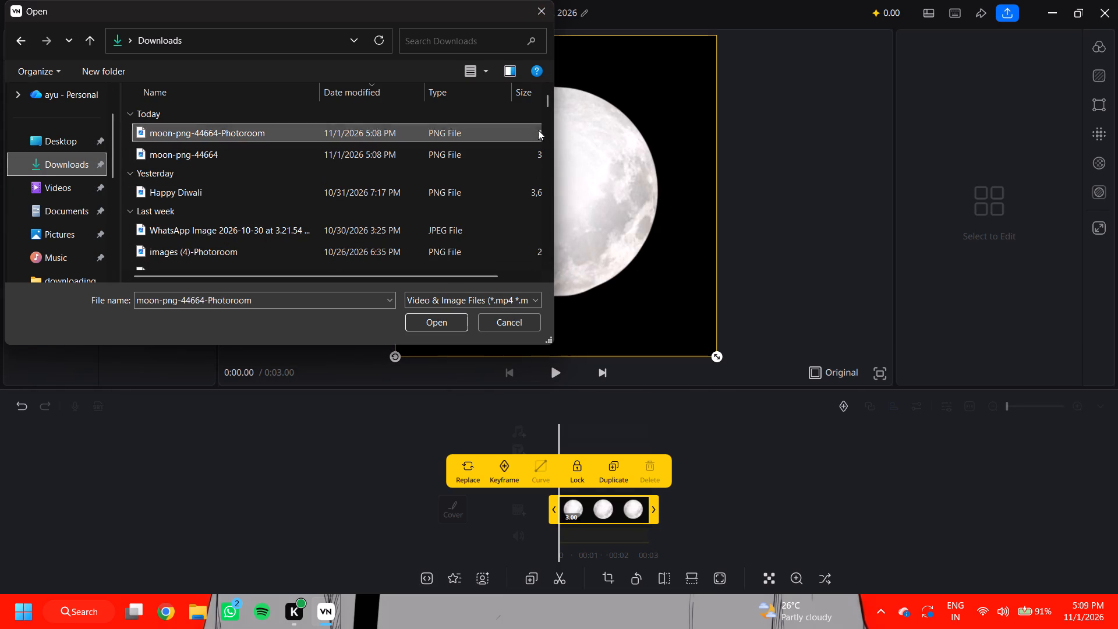
click(539, 19)
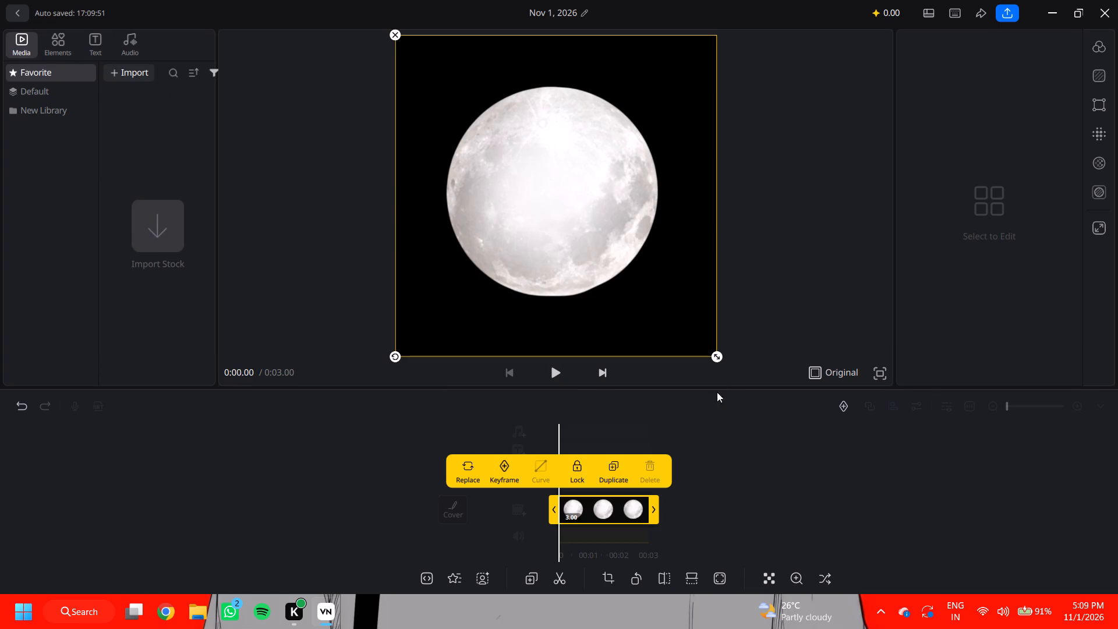
Scale the moon image down to less than half its size, keeping it centred in the frame.
drag(716, 363, 614, 295)
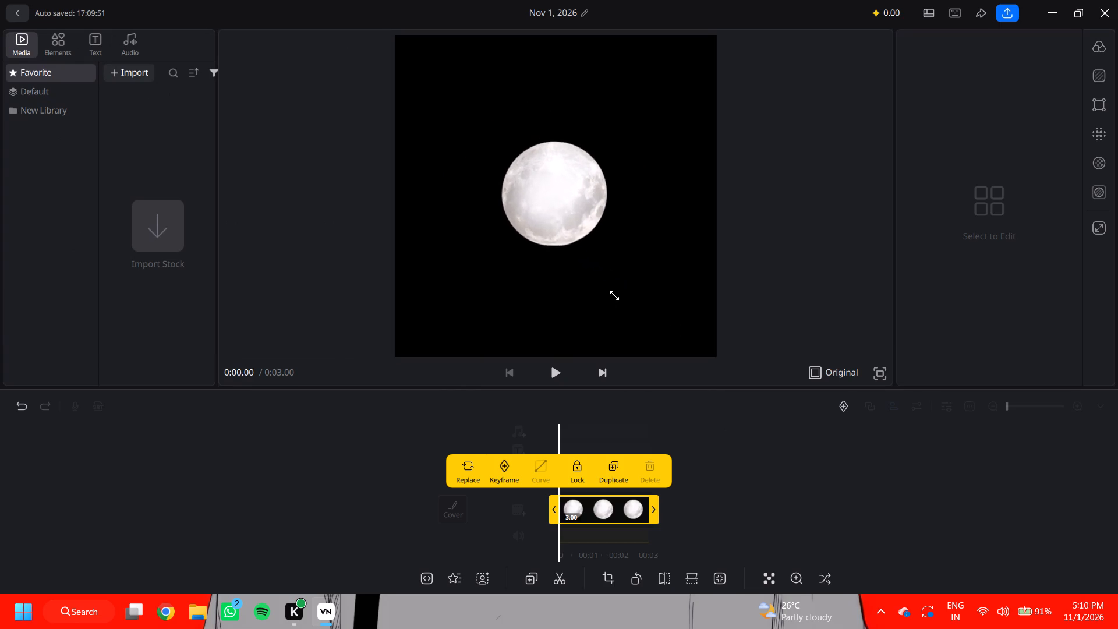
drag(614, 295, 606, 280)
click(738, 537)
scroll(738, 536, down, 3)
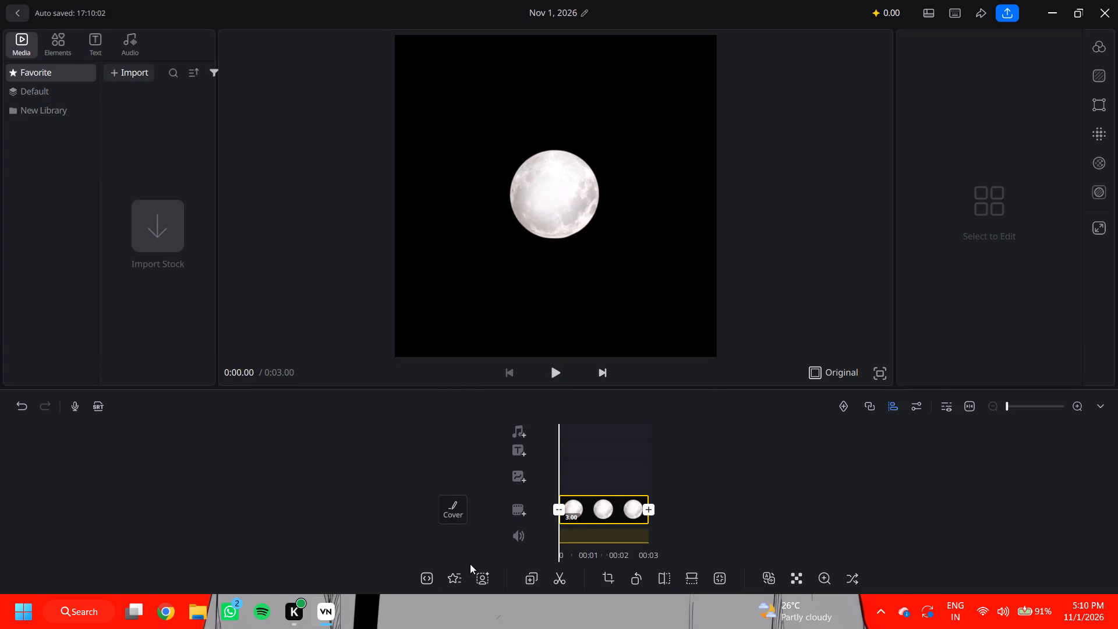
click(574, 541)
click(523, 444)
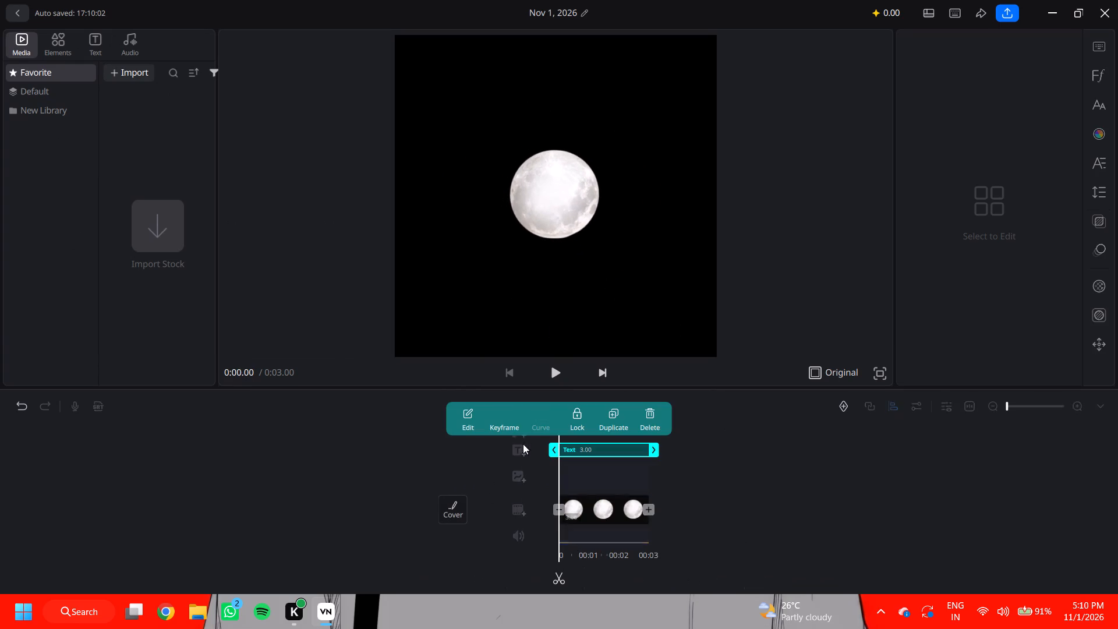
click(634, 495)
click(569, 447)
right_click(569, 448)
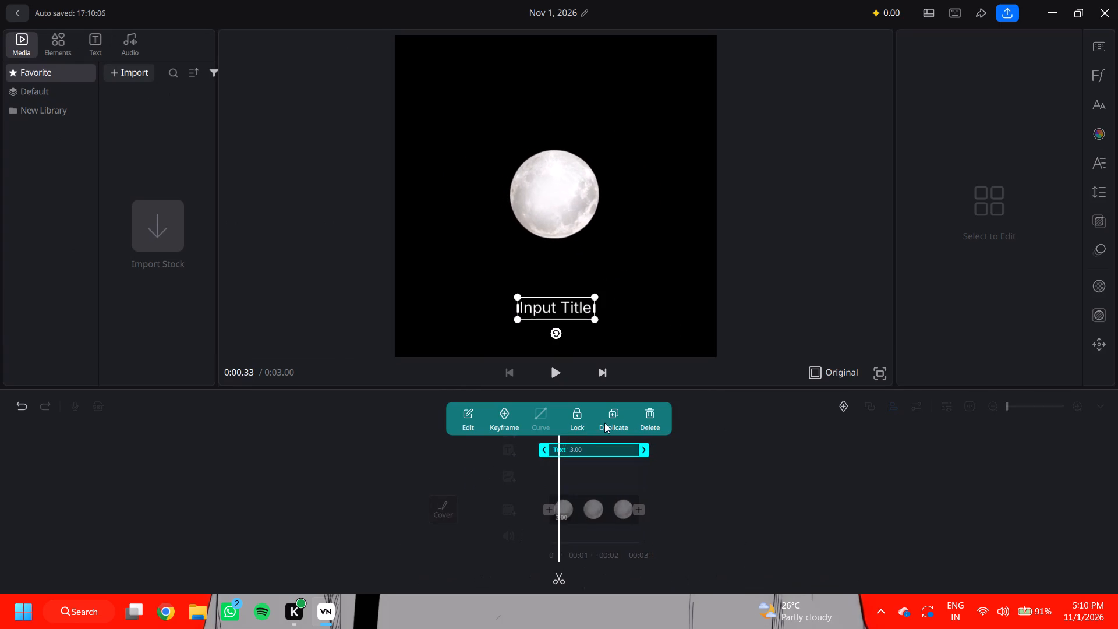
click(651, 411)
Add the Sia - Snowman MP3 from the Downloads folder to the audio track at the playhead.
click(507, 430)
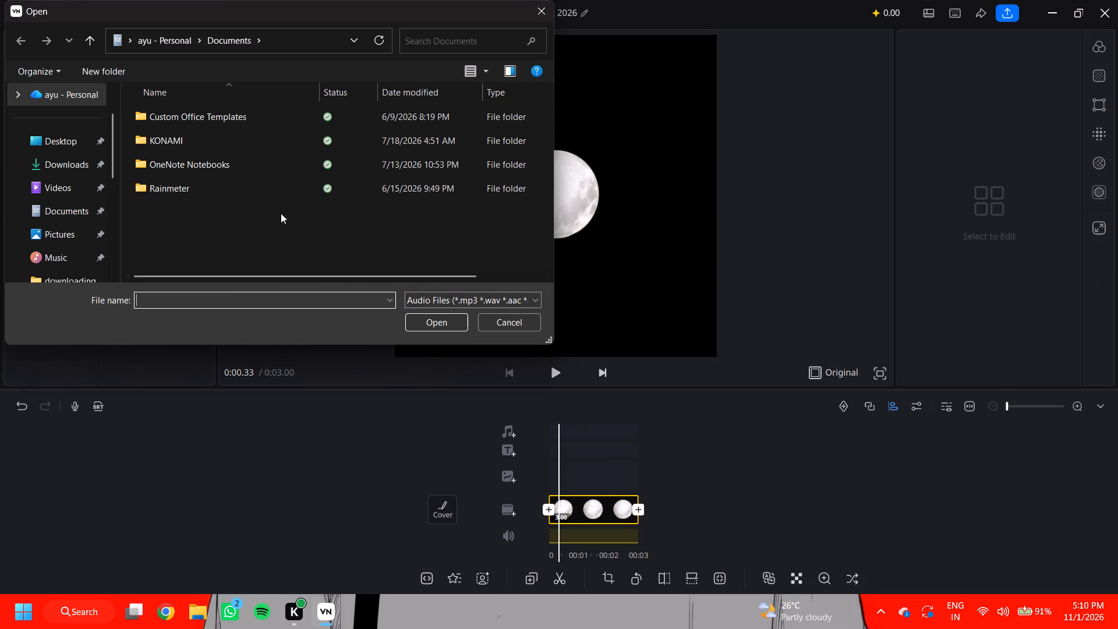
click(79, 160)
click(253, 142)
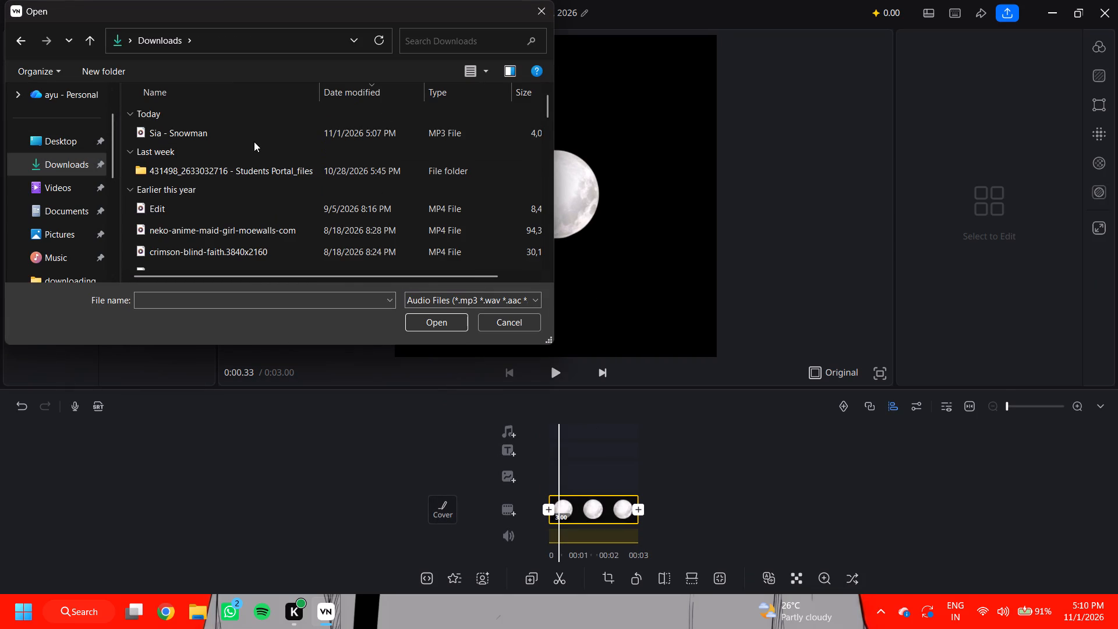
triple_click(259, 132)
click(618, 450)
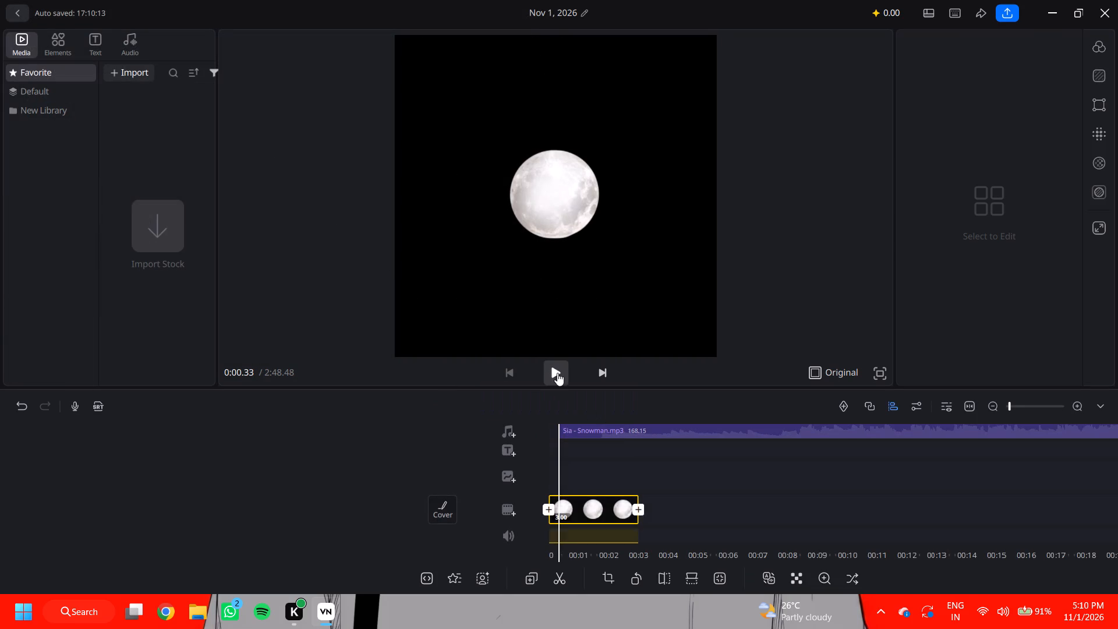
Play the project from the playhead to listen to the Snowman track from its beginning.
click(557, 373)
scroll(614, 497, up, 1)
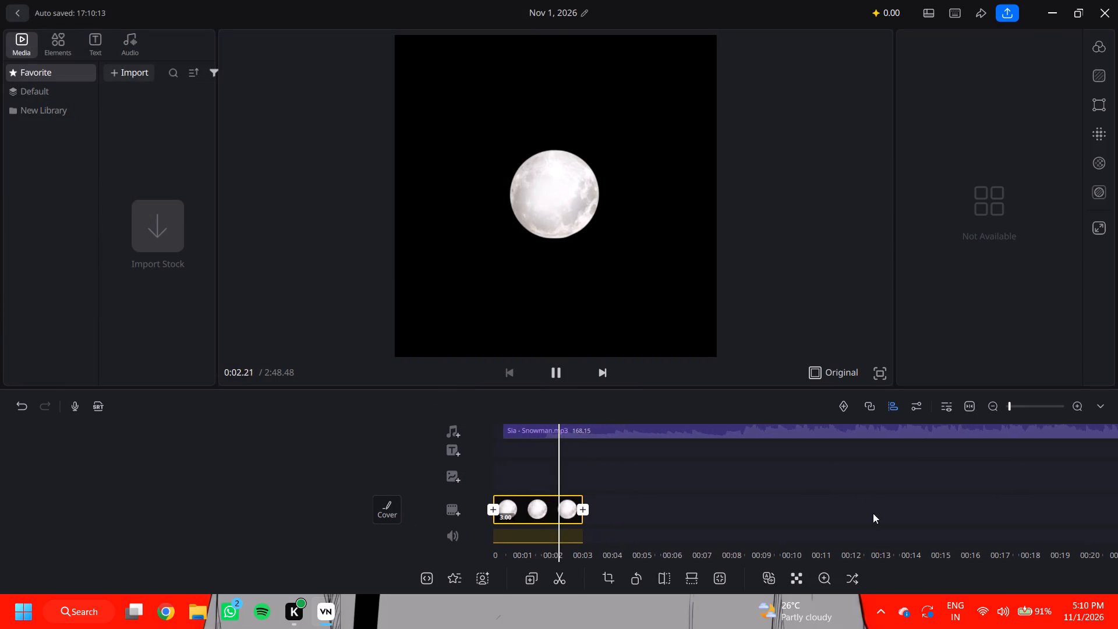
click(1003, 610)
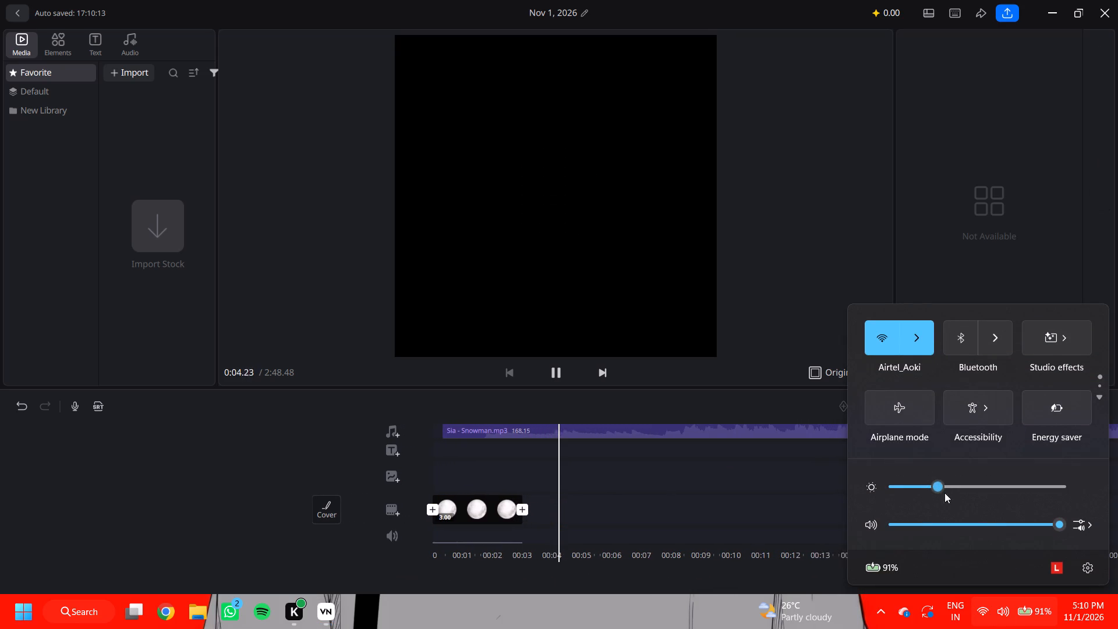
click(998, 614)
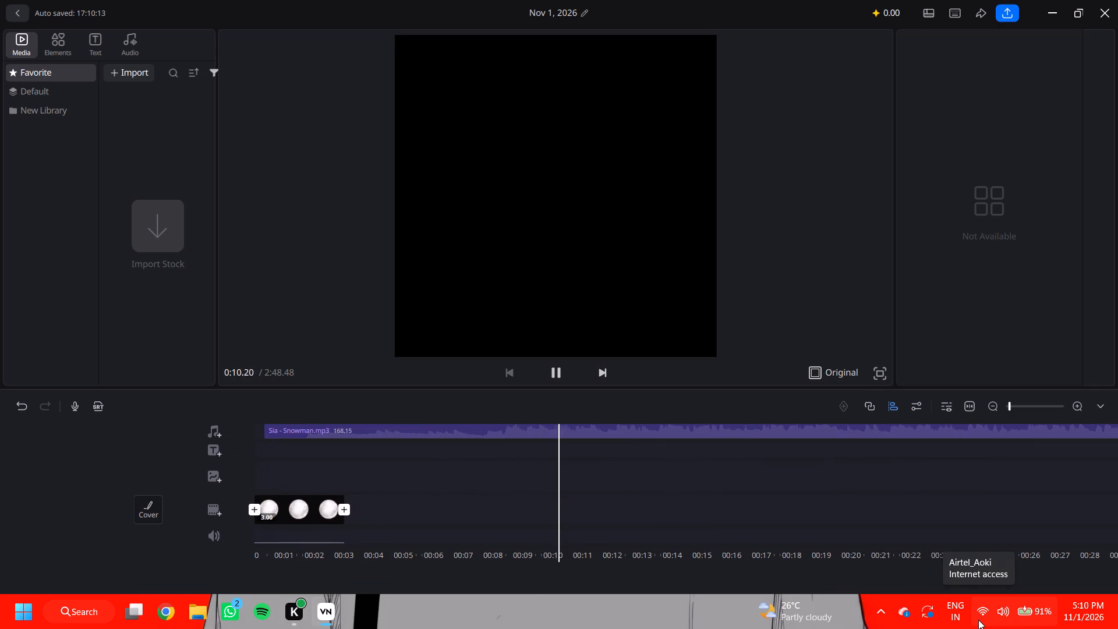
Lower the system volume to about a third of its maximum and close the quick settings.
click(1034, 616)
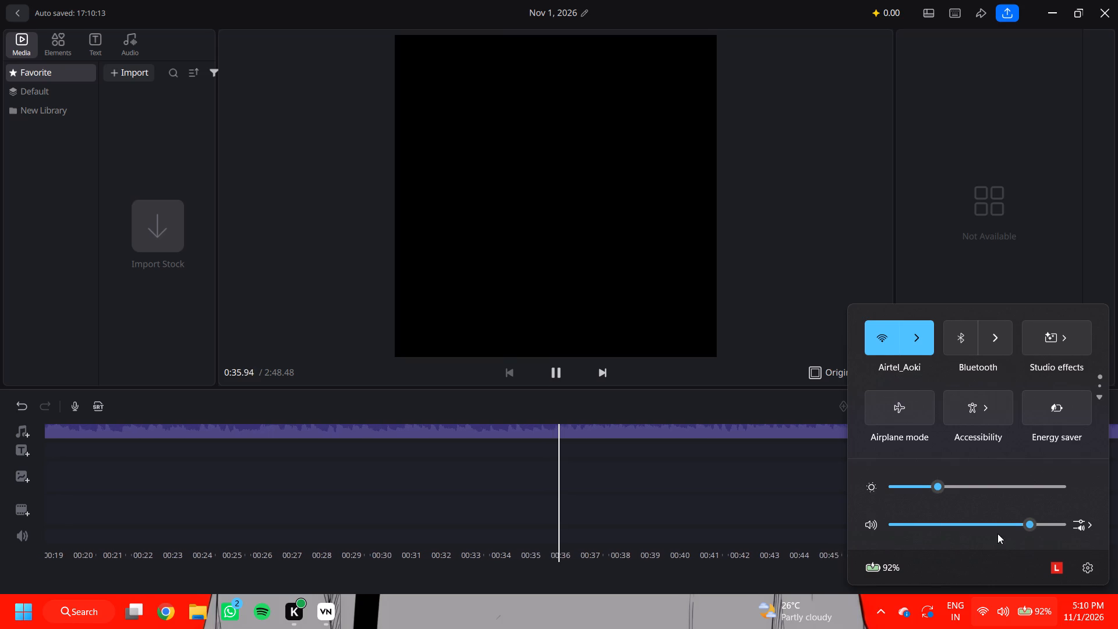
click(980, 525)
click(972, 524)
click(961, 524)
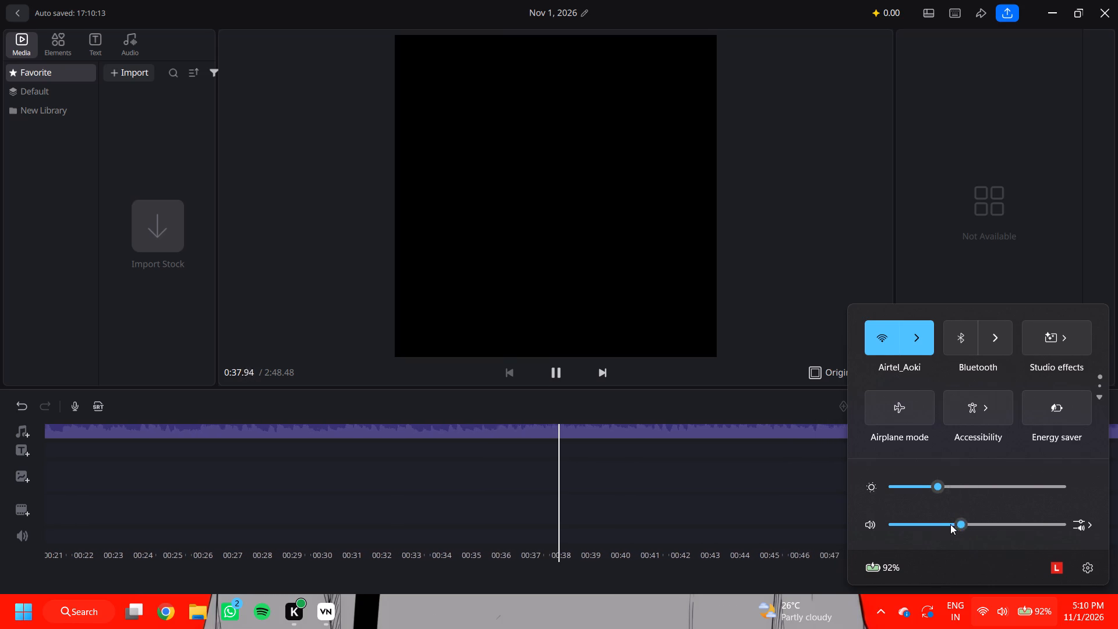
click(950, 524)
click(787, 474)
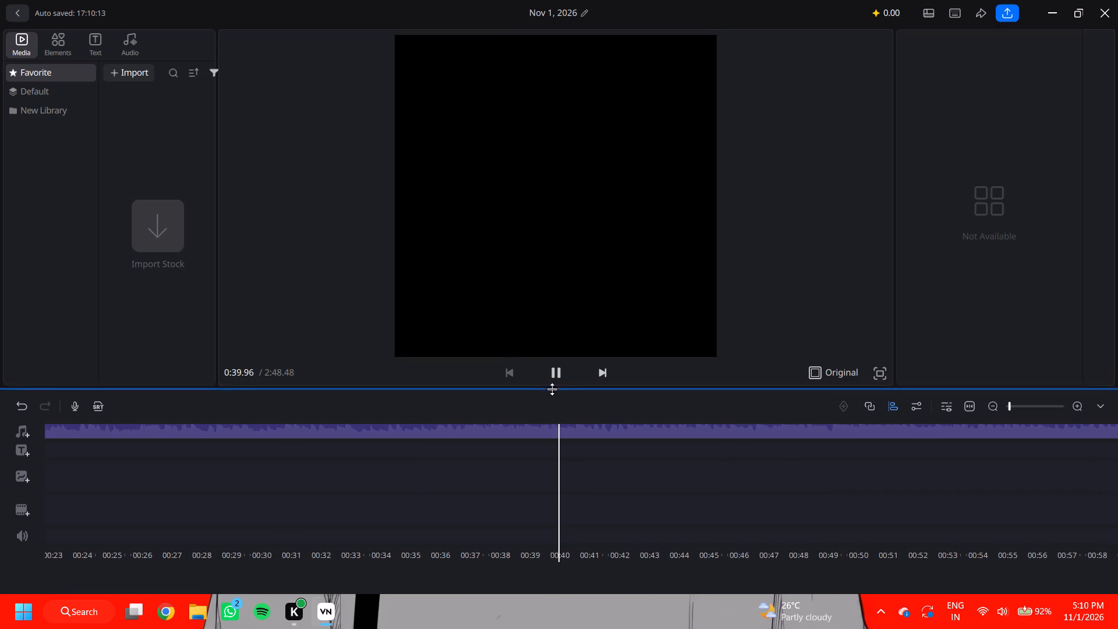
Pause playback, move the playhead back to about 0:25, and replay the song from there.
click(557, 374)
drag(543, 430, 1011, 422)
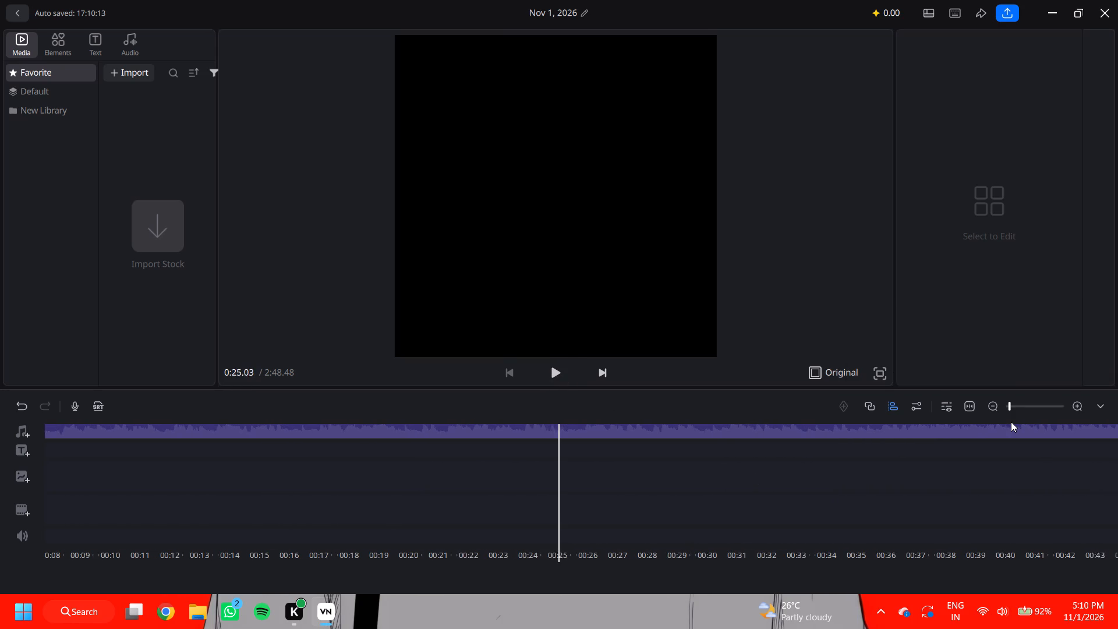
drag(1011, 422, 1014, 422)
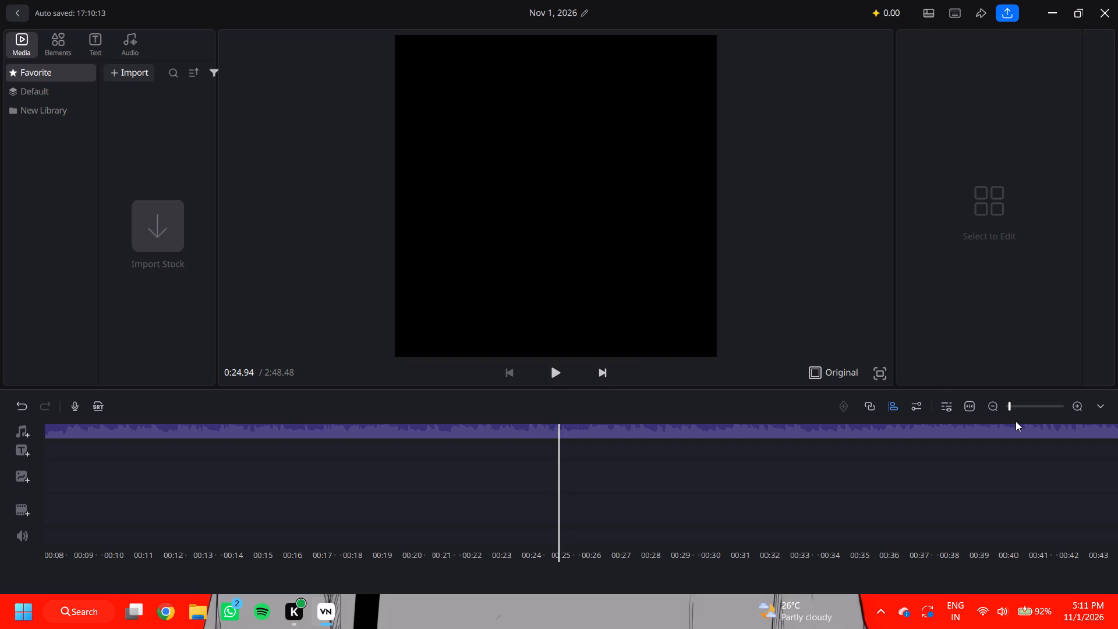
click(560, 367)
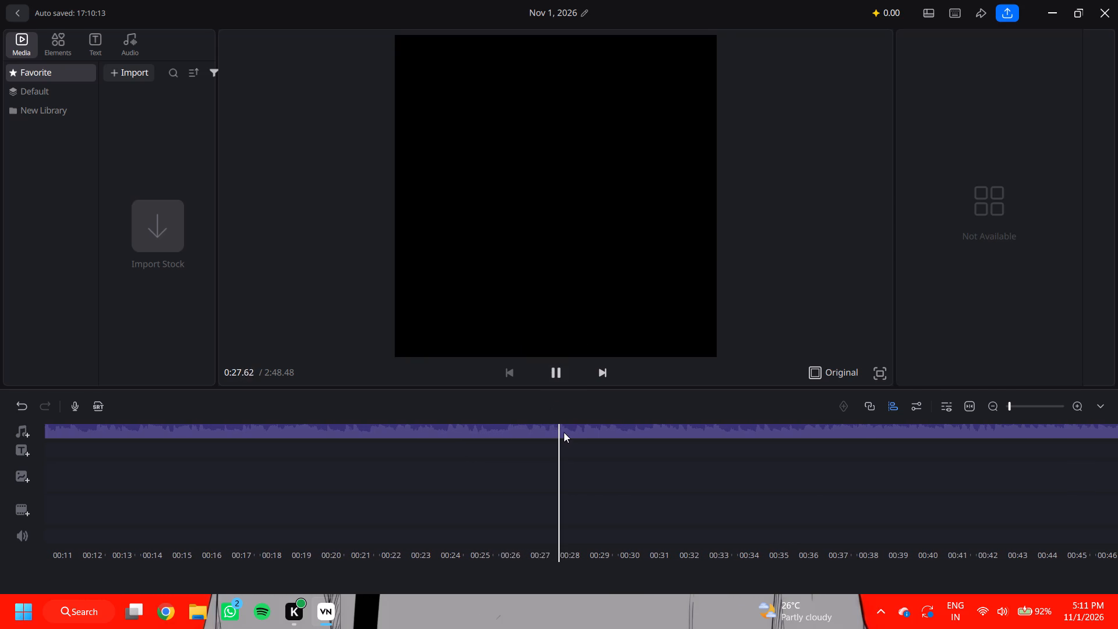
Rewind to the song's opening section and listen again to pinpoint the cut point at about 0:30.
drag(564, 432, 780, 412)
drag(781, 414, 986, 402)
drag(491, 441, 626, 433)
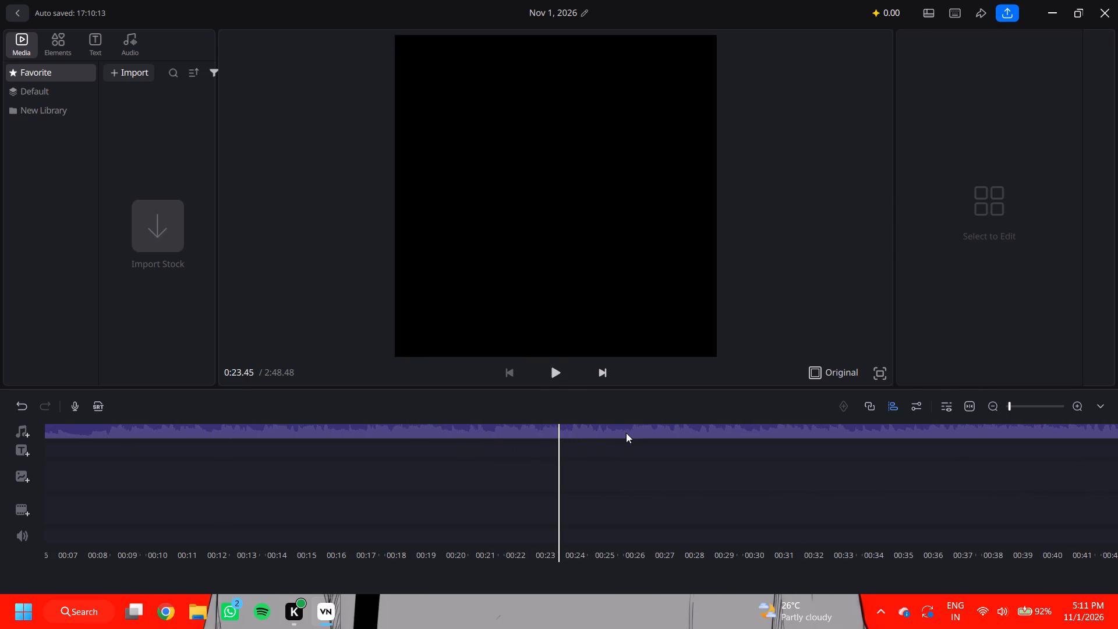
drag(626, 433, 983, 434)
click(553, 370)
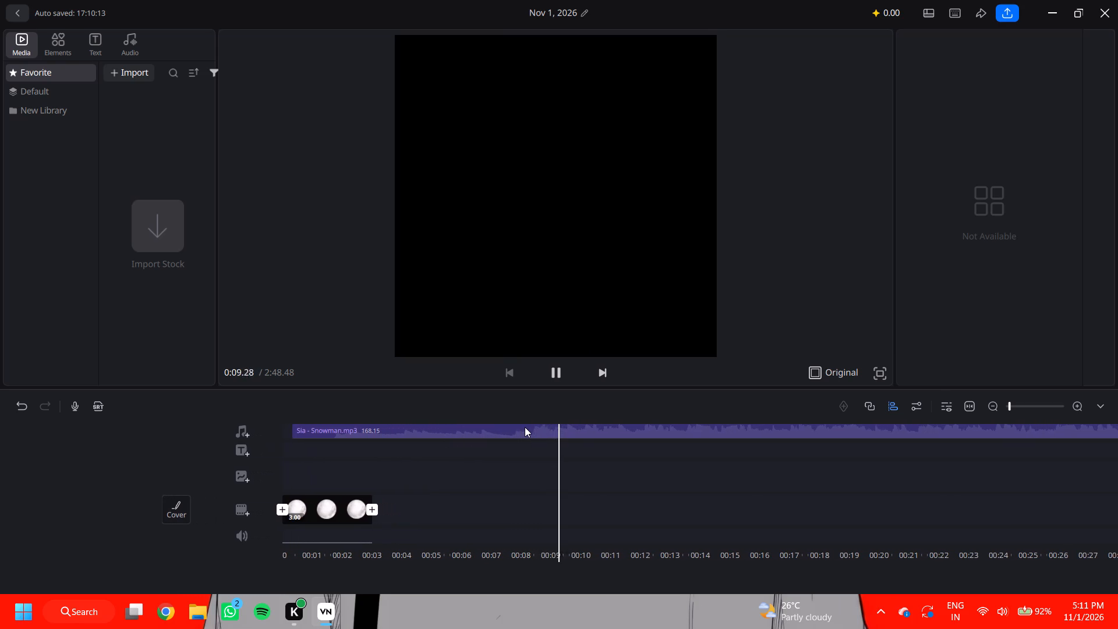
drag(525, 427, 540, 430)
click(560, 382)
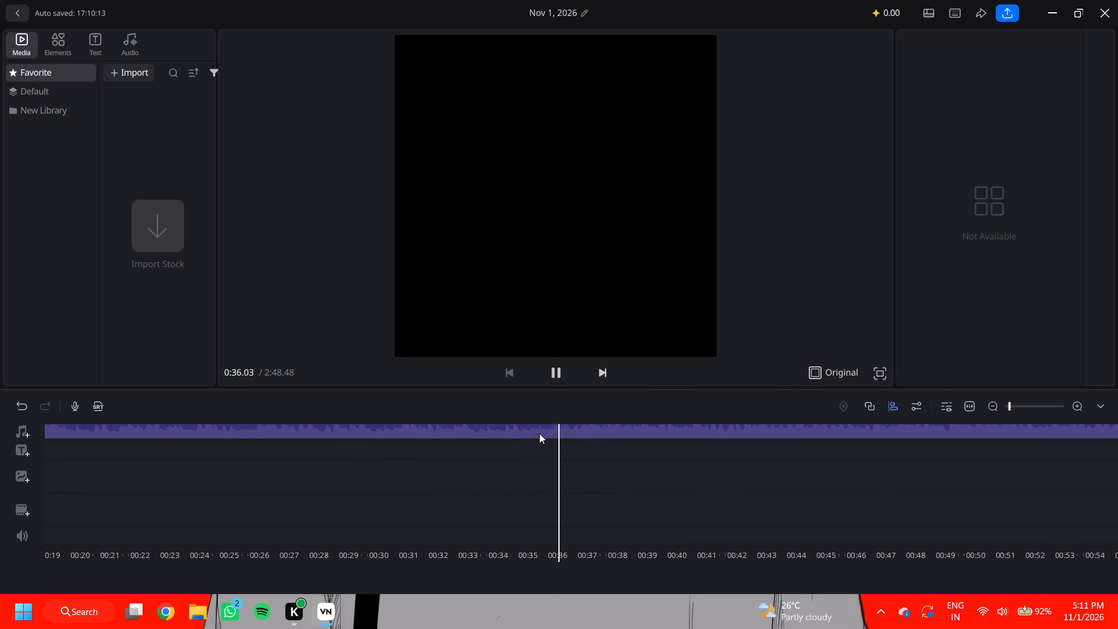
drag(539, 433, 829, 446)
click(553, 368)
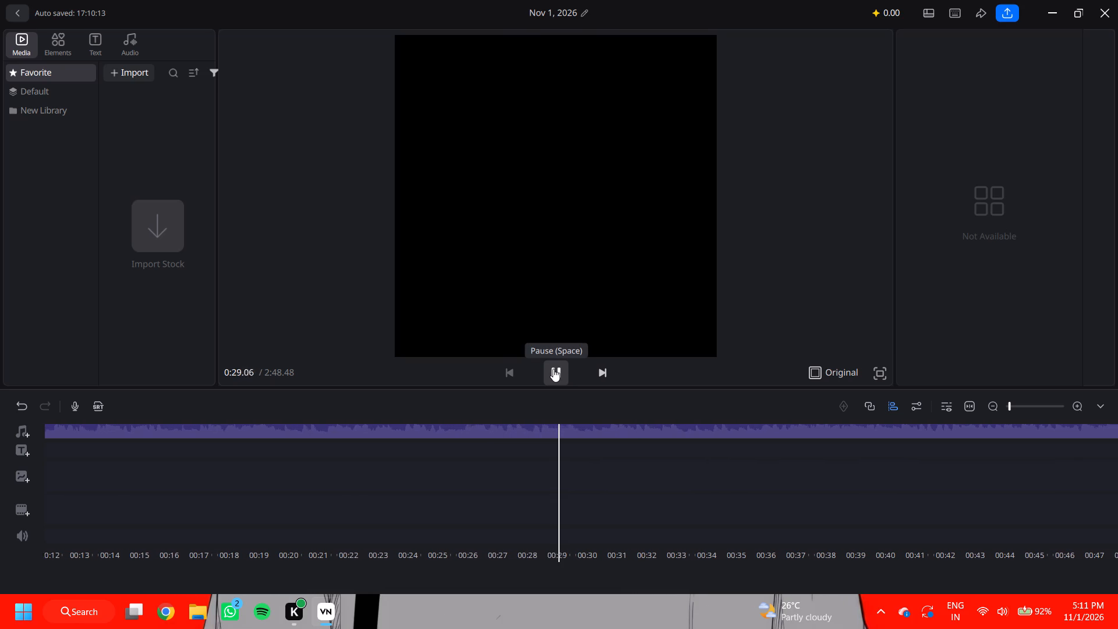
click(553, 369)
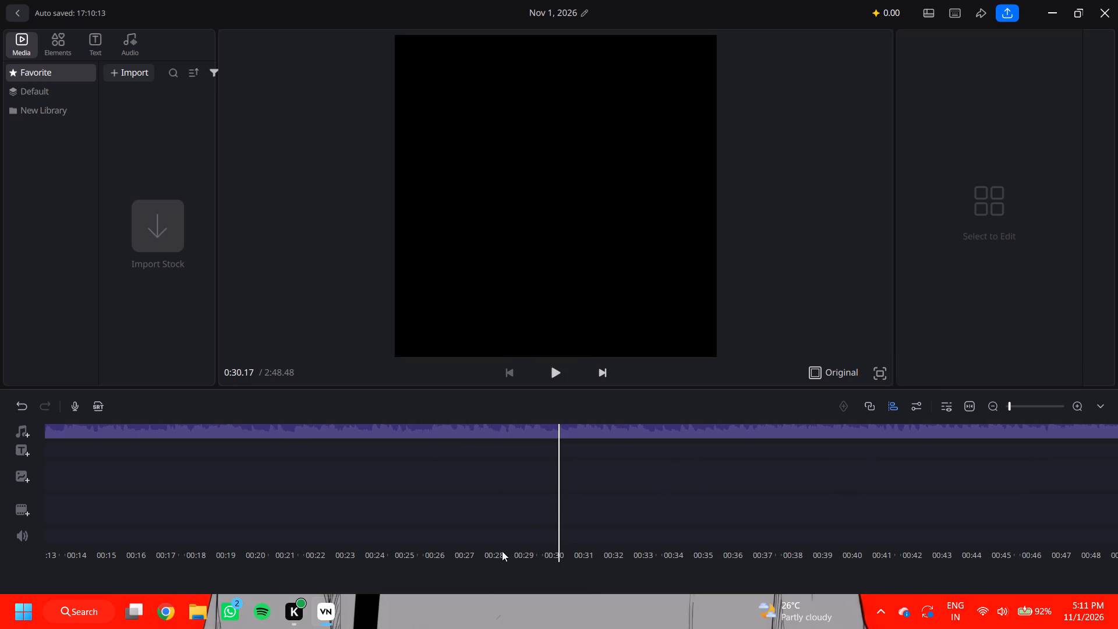
Split the Sia - Snowman audio clip at 0:29.42.
click(537, 428)
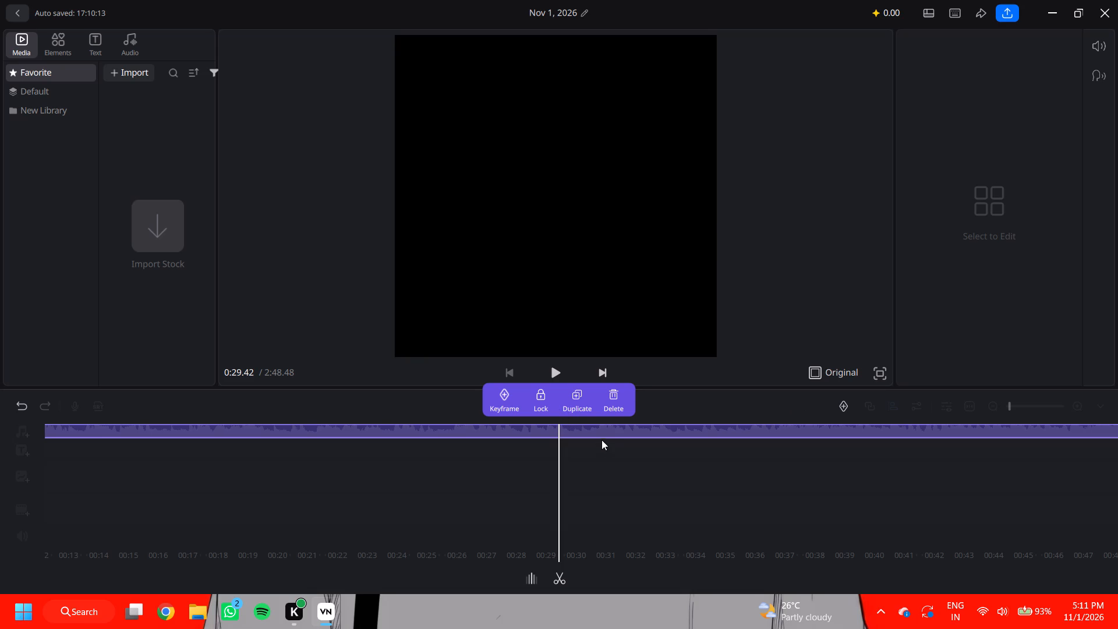
click(559, 579)
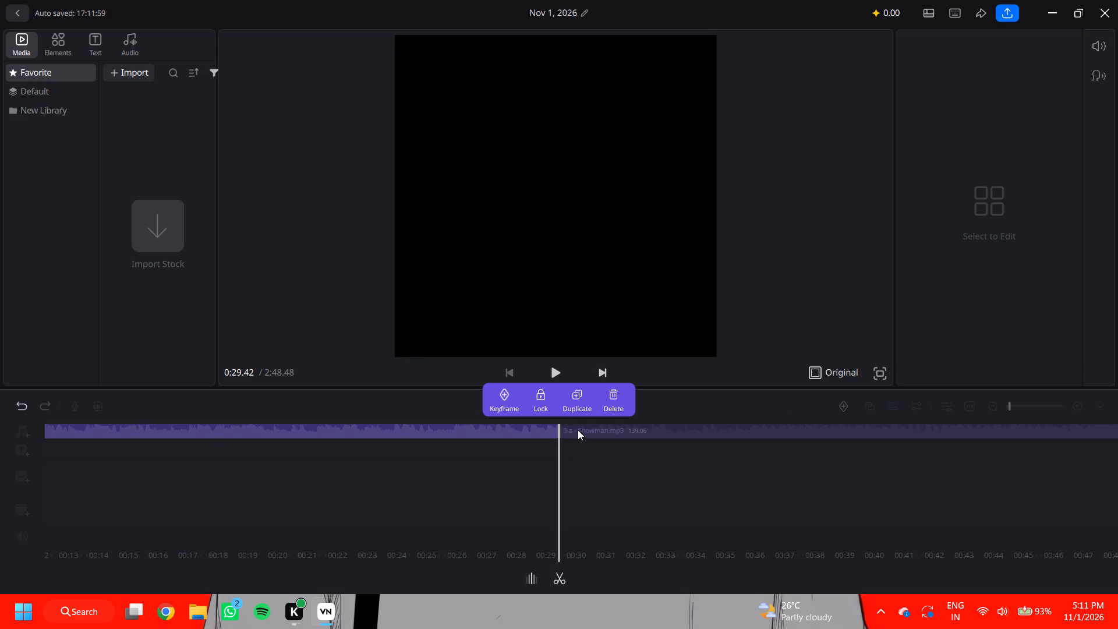
Delete the part of the Sia - Snowman audio that precedes the split.
click(580, 432)
click(502, 432)
click(622, 404)
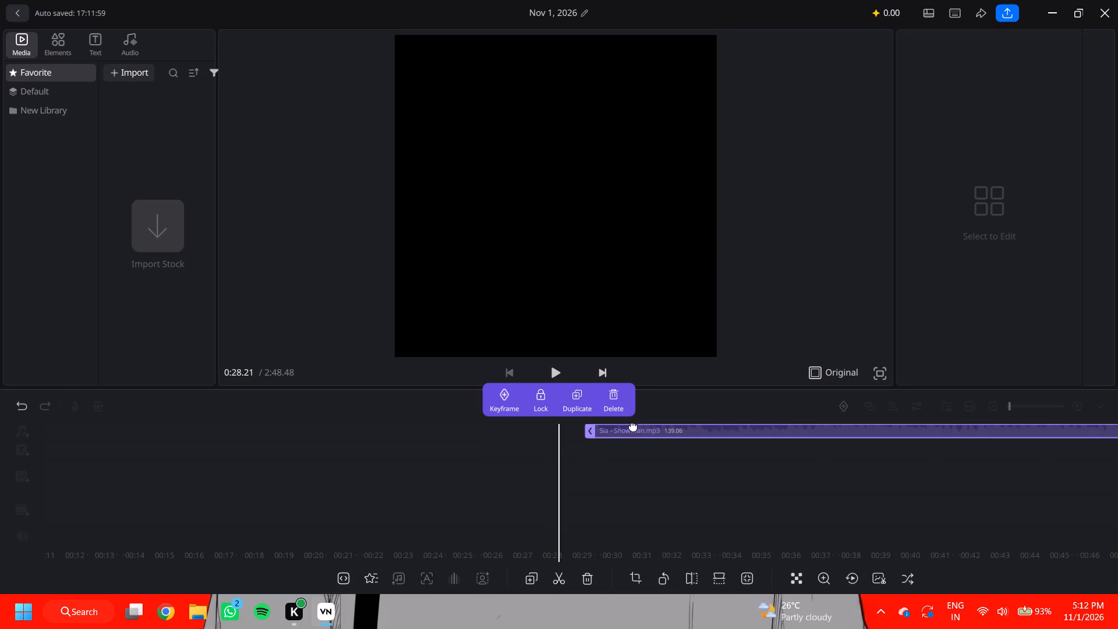
Move the remaining Sia - Snowman audio clip to the start of the timeline at 0:00.
drag(637, 436, 0, 430)
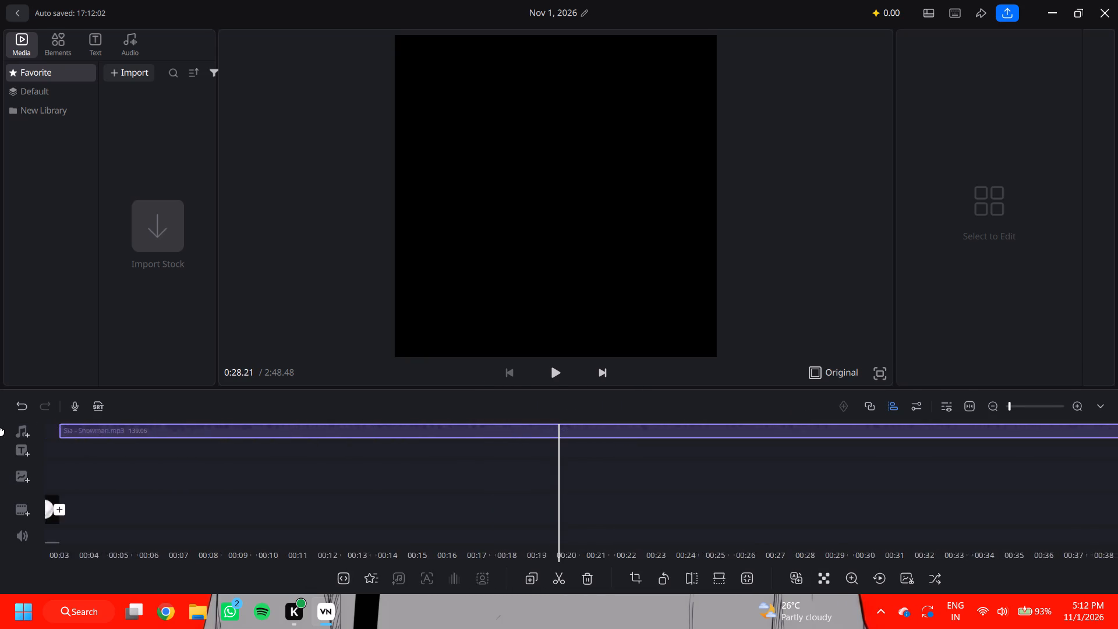
drag(0, 430, 275, 466)
click(275, 466)
Extend the end of the moon image clip so that it lasts 28.07 seconds.
drag(625, 525, 816, 518)
click(615, 511)
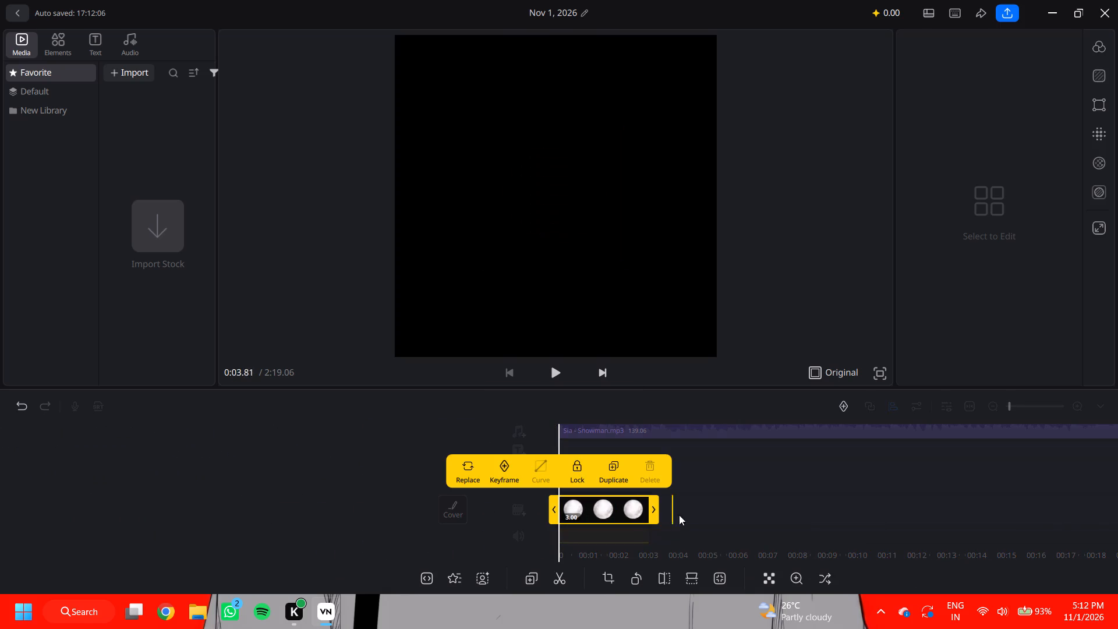
drag(658, 520, 1117, 518)
drag(607, 476, 1117, 476)
drag(684, 454, 1078, 469)
Play the edit from the beginning and replay the first seconds to check how the song's opening starts.
click(564, 361)
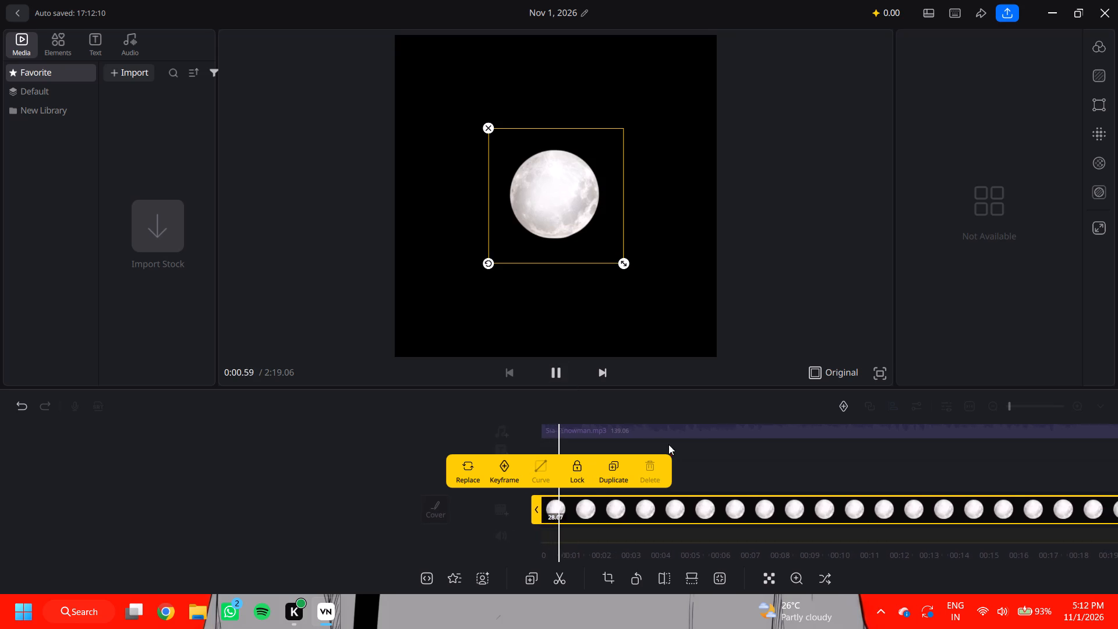
click(670, 440)
click(672, 433)
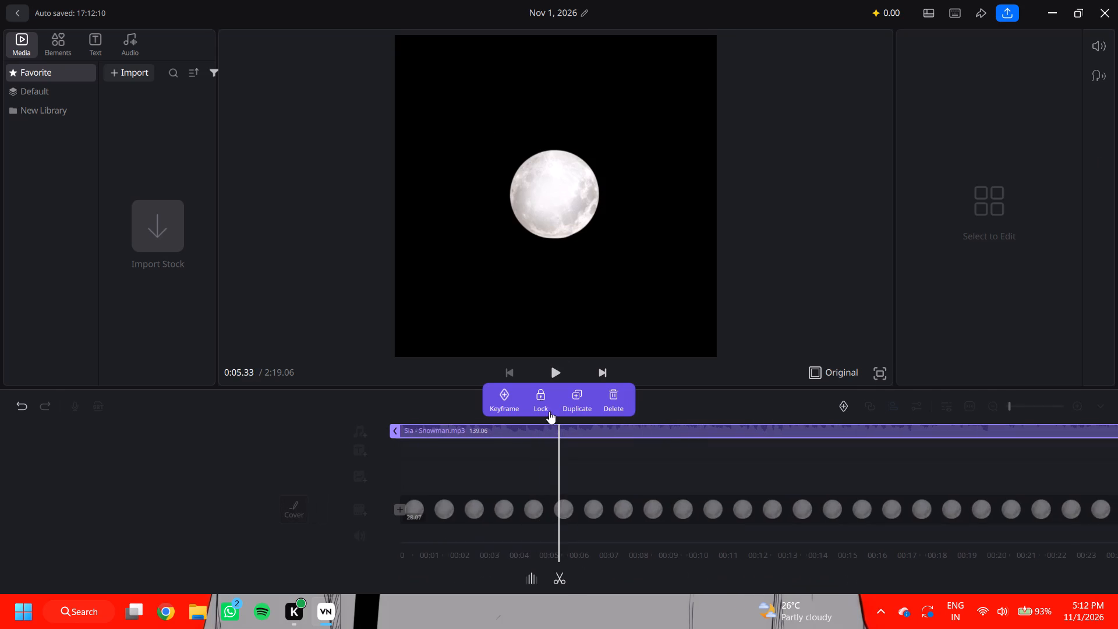
click(559, 463)
drag(566, 436, 801, 437)
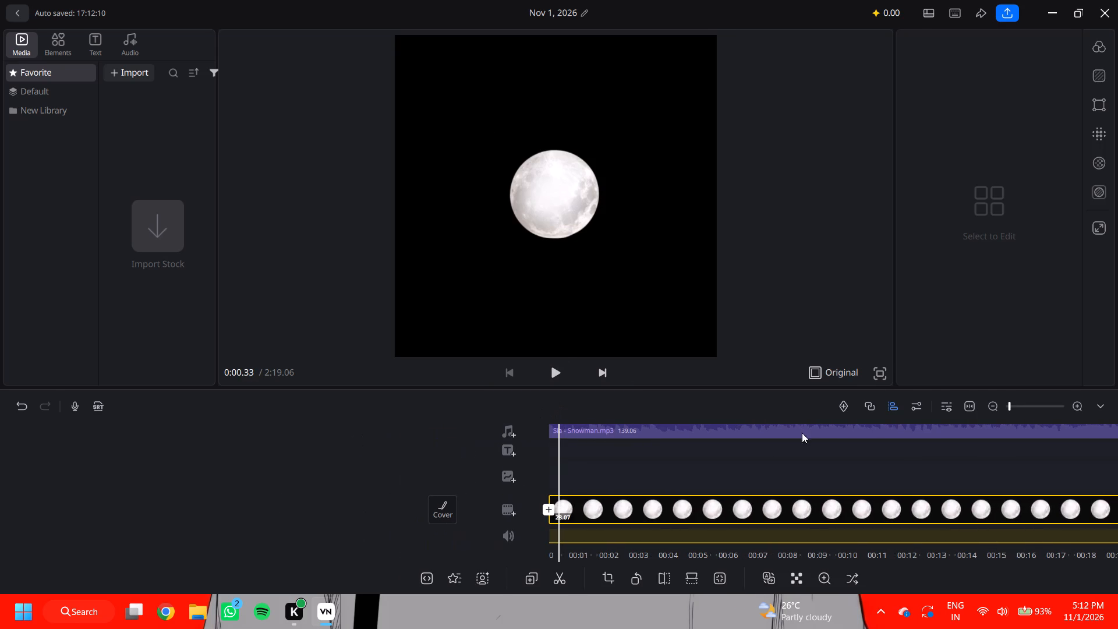
drag(604, 429, 714, 423)
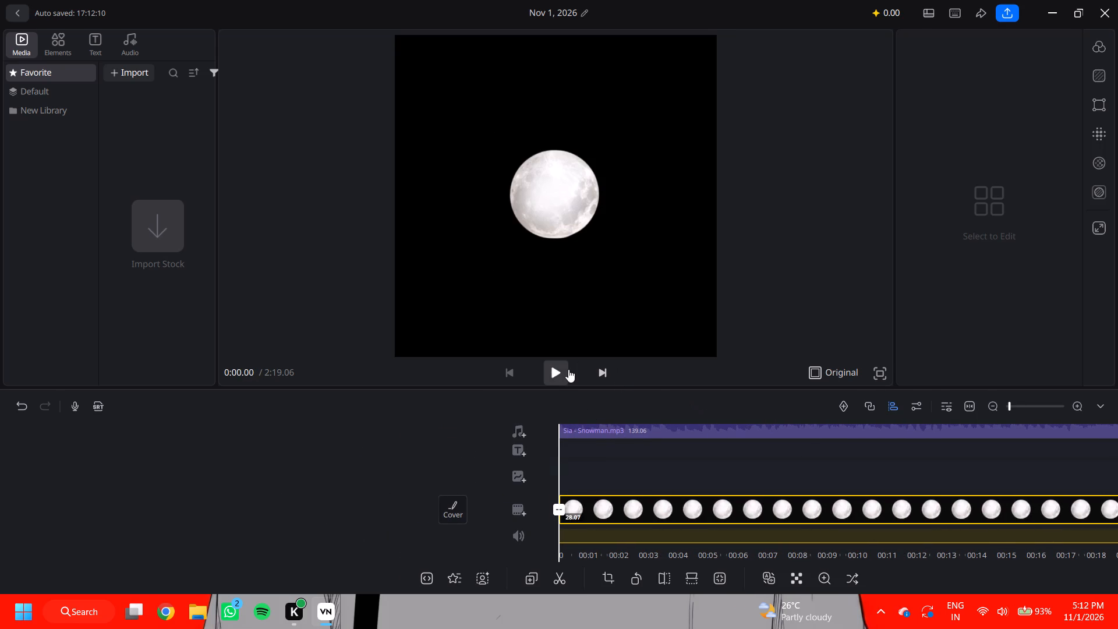
click(568, 369)
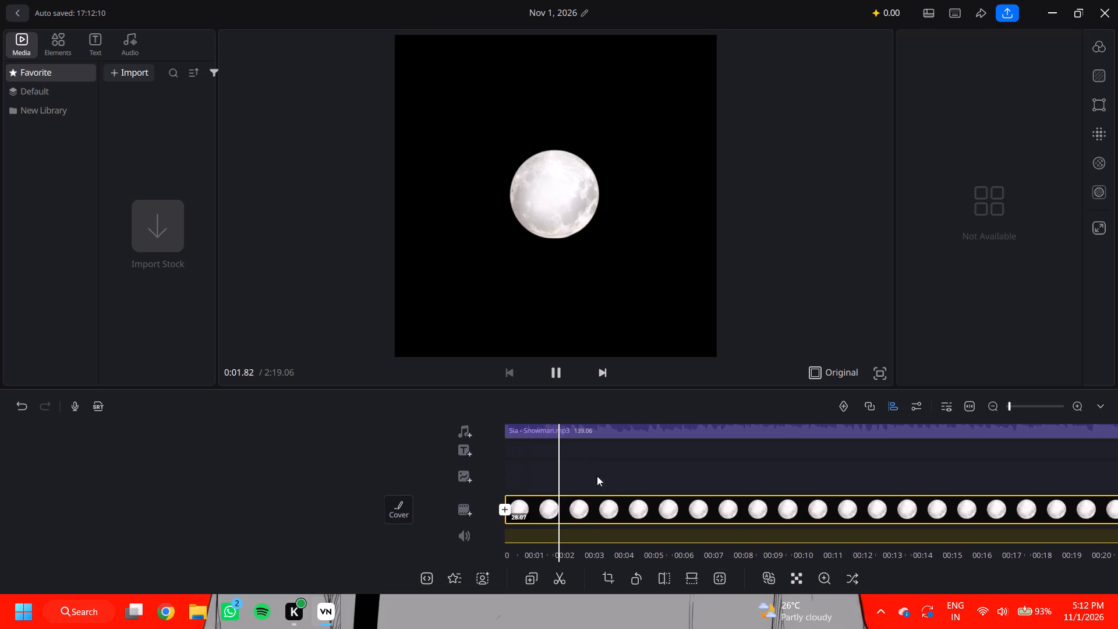
drag(581, 471, 746, 471)
click(667, 505)
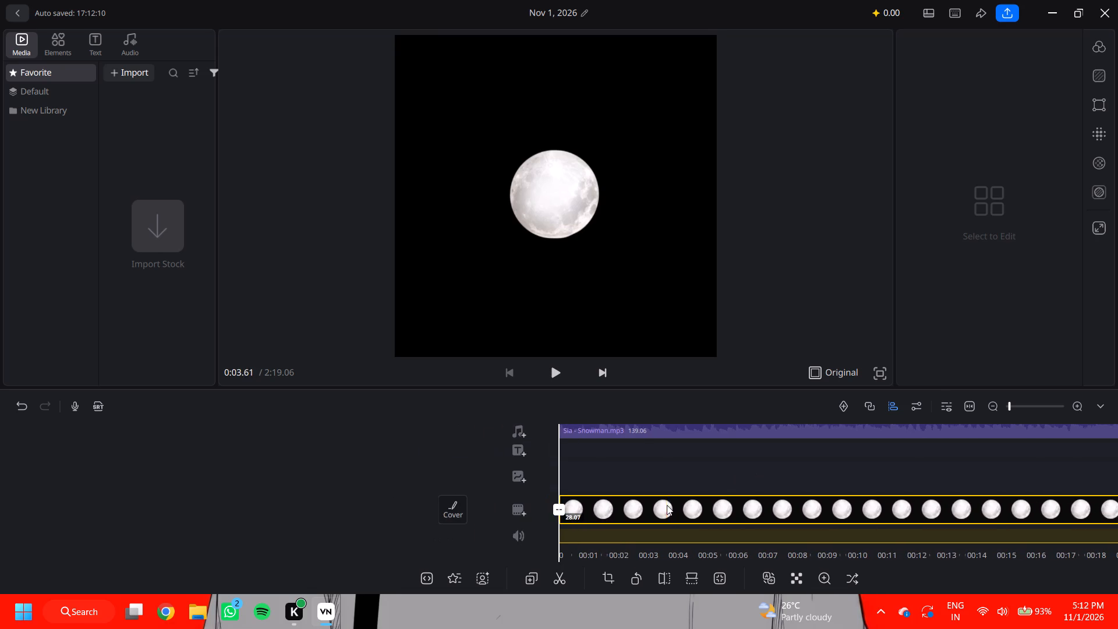
click(650, 439)
click(650, 432)
click(650, 458)
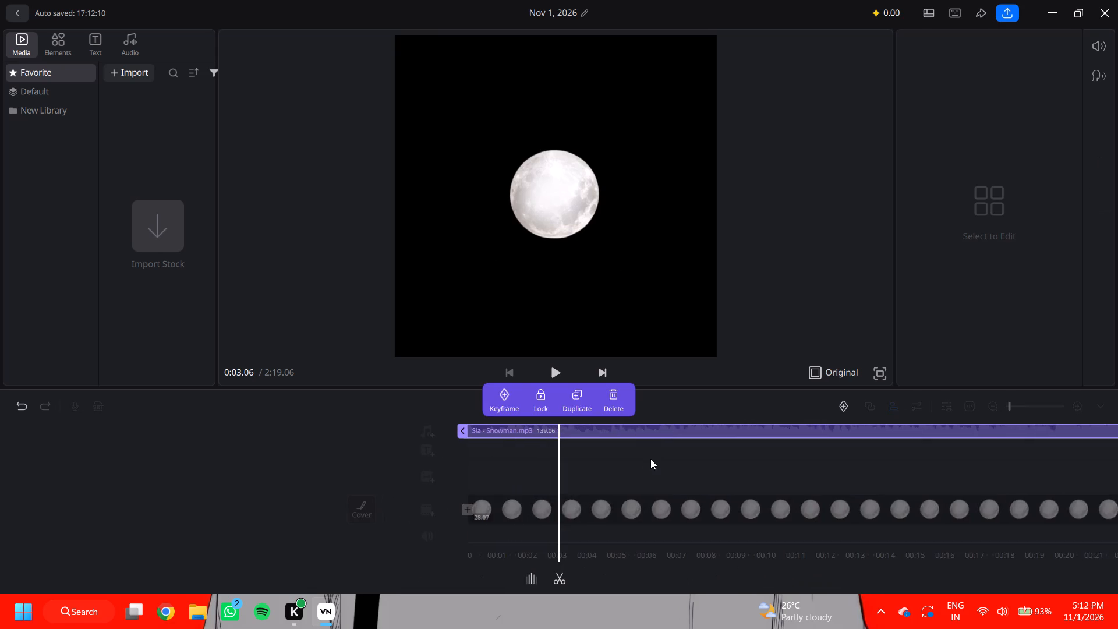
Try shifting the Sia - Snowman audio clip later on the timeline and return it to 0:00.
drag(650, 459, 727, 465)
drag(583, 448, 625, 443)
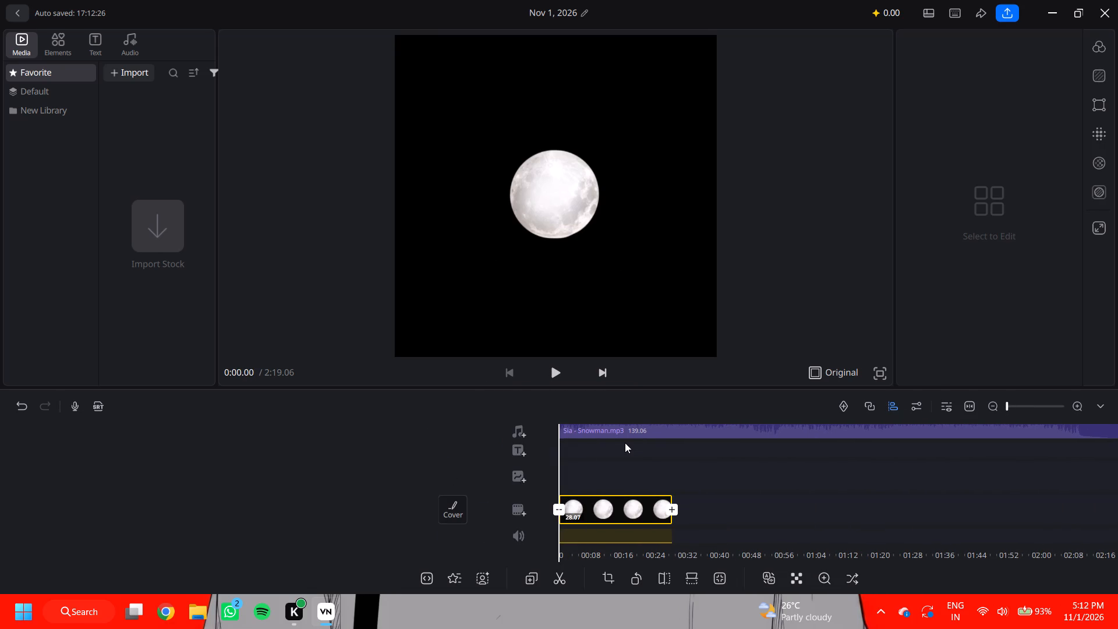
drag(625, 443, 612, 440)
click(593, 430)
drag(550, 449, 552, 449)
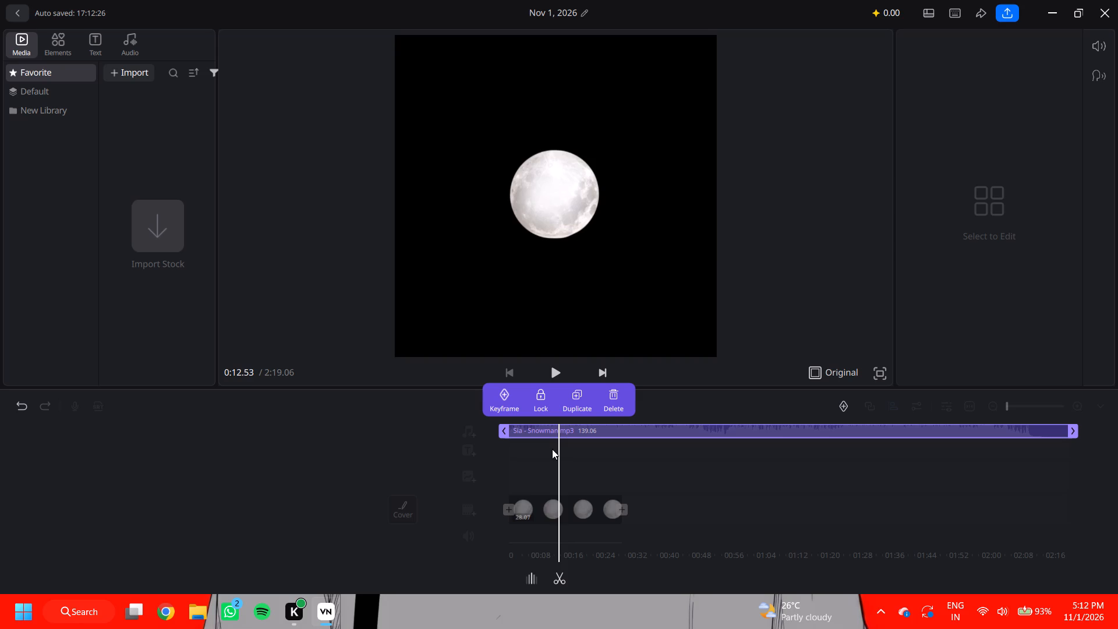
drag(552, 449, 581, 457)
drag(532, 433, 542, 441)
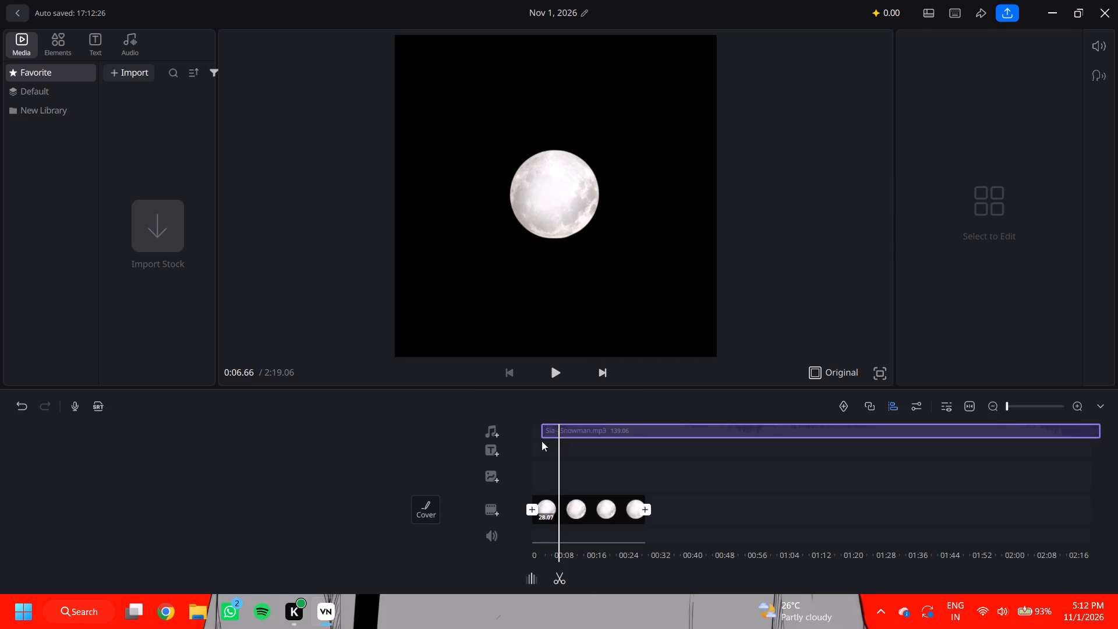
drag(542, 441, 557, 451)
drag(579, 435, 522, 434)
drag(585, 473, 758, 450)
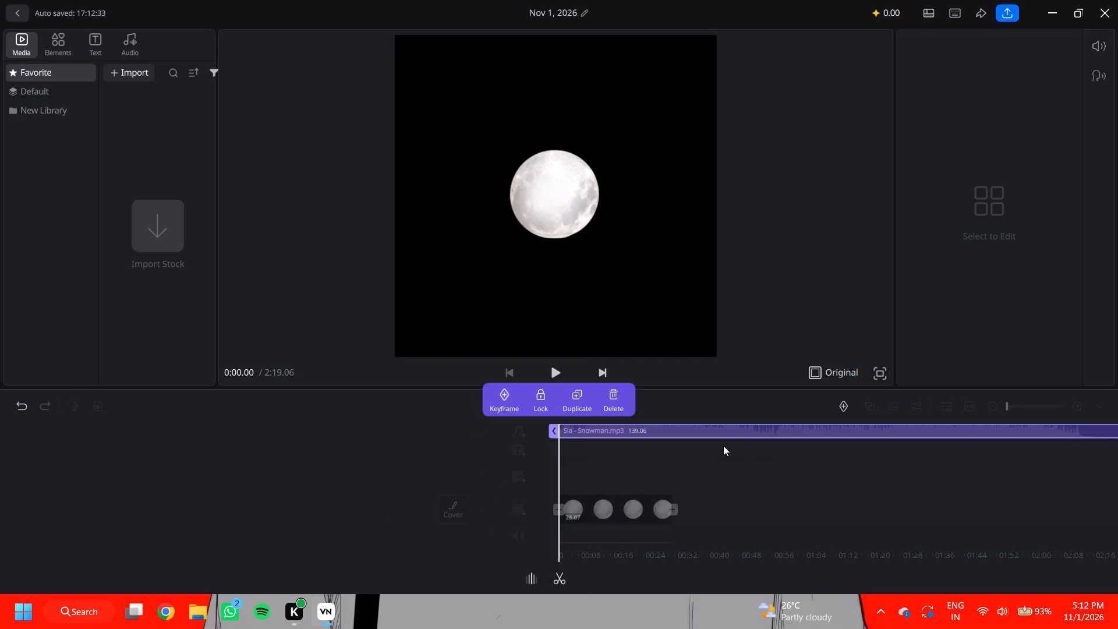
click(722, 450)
Play the edit from 0:00 to about 0:10 and replay the first seconds to find where the audio should begin.
click(564, 371)
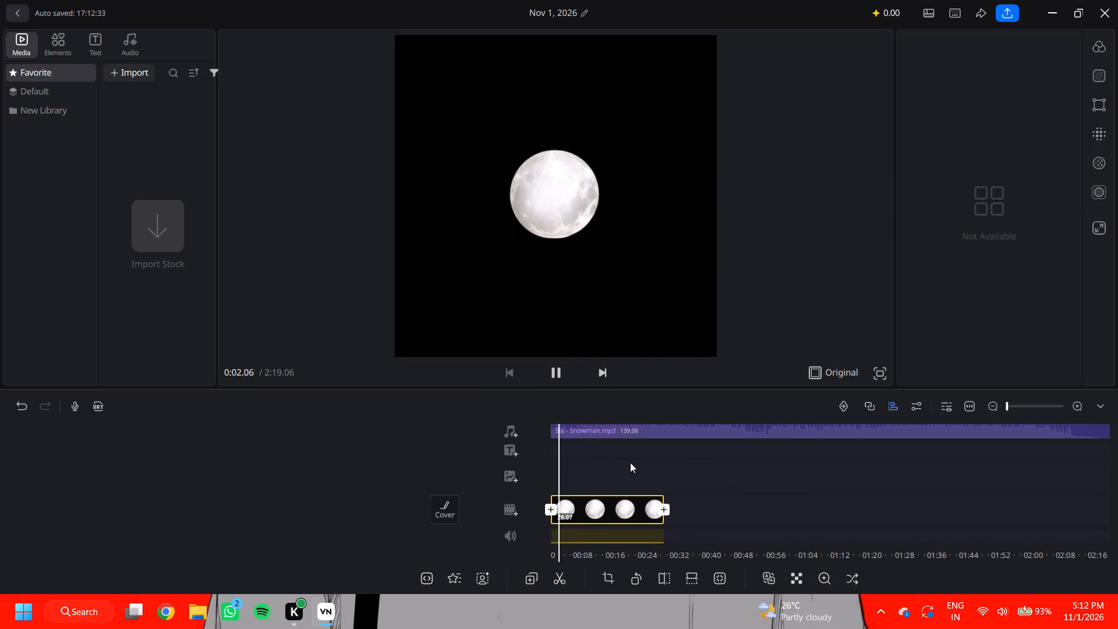
scroll(631, 468, up, 2)
click(714, 476)
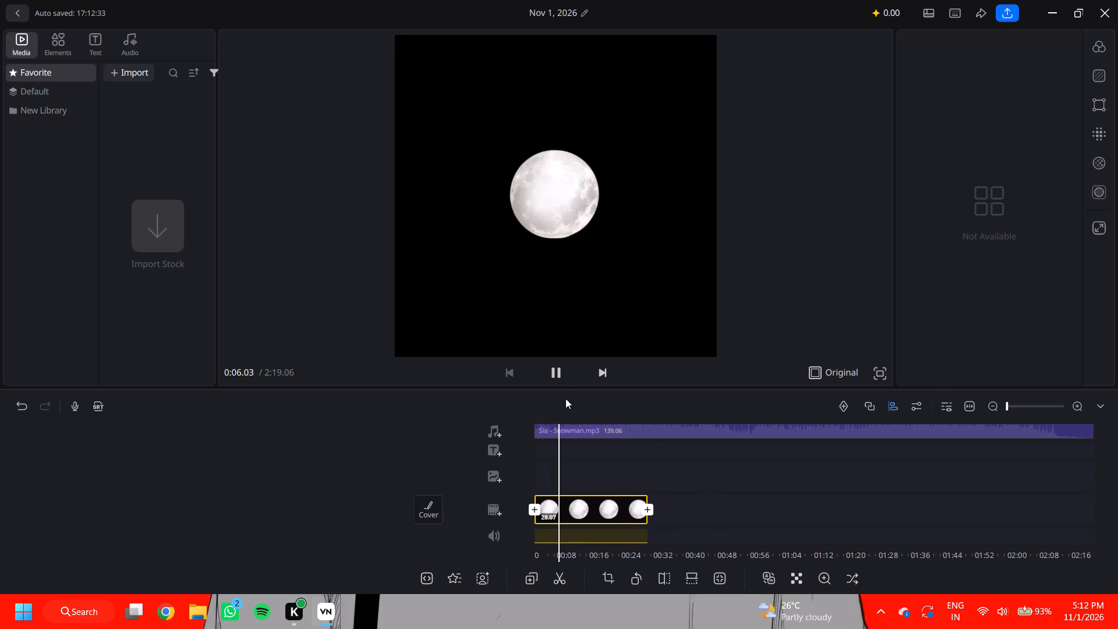
click(560, 372)
click(574, 432)
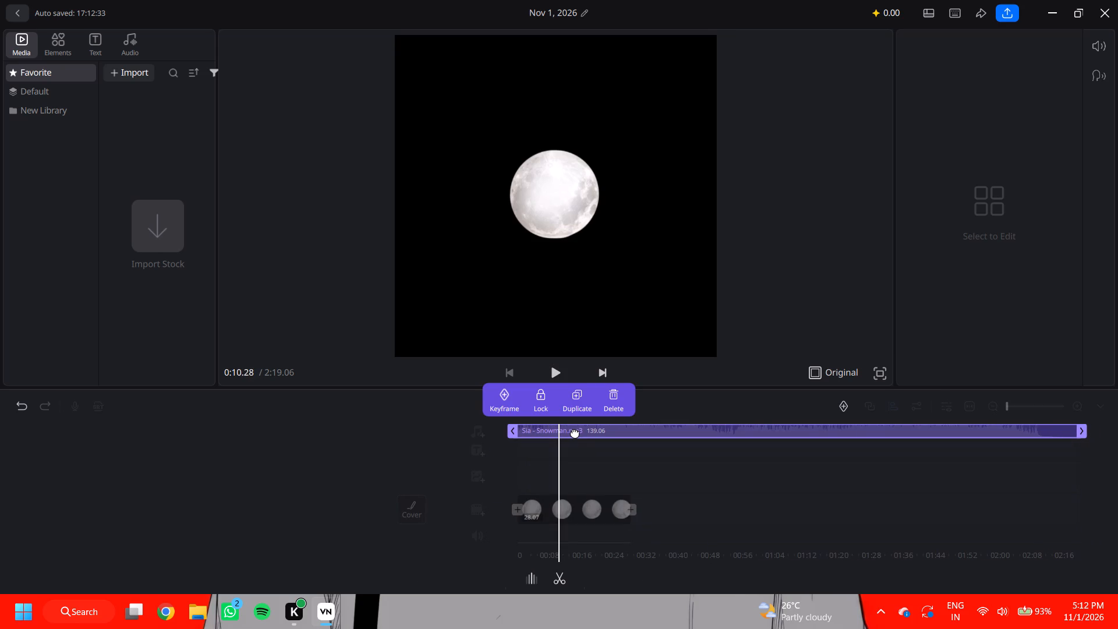
click(675, 483)
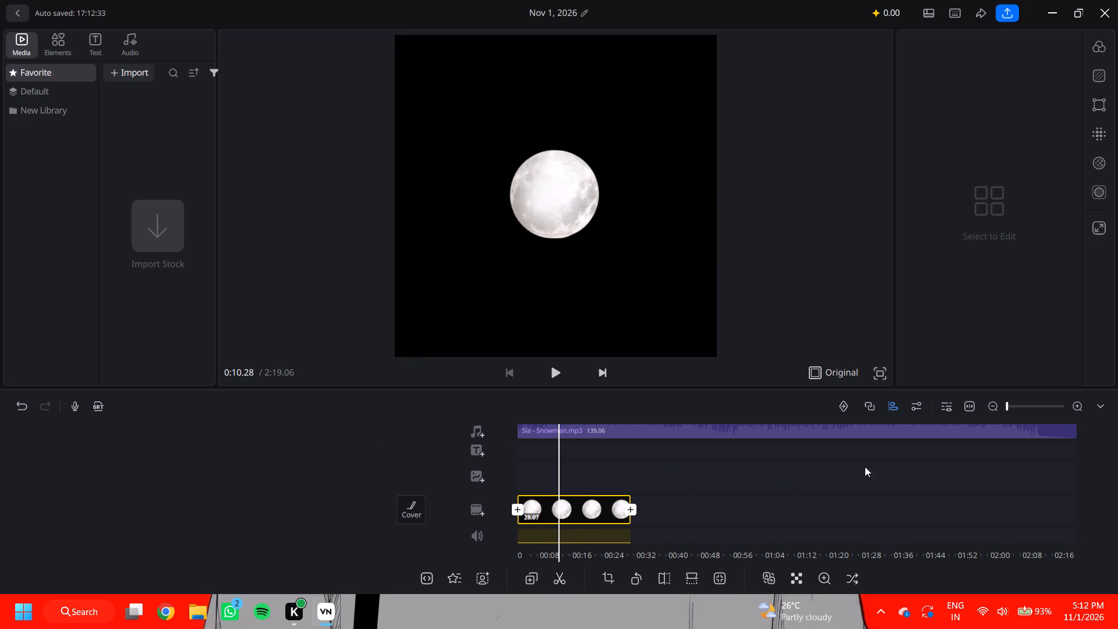
drag(1004, 409, 1014, 412)
drag(1007, 406, 1024, 411)
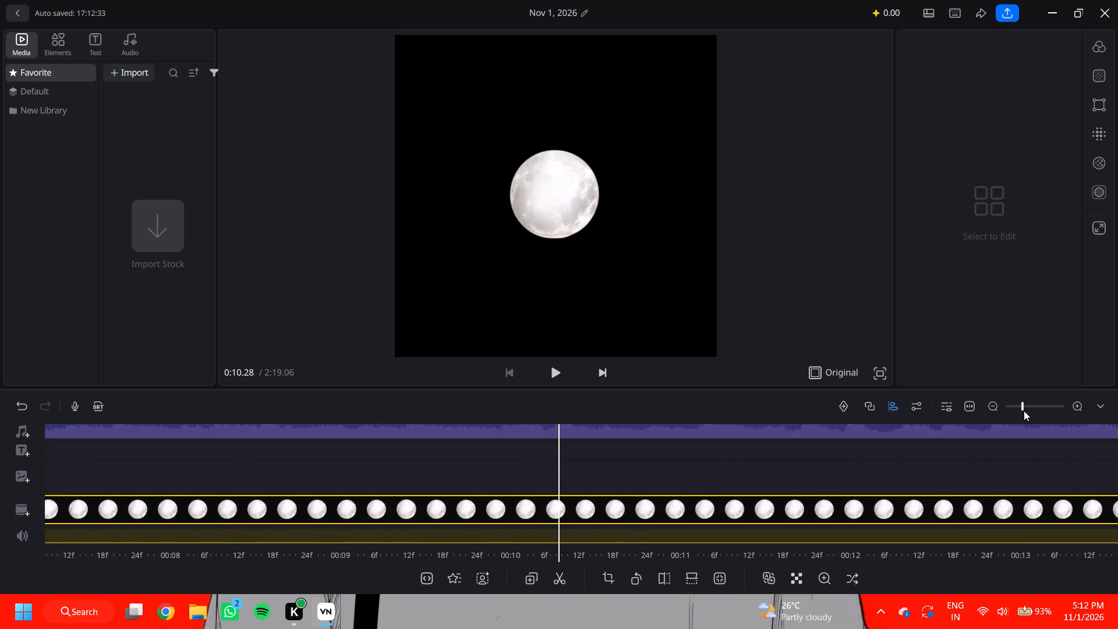
drag(1024, 411, 1009, 411)
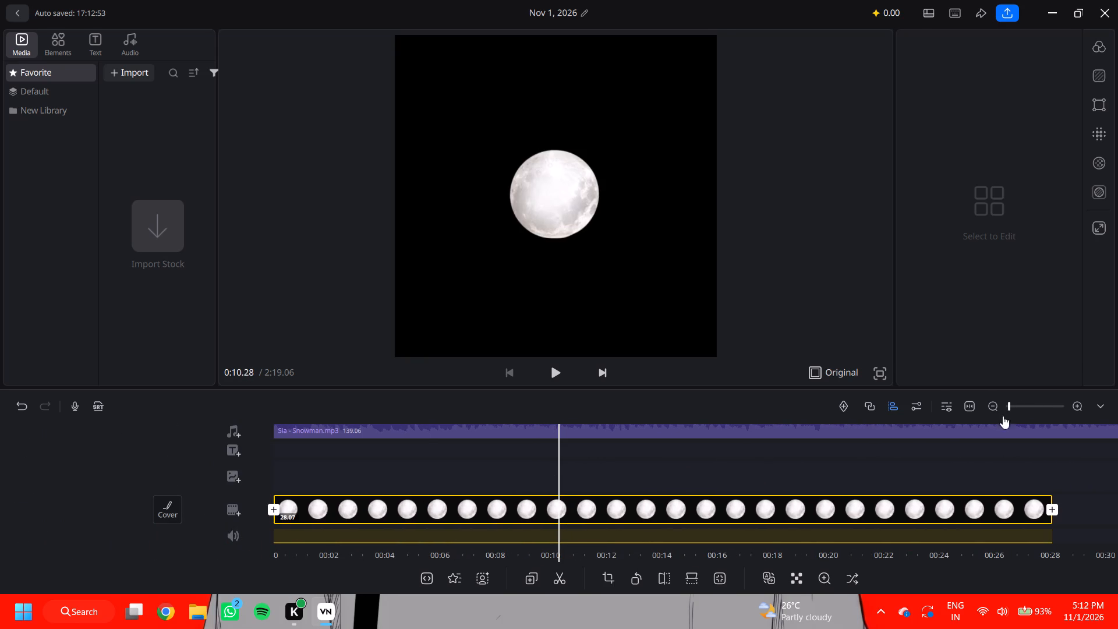
drag(427, 443, 728, 450)
click(561, 372)
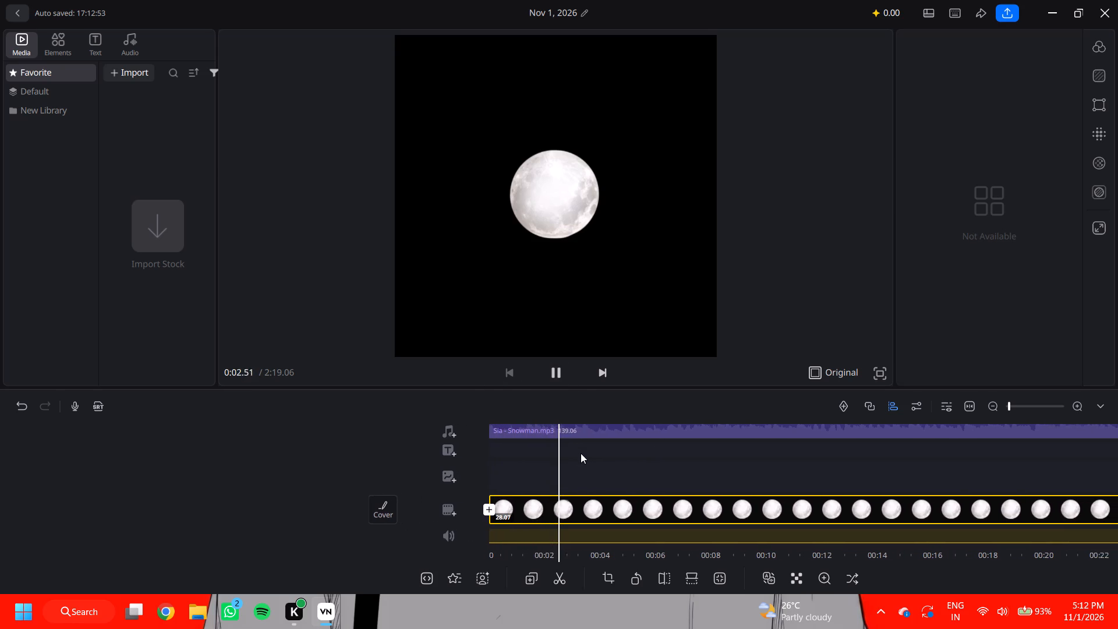
drag(560, 453, 592, 454)
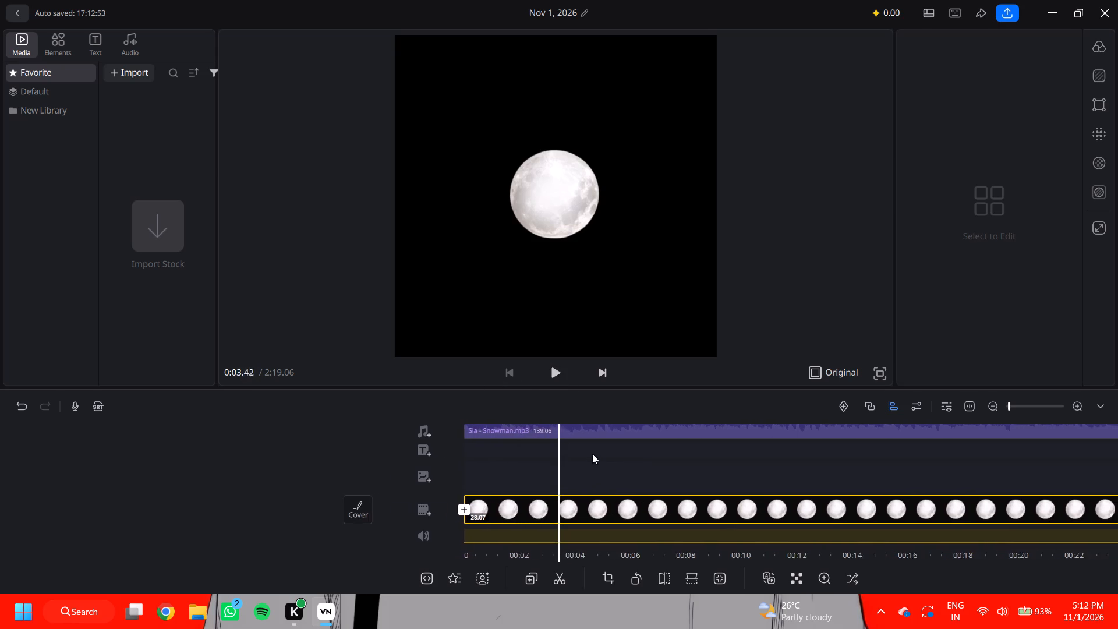
drag(592, 454, 632, 469)
drag(621, 462, 611, 464)
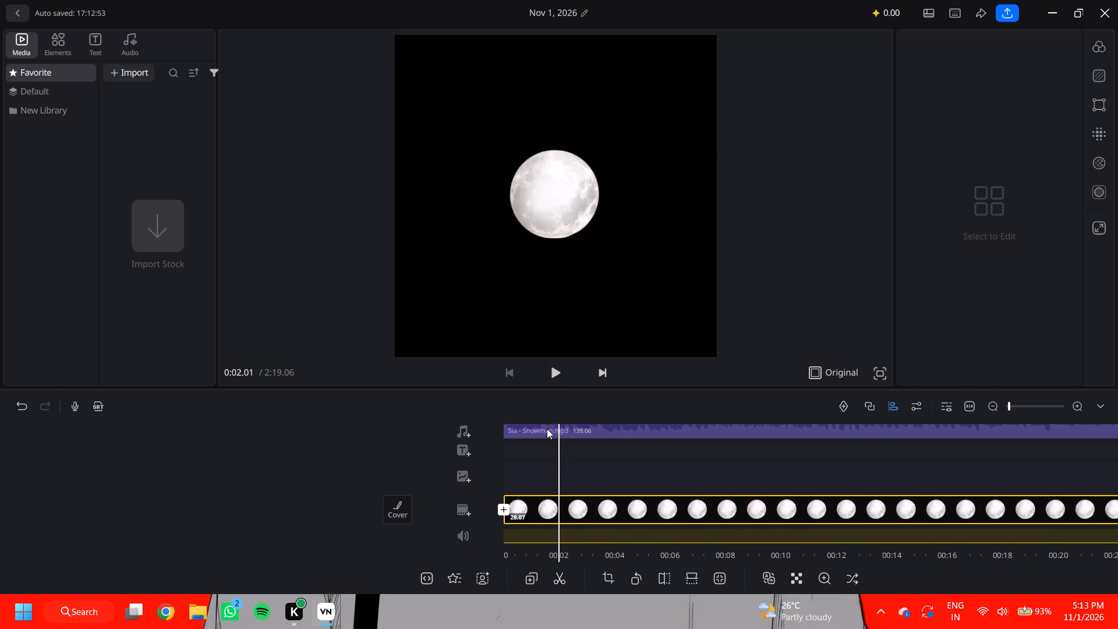
Trim the start of the Sia - Snowman audio to a length of 137.50 seconds and realign it with 0:00.
click(547, 429)
double_click(508, 431)
drag(514, 431, 521, 433)
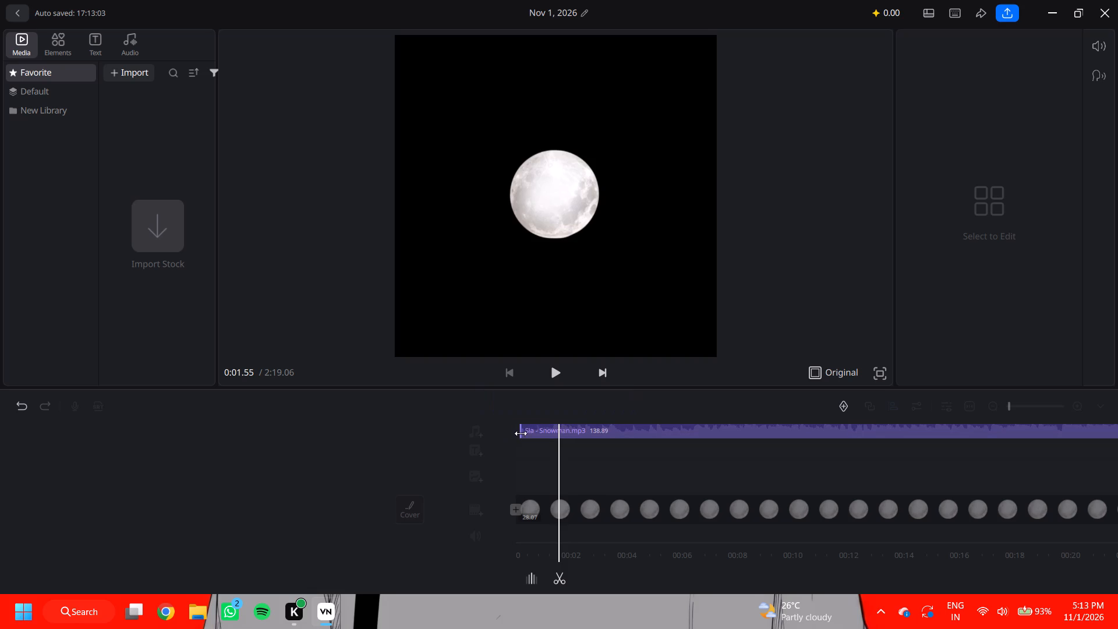
drag(521, 433, 555, 461)
drag(578, 432, 547, 434)
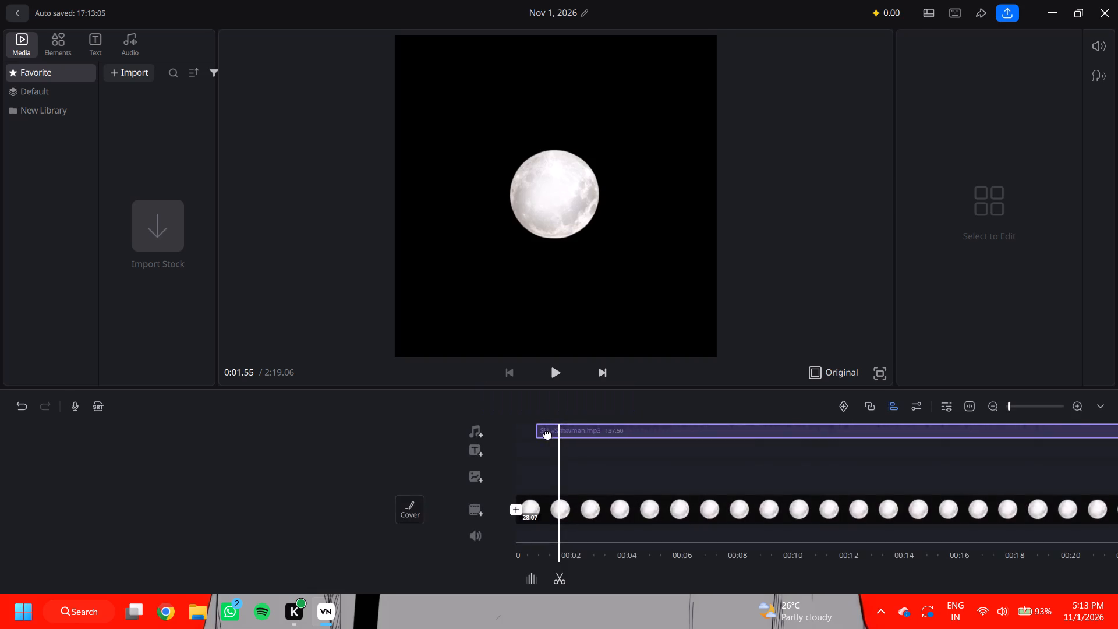
drag(547, 434, 511, 435)
click(556, 465)
drag(549, 461, 696, 446)
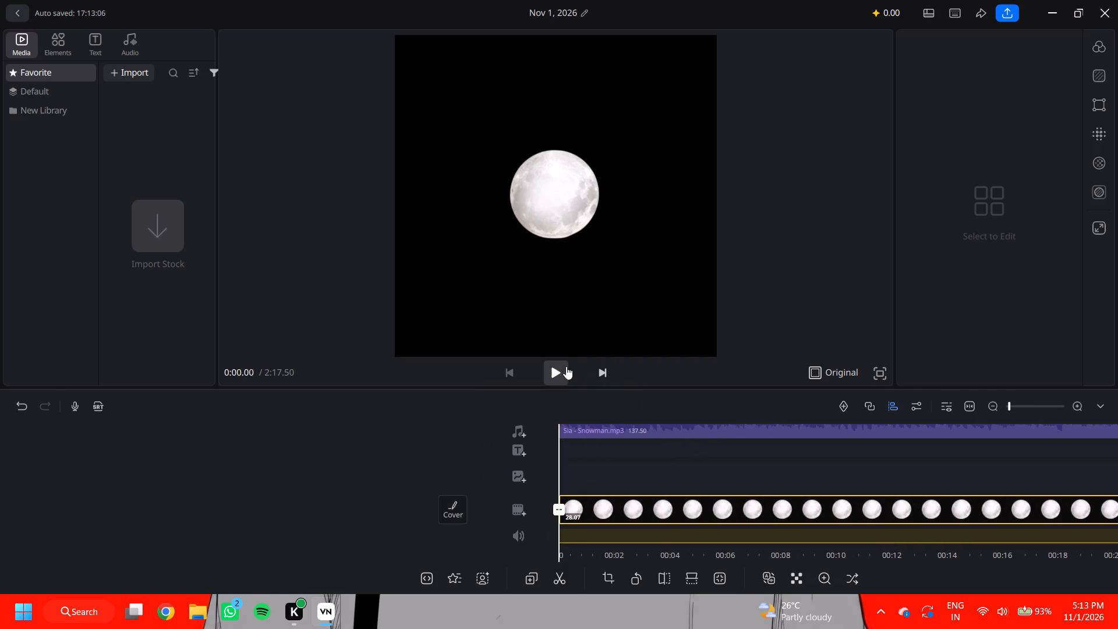
Trim the start of the Sia - Snowman audio further to 135.66 seconds, realign it with 0:00, and replay the opening.
click(566, 366)
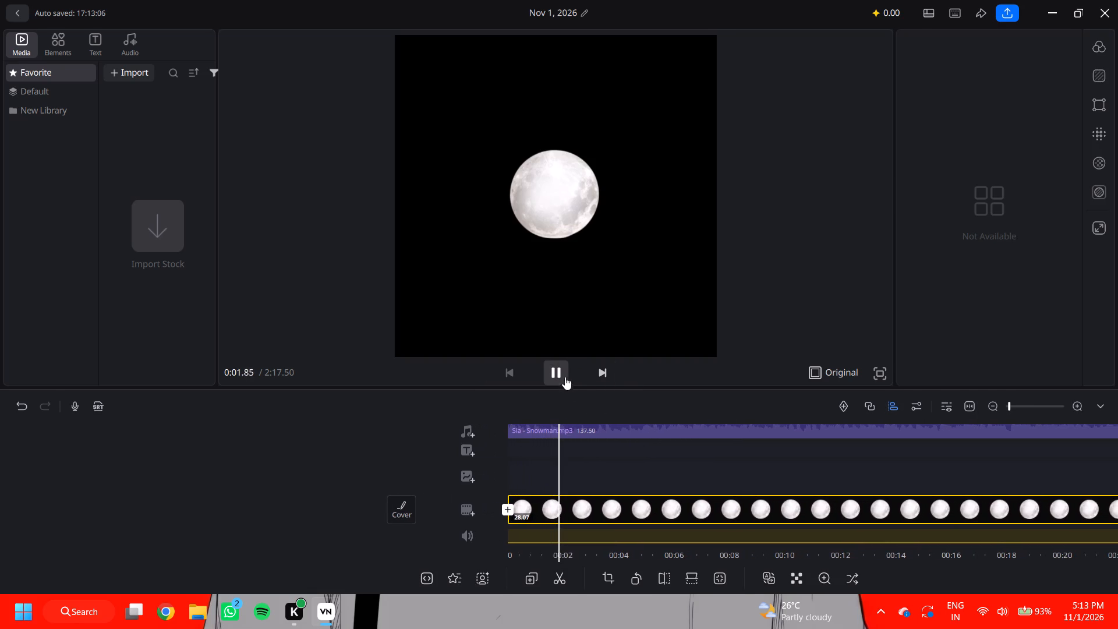
click(556, 367)
drag(545, 457, 574, 464)
click(551, 432)
drag(562, 452, 581, 457)
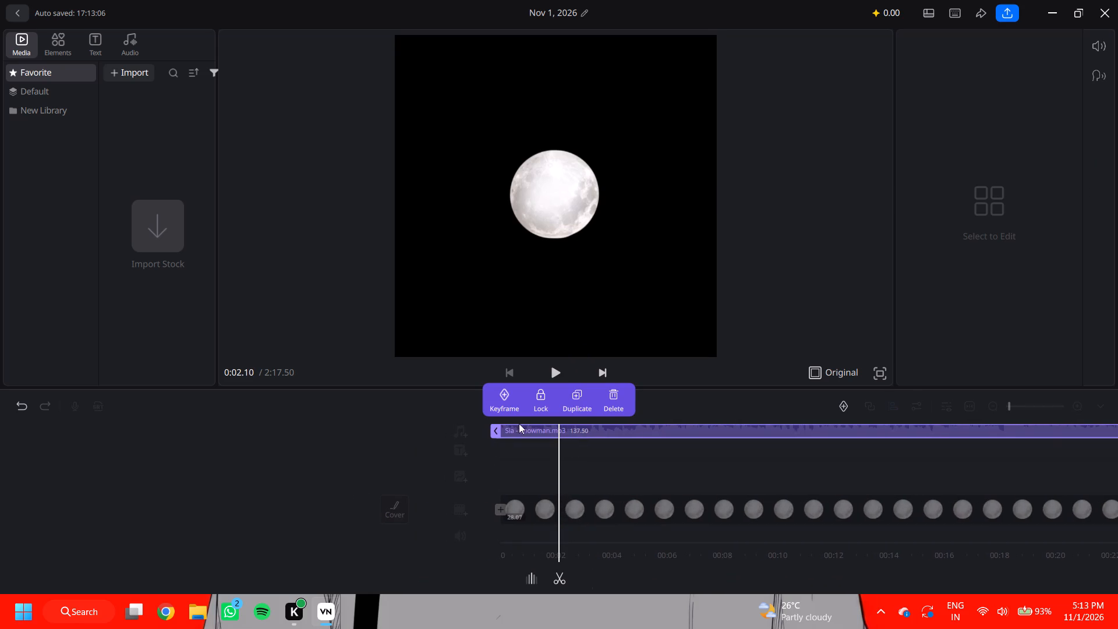
drag(500, 436, 584, 494)
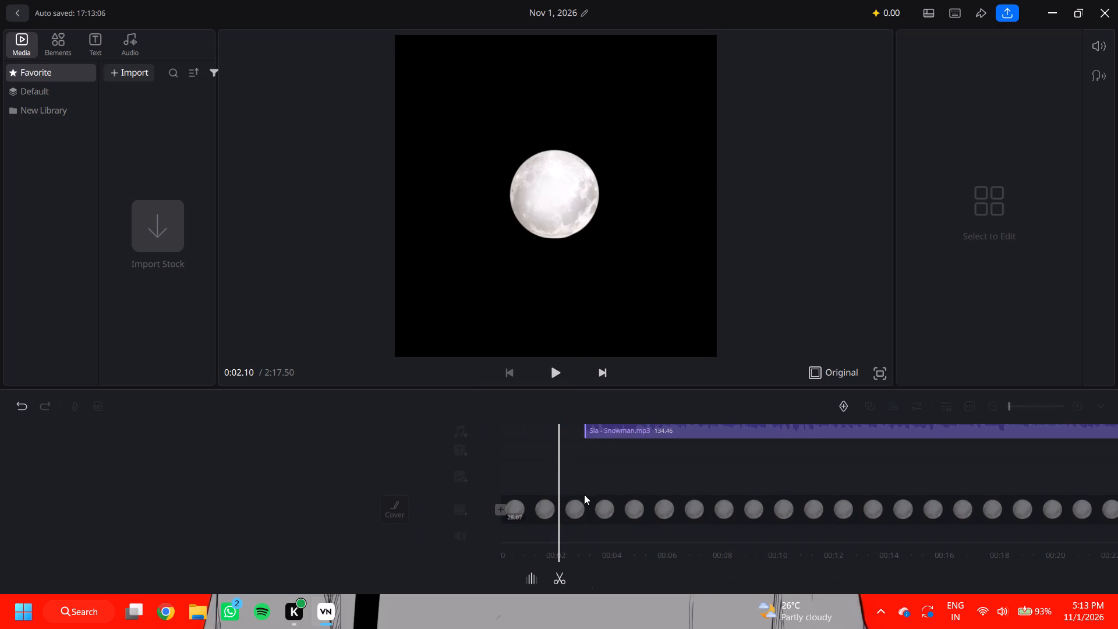
drag(584, 494, 551, 490)
drag(599, 432, 531, 437)
drag(561, 465, 713, 465)
click(717, 464)
click(561, 372)
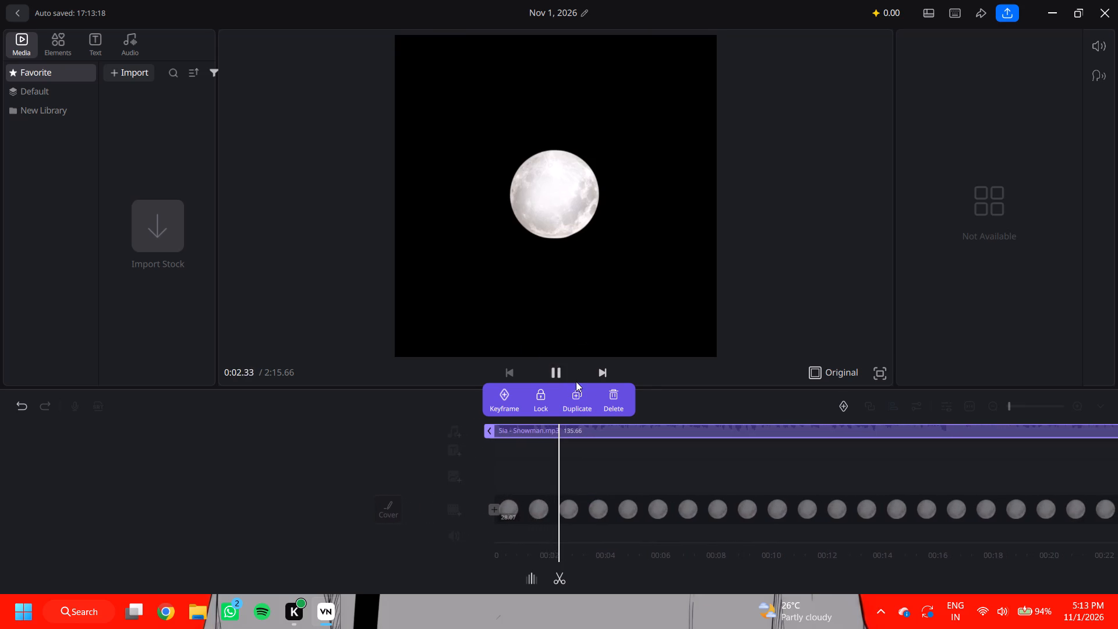
click(552, 365)
Add a keyframe to the moon image clip at 0:00.
drag(544, 479, 700, 499)
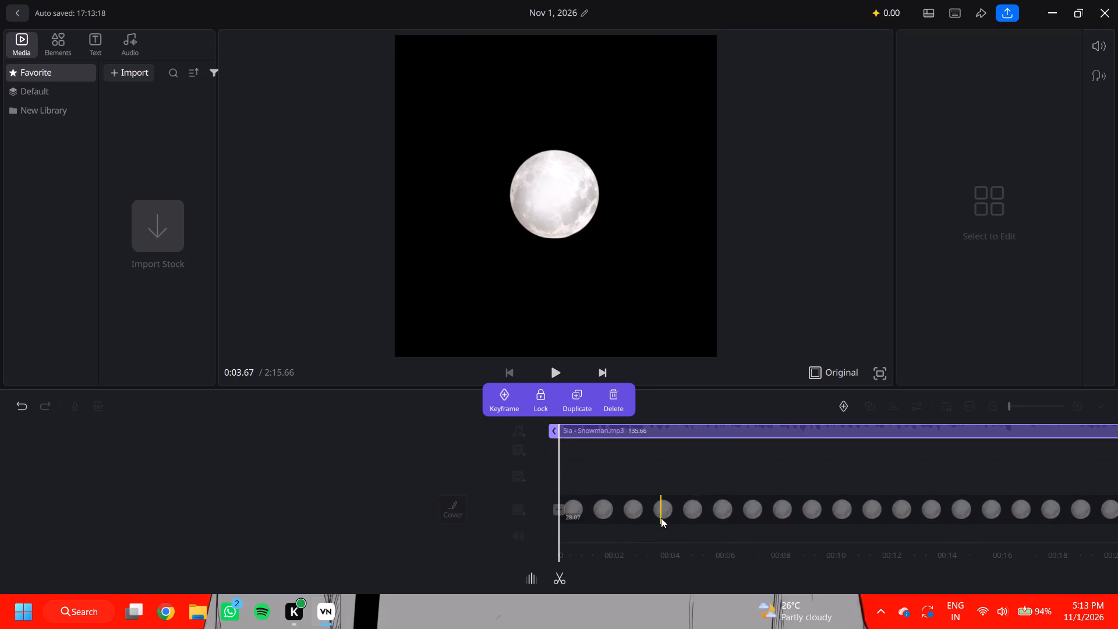
click(661, 518)
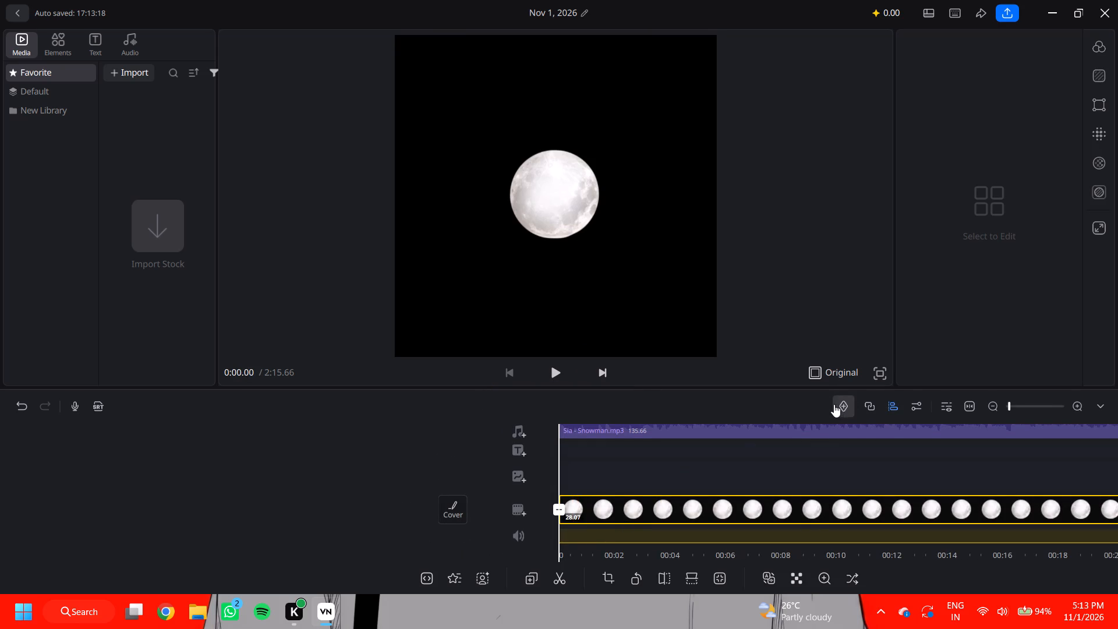
click(834, 404)
Add a square Mosaic effect with size 20 over the moon at 0:01.37.
drag(772, 507, 723, 509)
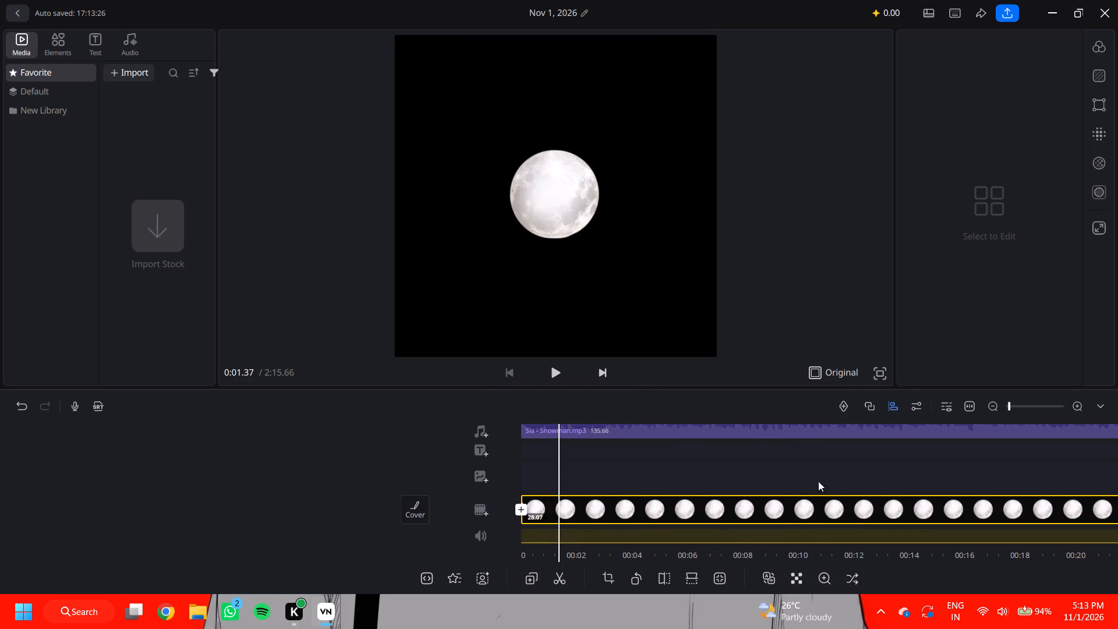
click(796, 571)
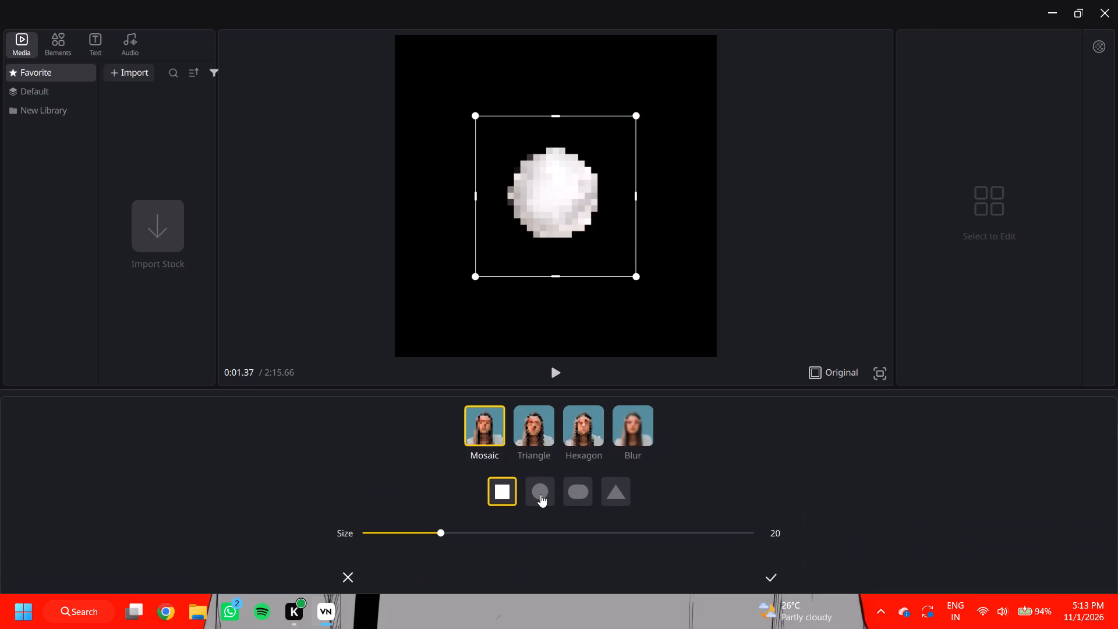
click(773, 494)
click(776, 575)
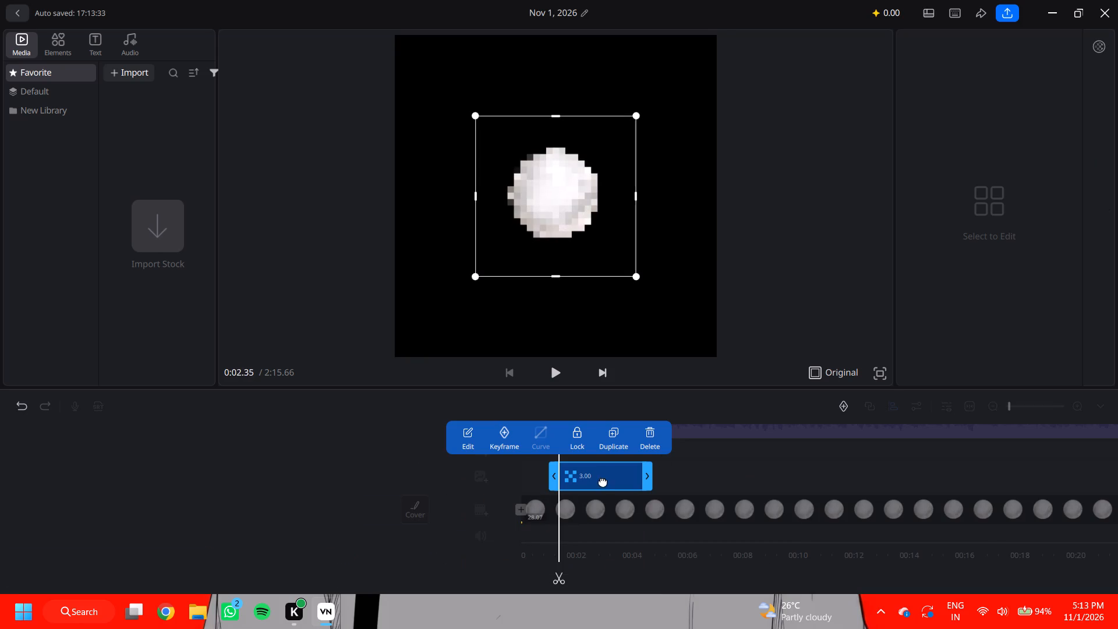
Delete the Mosaic effect clip placed over the moon.
right_click(605, 472)
click(658, 447)
Toggle the keyframe on the moon image clip at 0:00.
drag(608, 479, 758, 490)
click(684, 506)
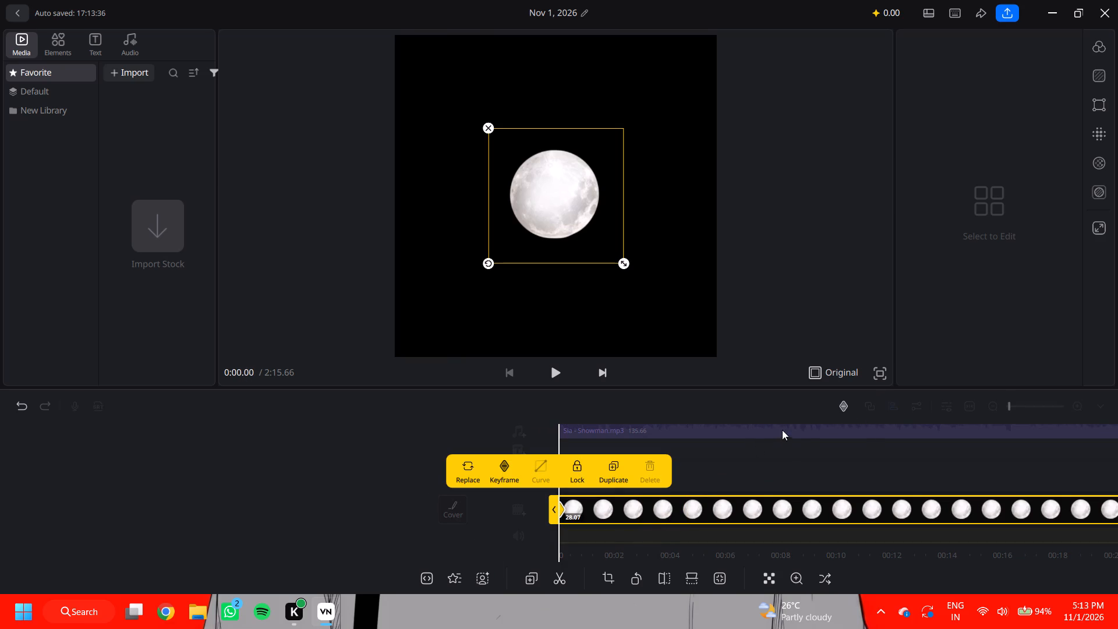
click(840, 404)
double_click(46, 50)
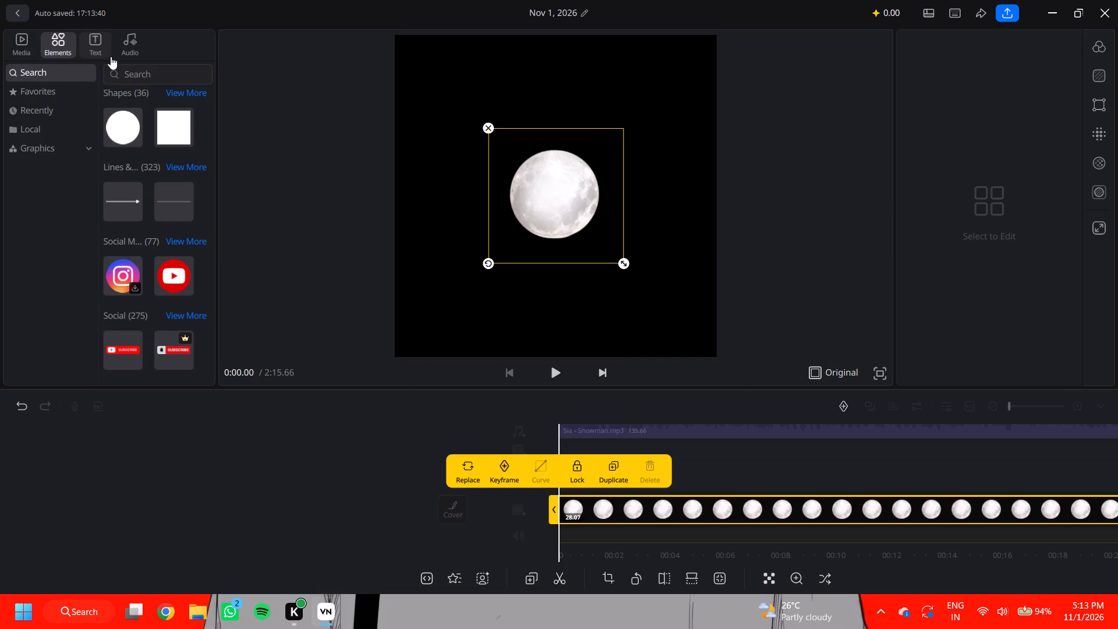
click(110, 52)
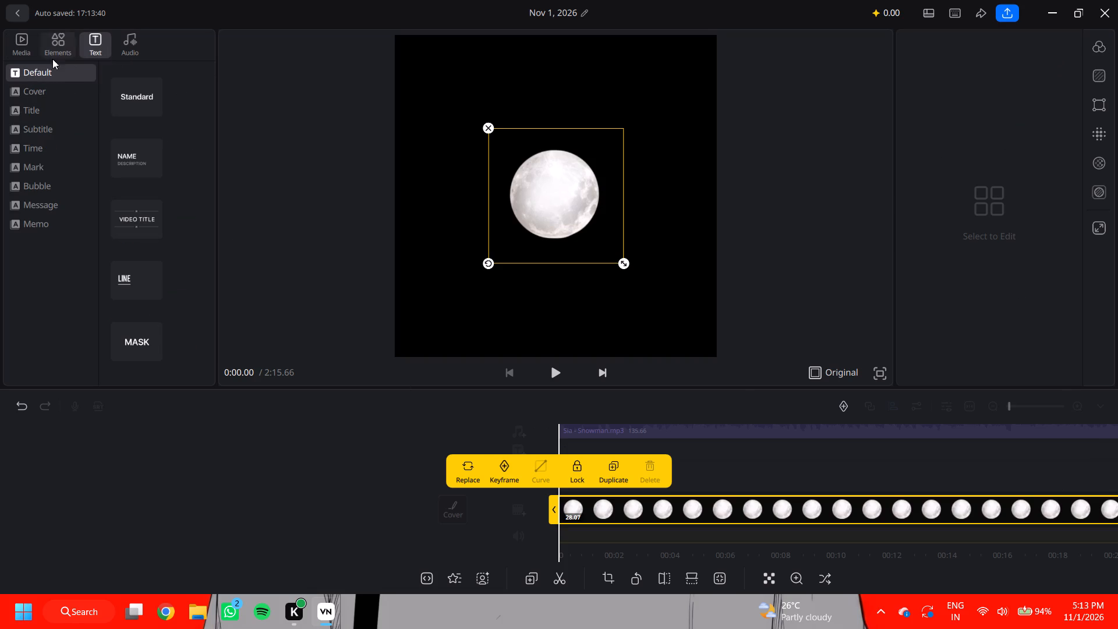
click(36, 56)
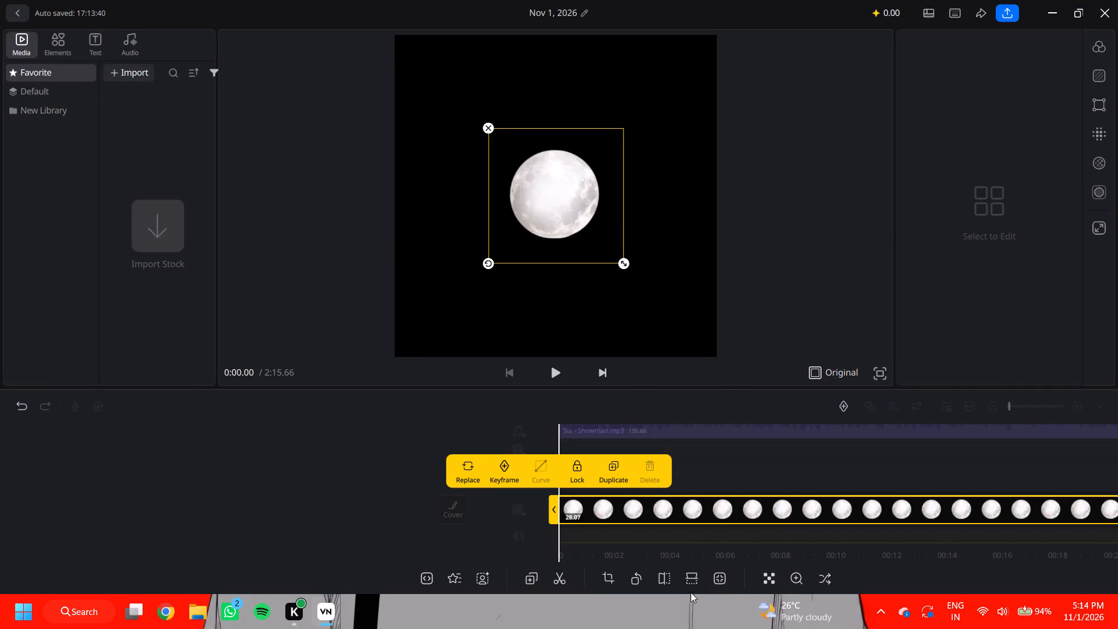
Refit the moon image to the full frame and scale it down to about half the canvas width.
click(726, 585)
click(725, 585)
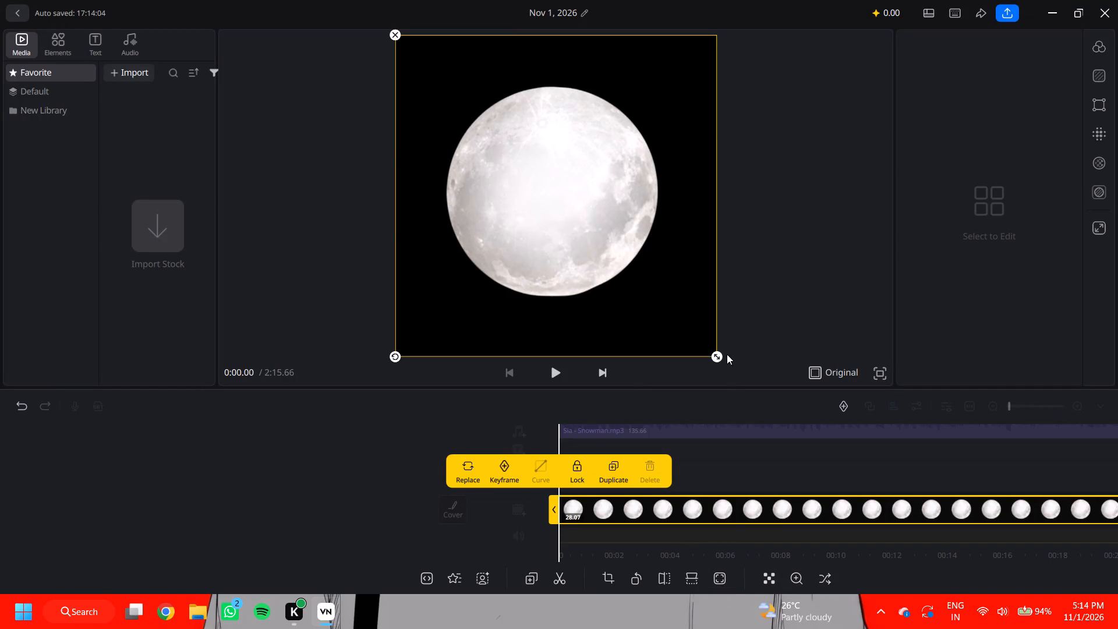
drag(720, 357, 589, 301)
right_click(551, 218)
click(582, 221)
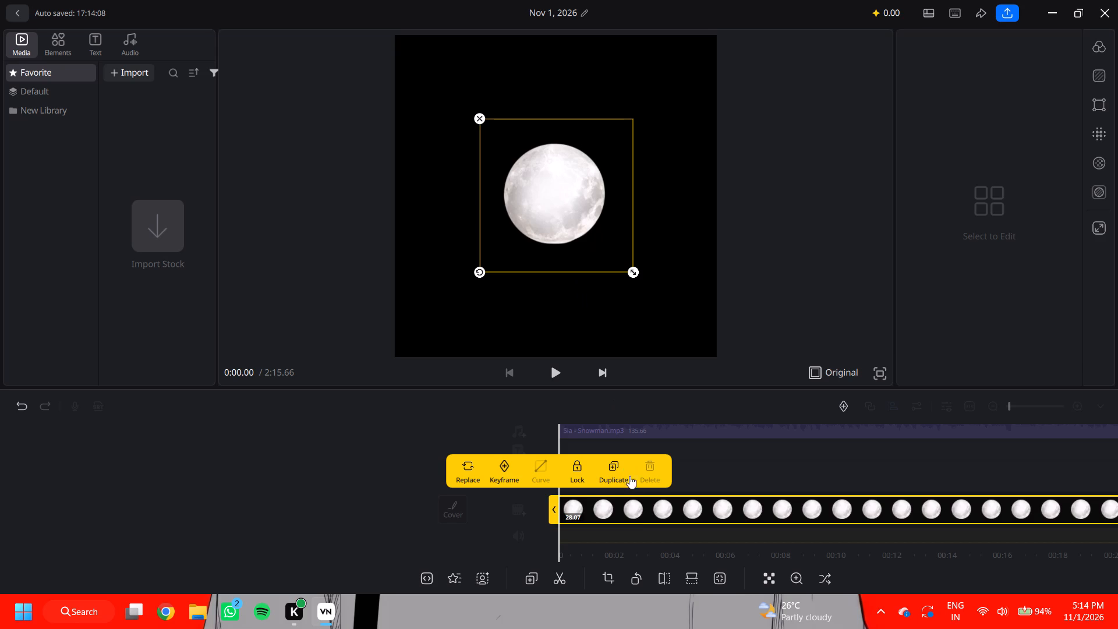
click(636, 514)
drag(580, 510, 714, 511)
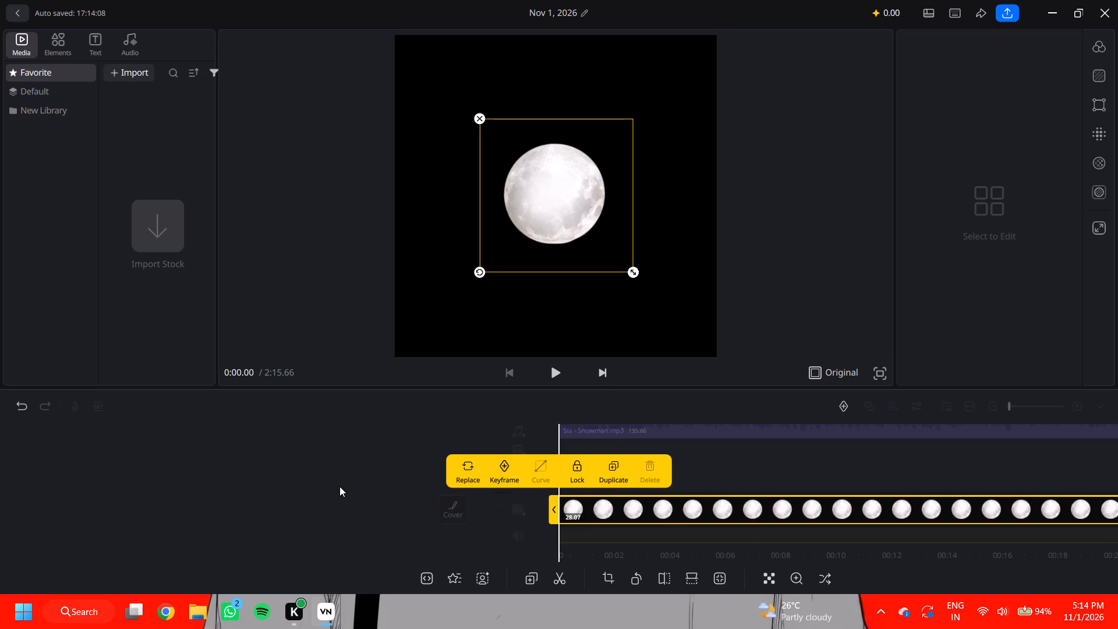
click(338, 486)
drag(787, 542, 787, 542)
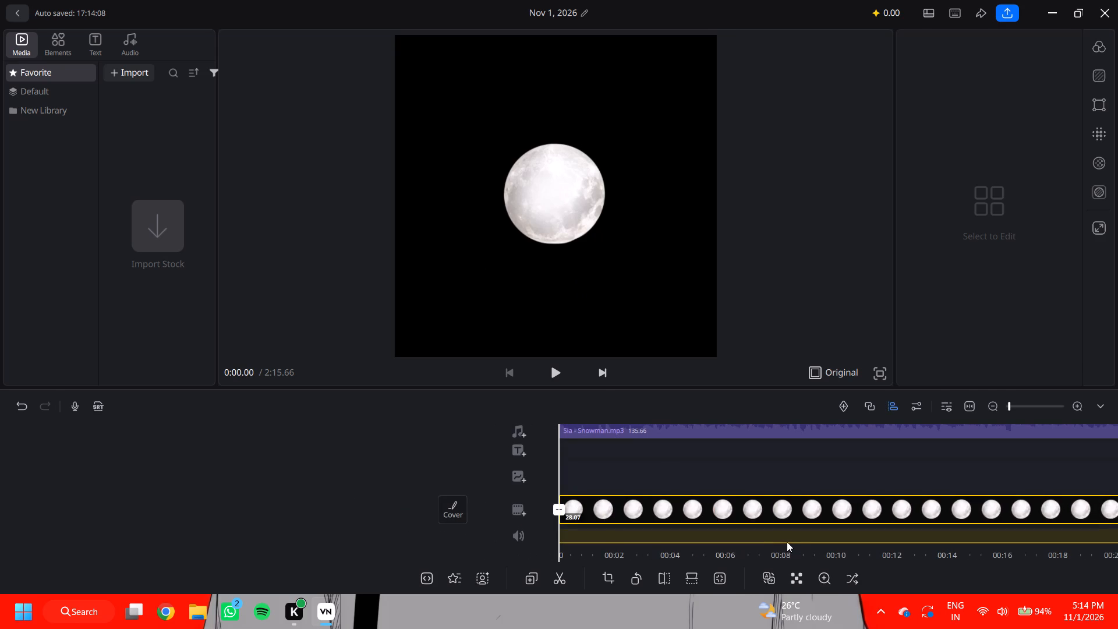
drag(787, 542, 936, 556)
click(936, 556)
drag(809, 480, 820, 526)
Play the opening of the edit up to about 0:03.
click(551, 374)
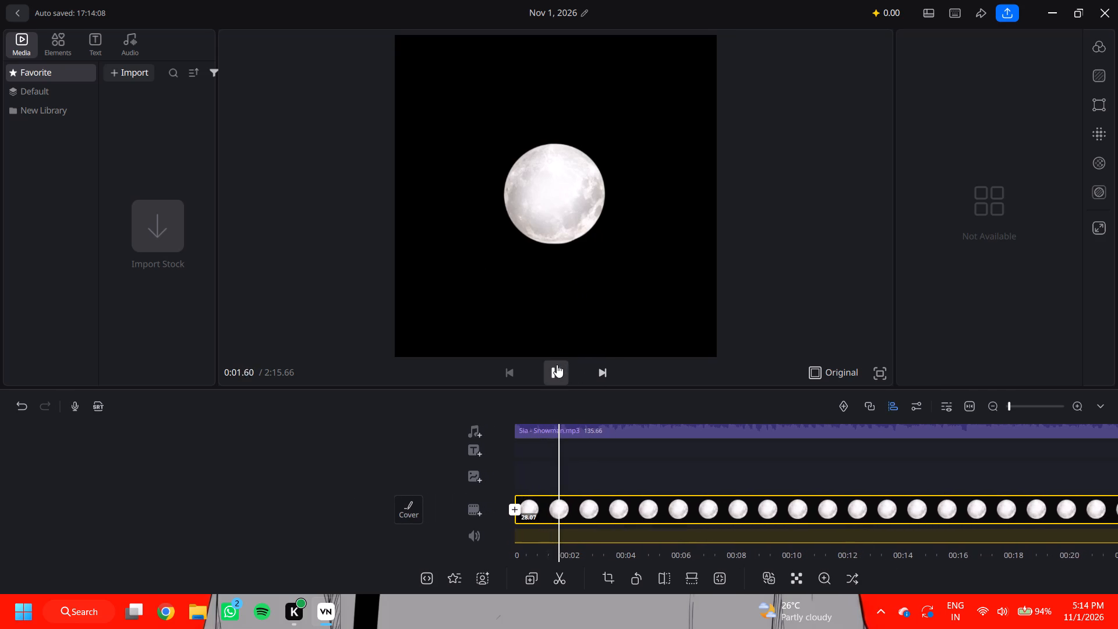
click(557, 368)
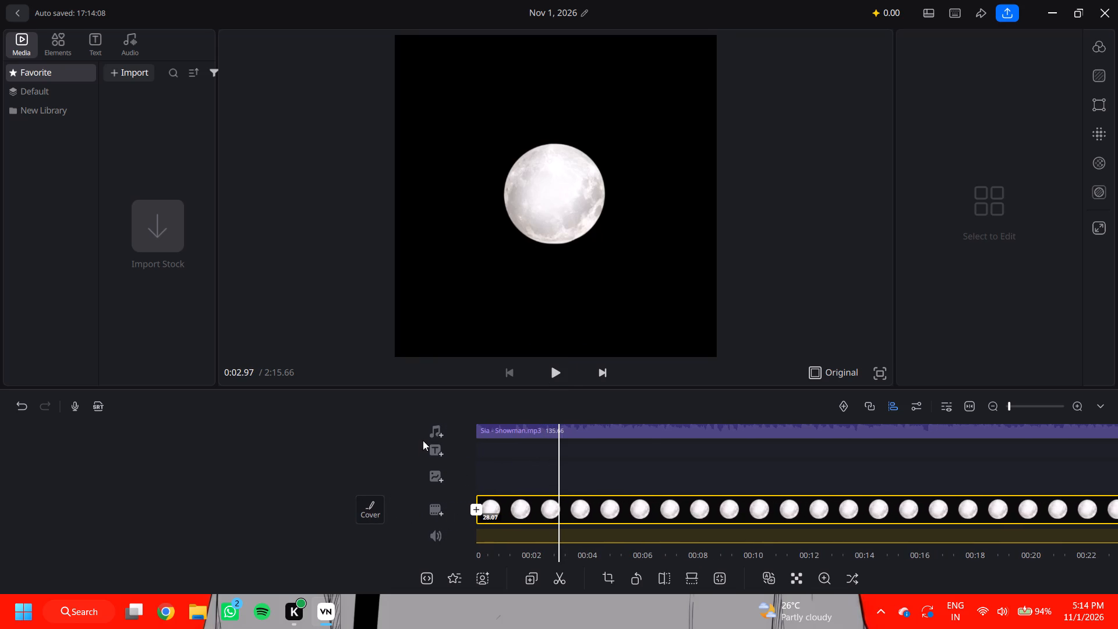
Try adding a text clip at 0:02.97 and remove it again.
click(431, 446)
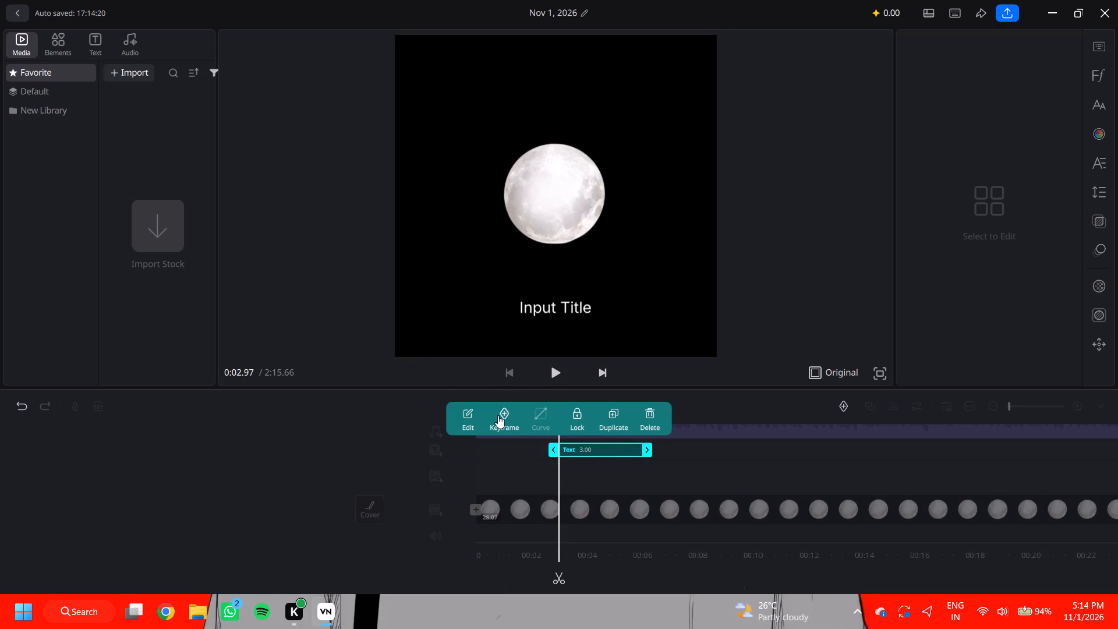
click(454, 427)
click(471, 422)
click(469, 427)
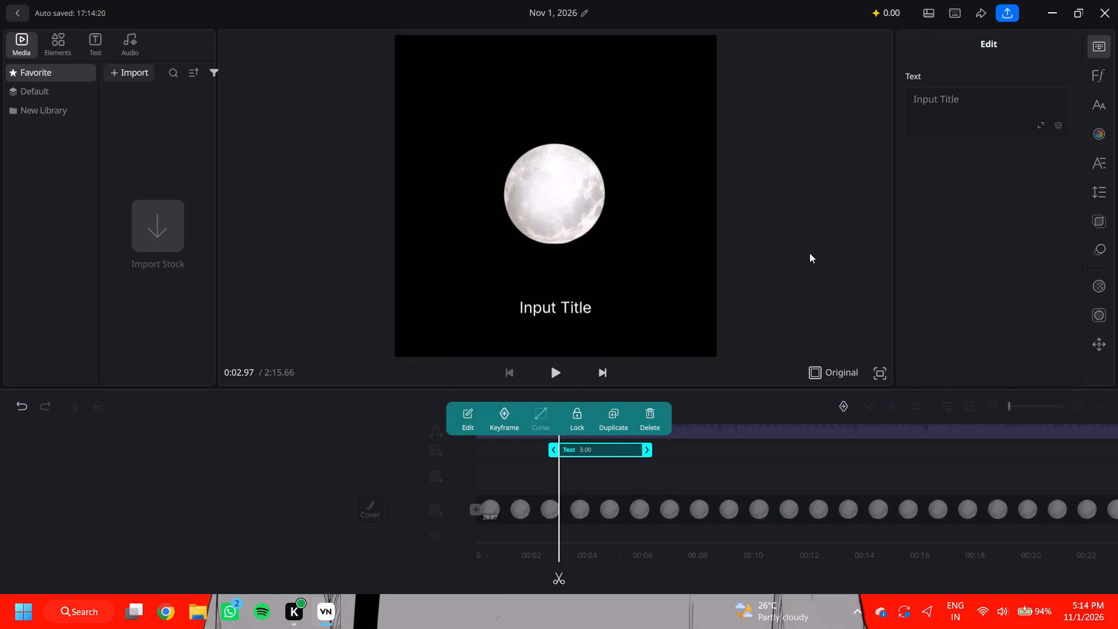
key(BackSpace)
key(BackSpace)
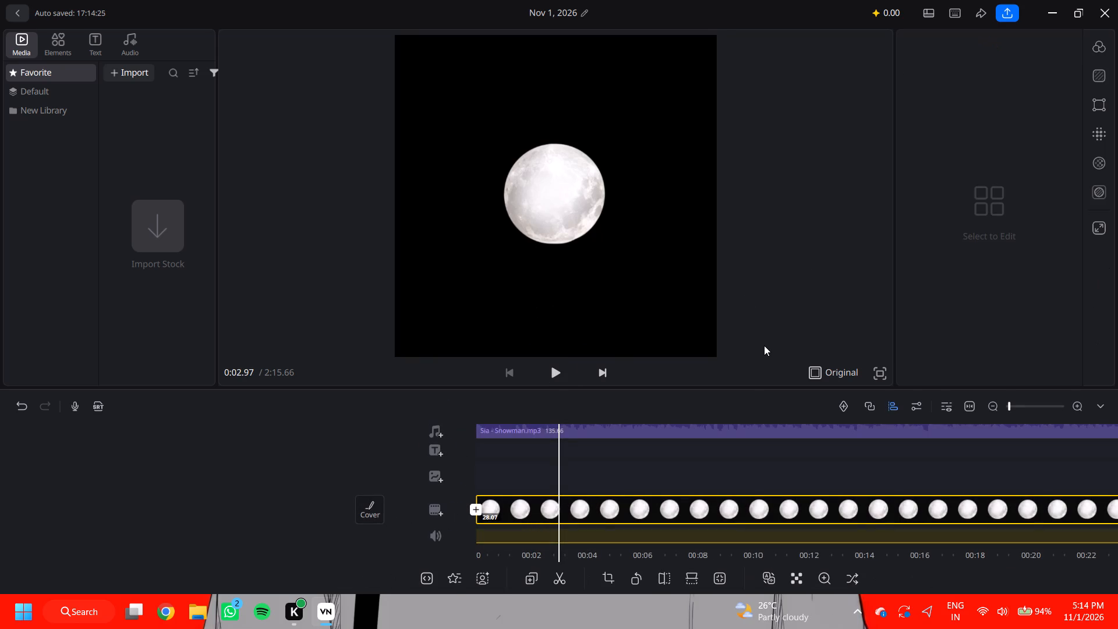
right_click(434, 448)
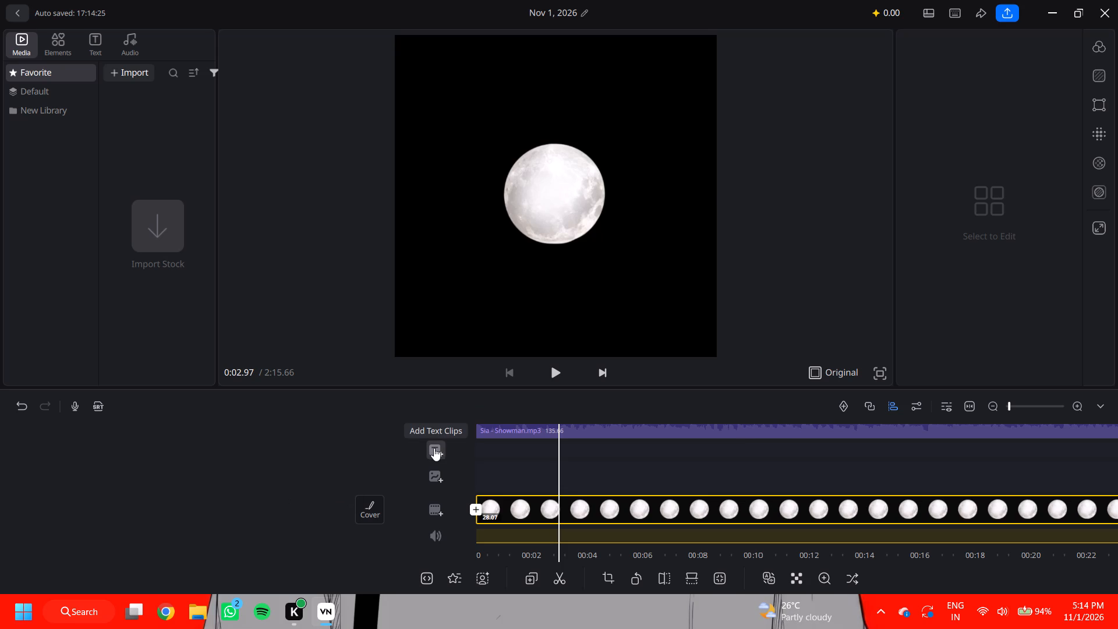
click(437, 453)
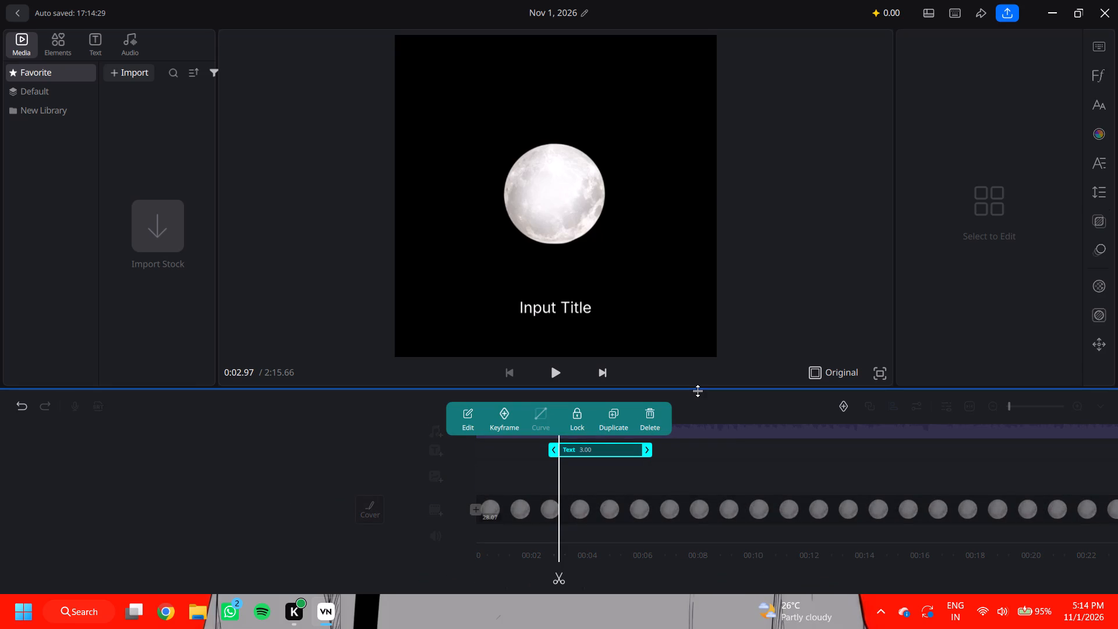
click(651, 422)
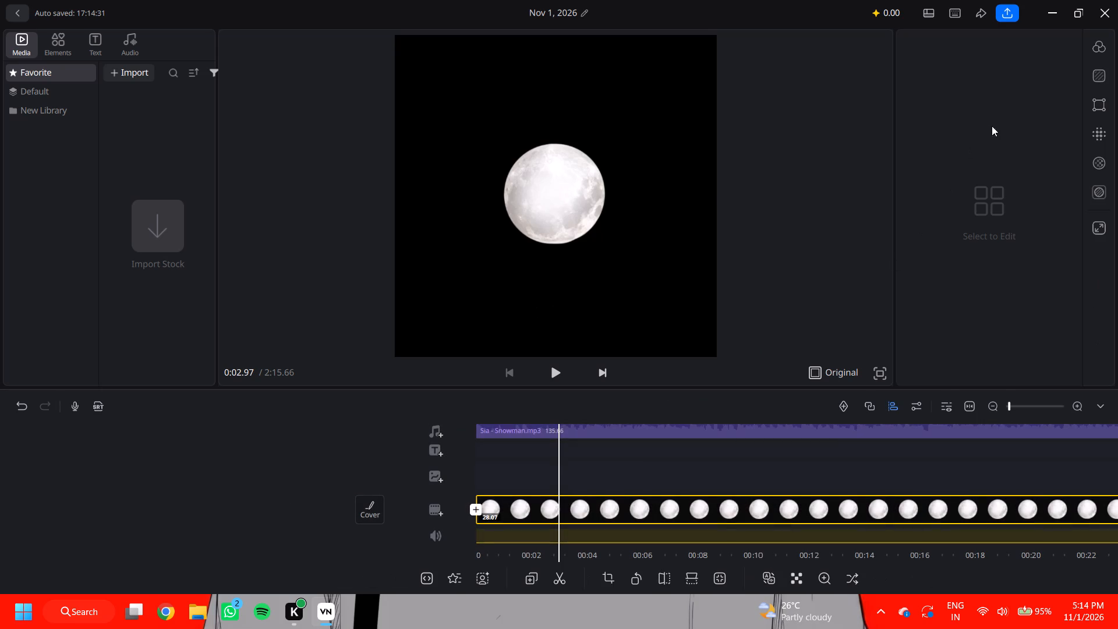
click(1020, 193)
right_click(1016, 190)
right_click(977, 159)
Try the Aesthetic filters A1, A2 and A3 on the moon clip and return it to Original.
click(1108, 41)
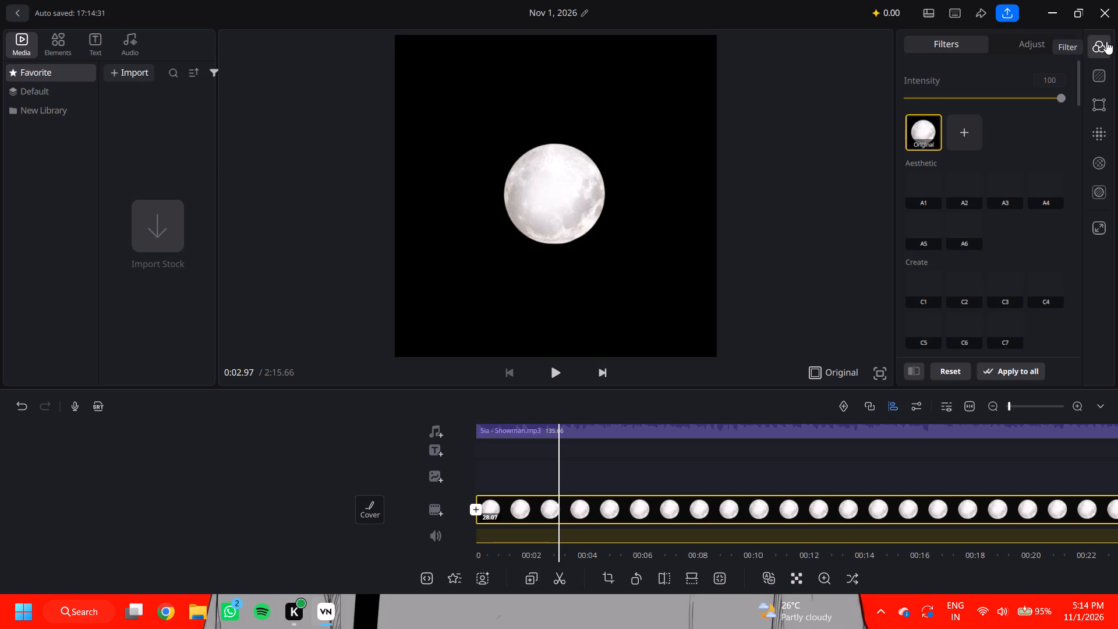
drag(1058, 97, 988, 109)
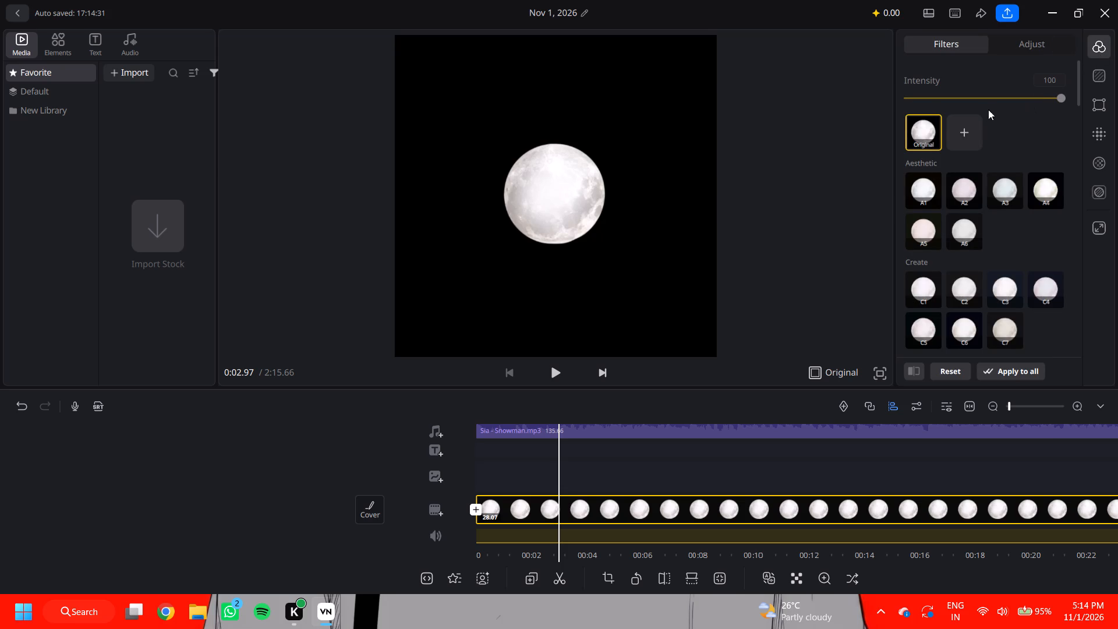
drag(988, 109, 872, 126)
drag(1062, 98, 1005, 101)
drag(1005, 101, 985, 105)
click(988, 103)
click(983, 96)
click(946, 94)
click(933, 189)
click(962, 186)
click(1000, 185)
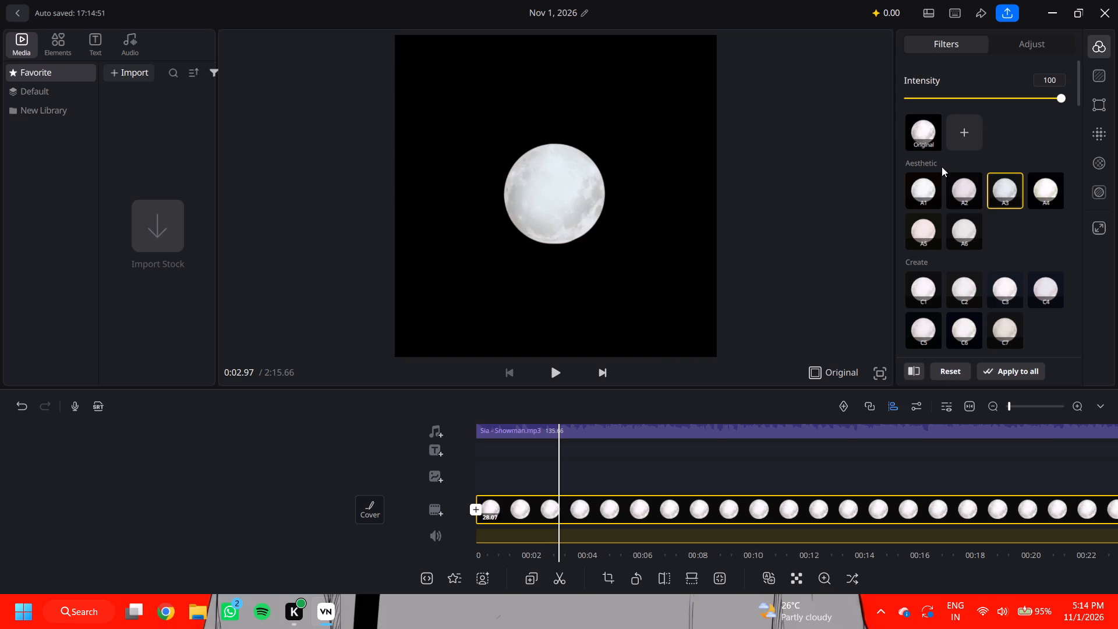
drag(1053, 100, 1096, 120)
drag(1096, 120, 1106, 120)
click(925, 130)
Apply the Base blur style to the moon clip and reduce its blur strength to about 20.
click(1093, 68)
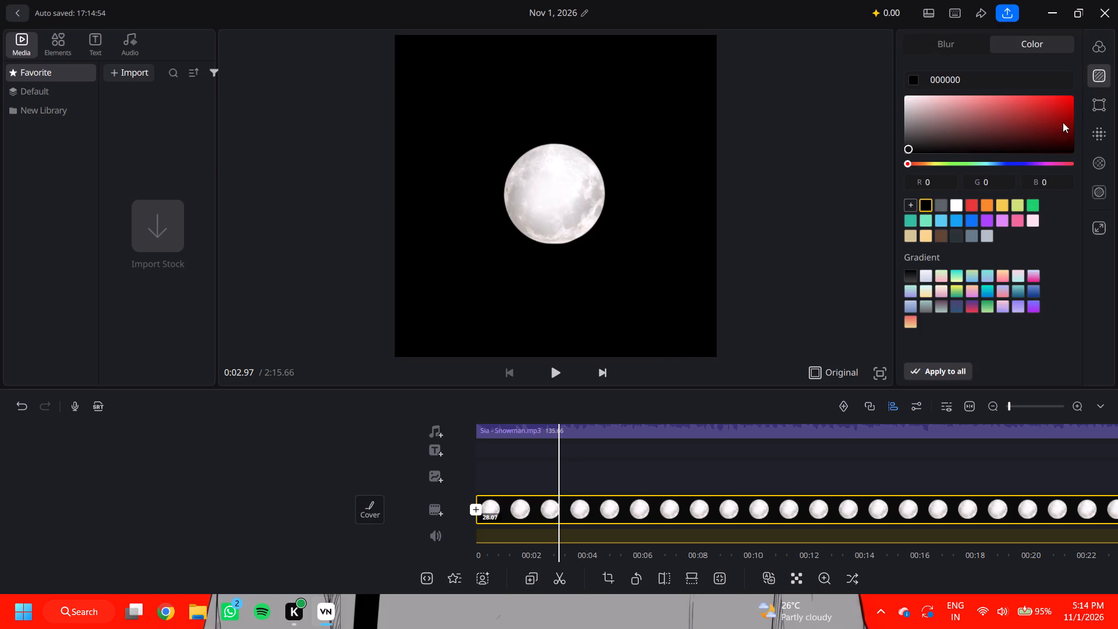
click(1108, 108)
click(1105, 138)
click(1112, 173)
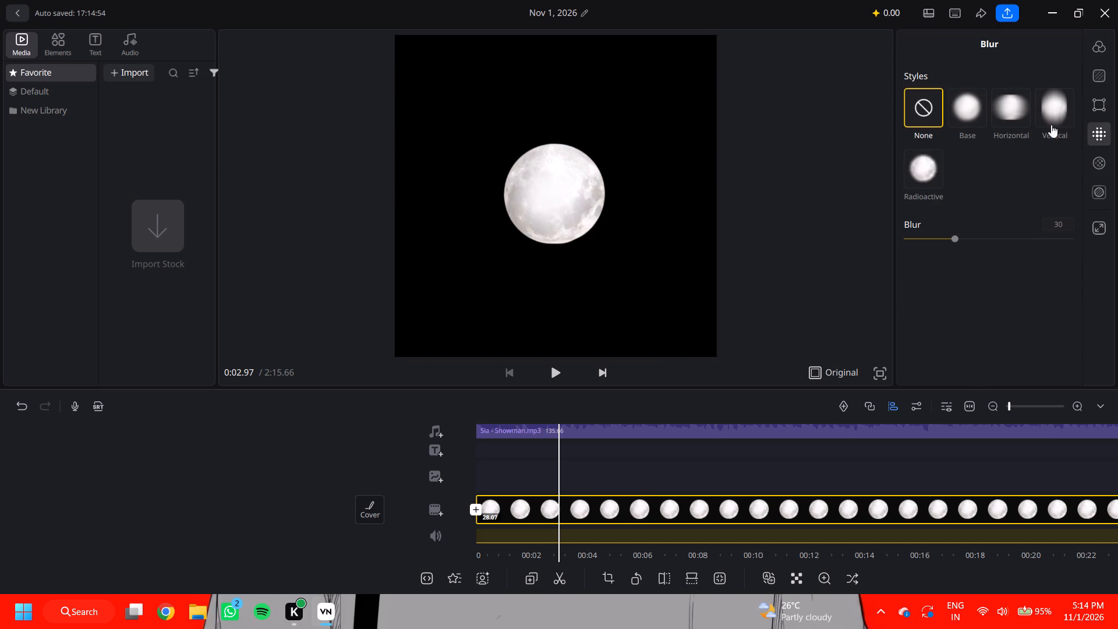
click(987, 111)
click(1022, 124)
click(957, 123)
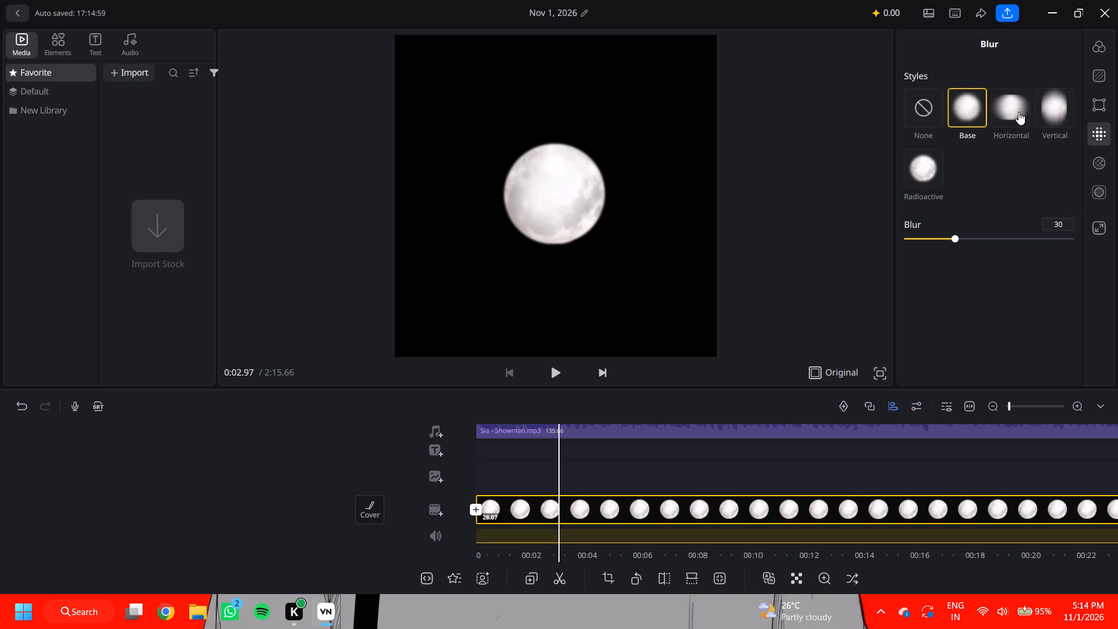
drag(953, 233, 937, 236)
drag(937, 236, 943, 238)
Open the moon clip's opacity settings and add keyframes to the clip at 0:00 and 0:02.19.
click(1104, 166)
click(1105, 183)
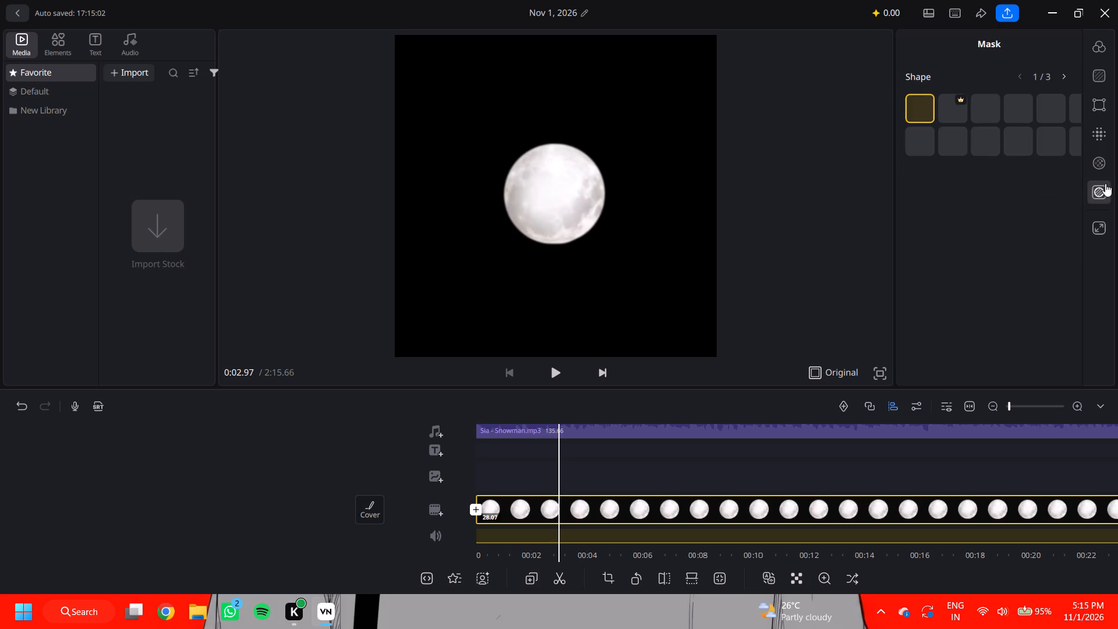
double_click(1113, 164)
click(1104, 164)
drag(684, 496, 839, 512)
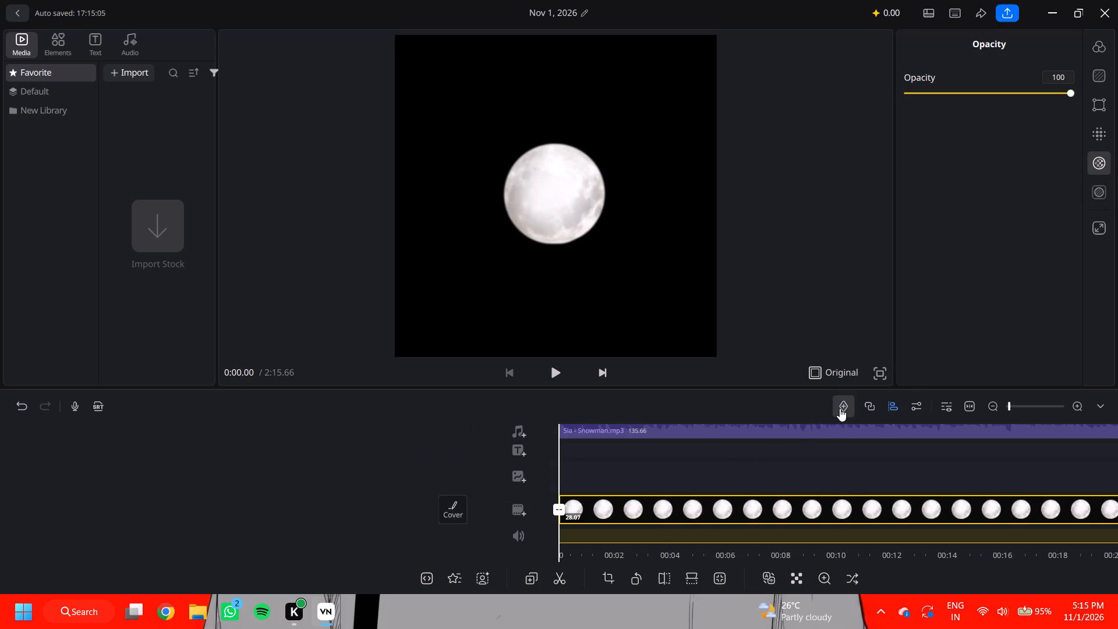
click(840, 408)
drag(813, 493, 744, 507)
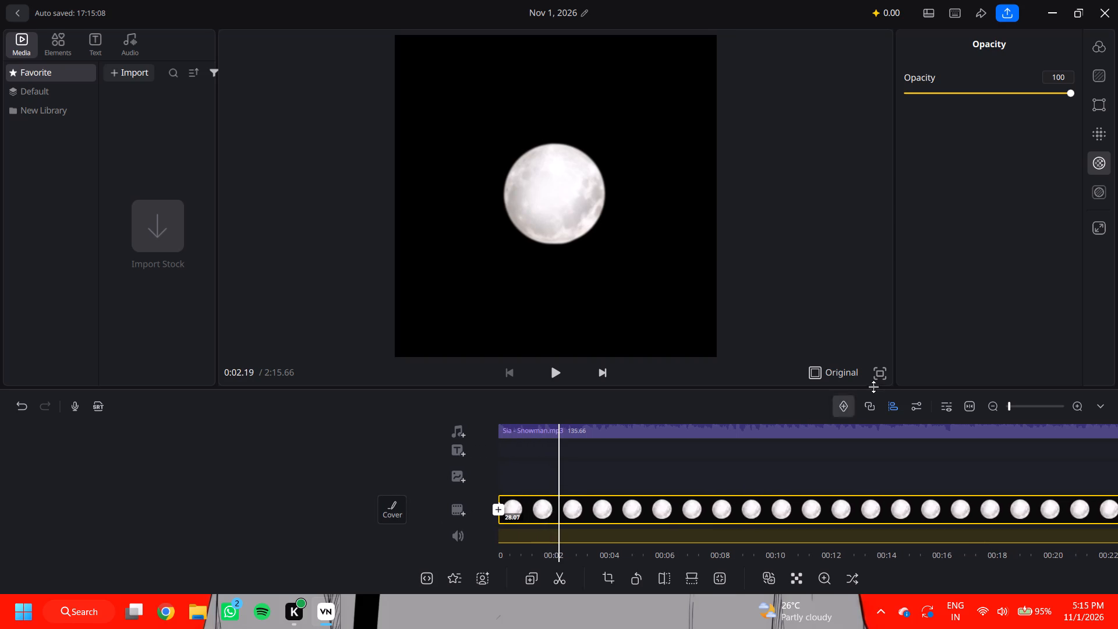
click(849, 402)
Set the moon clip's opacity to the minimum at the 0:00 keyframe and play the fade-in up to 0:03.01.
drag(826, 487, 973, 497)
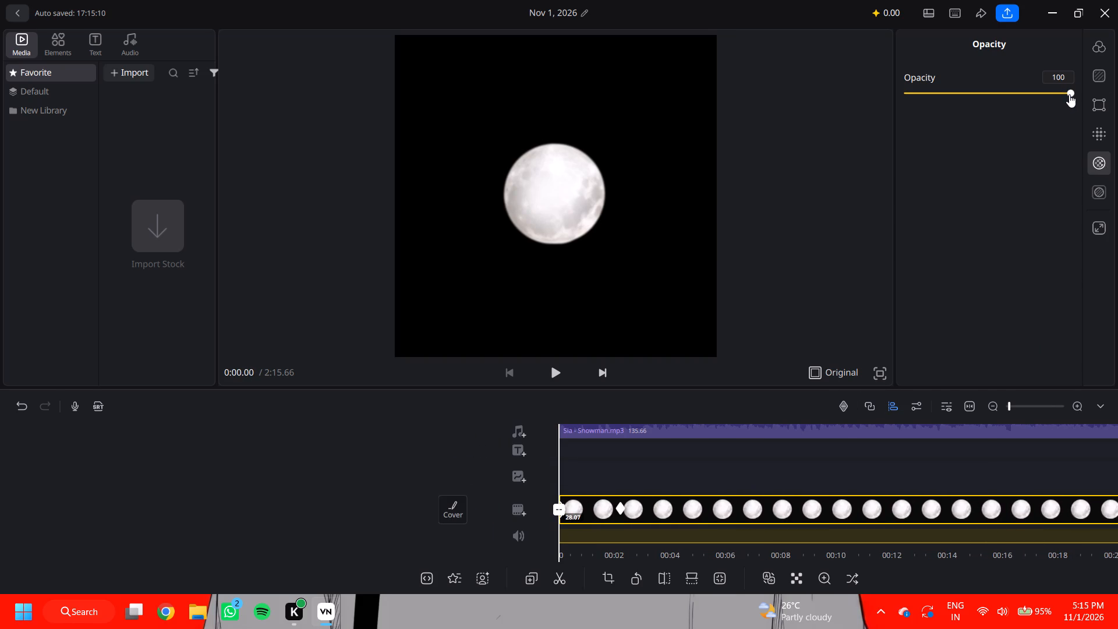
drag(1069, 94, 799, 124)
click(559, 380)
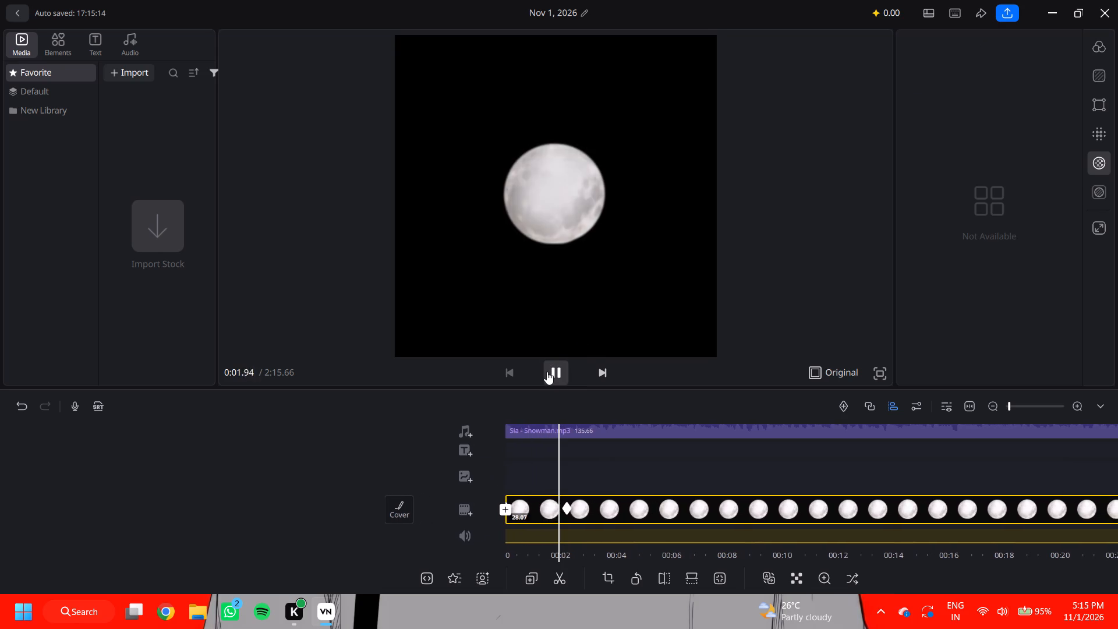
click(561, 368)
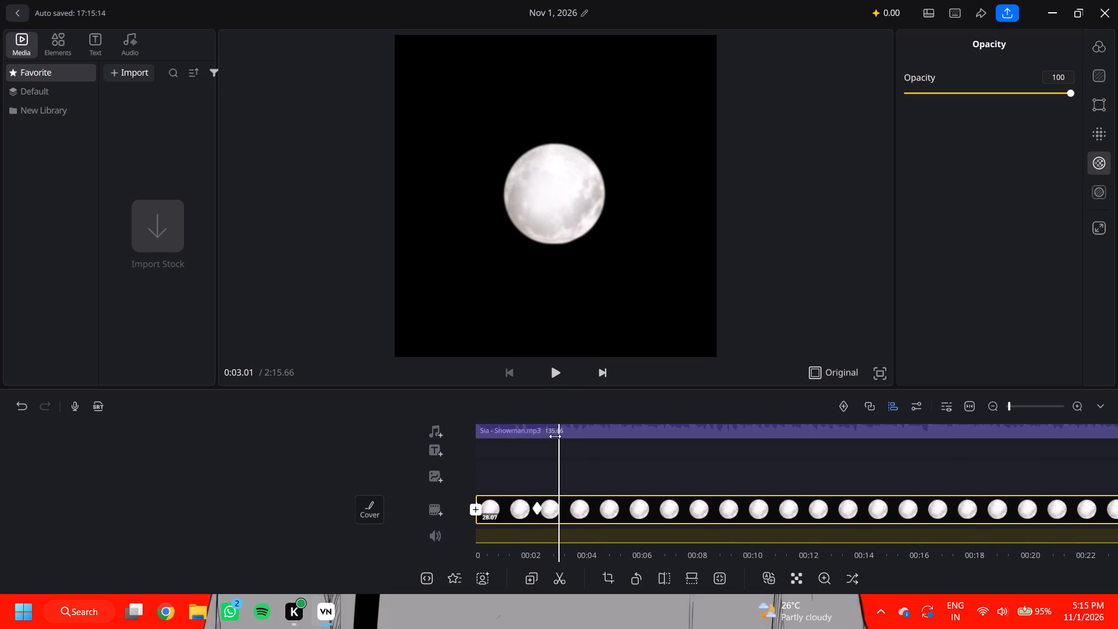
Add a text clip at 0:03.01 reading "I".
click(441, 453)
click(472, 419)
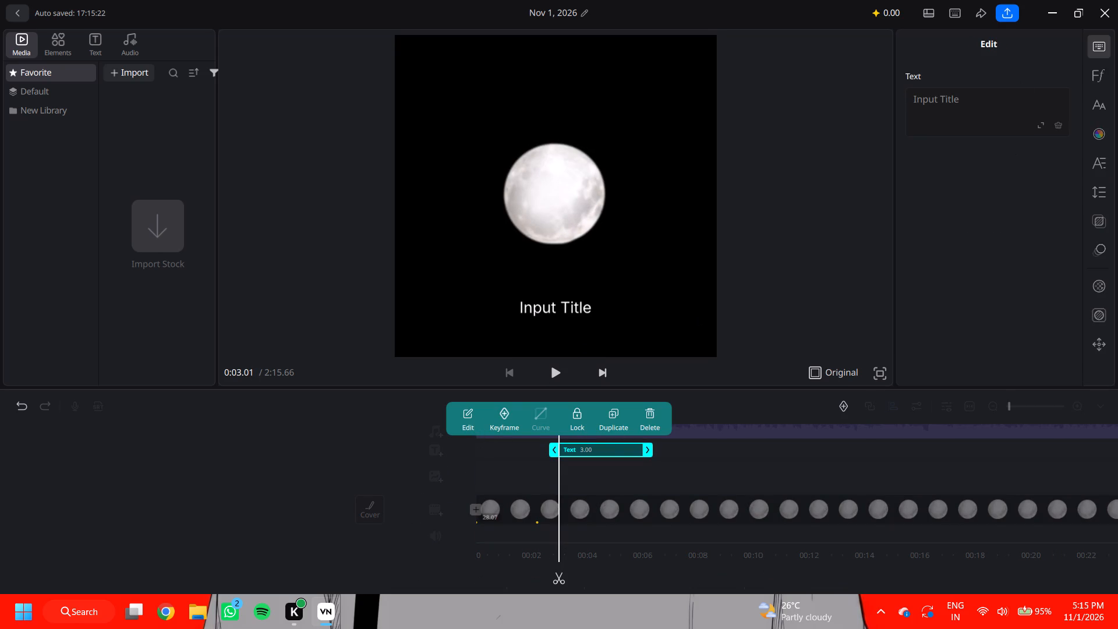
click(1001, 98)
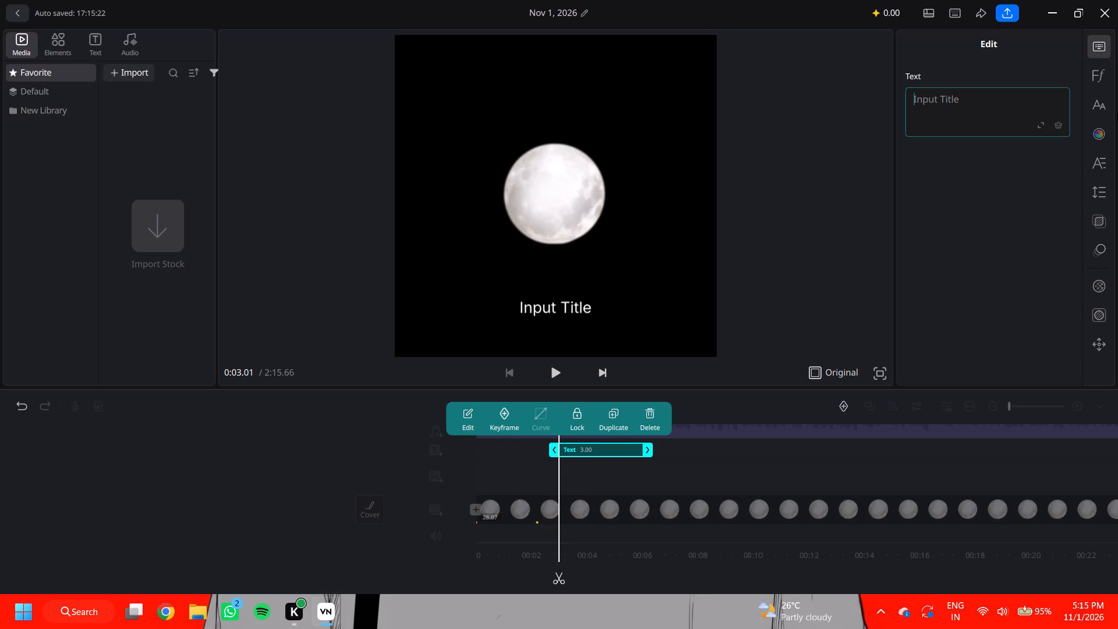
key(i)
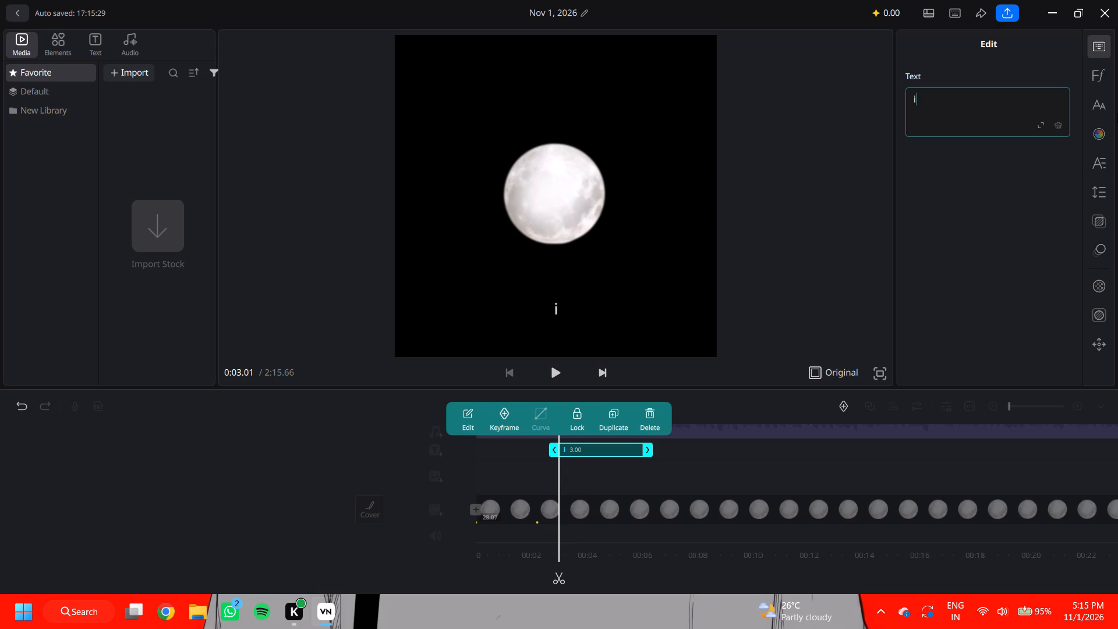
key(BackSpace)
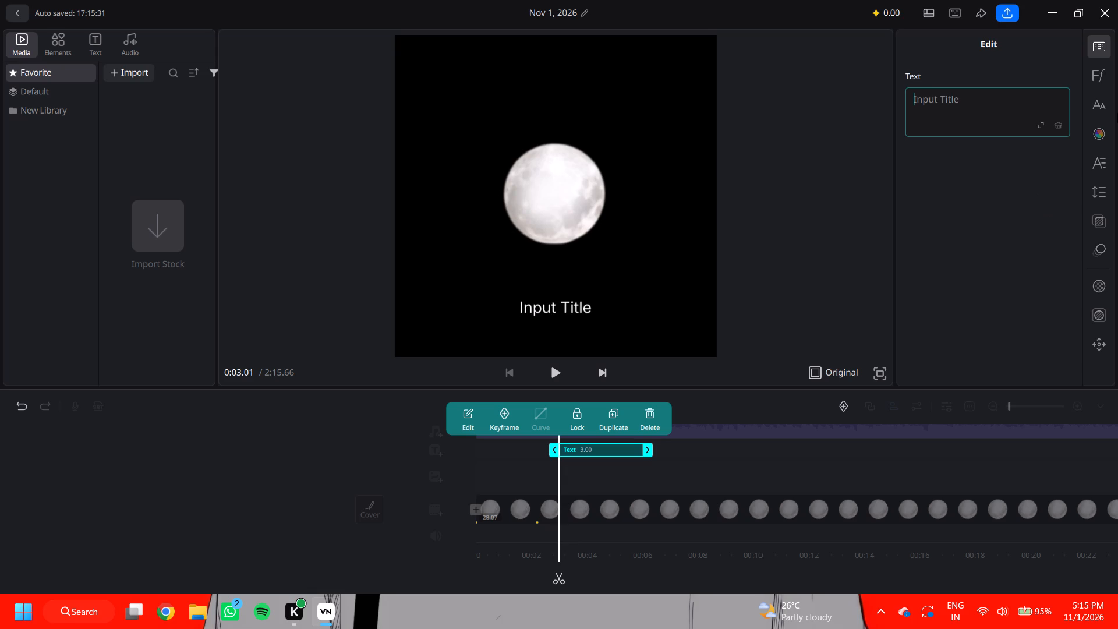
key(shift+u)
text(I n)
key(BackSpace)
key(BackSpace)
key(BackSpace)
key(BackSpace)
key(shift+i)
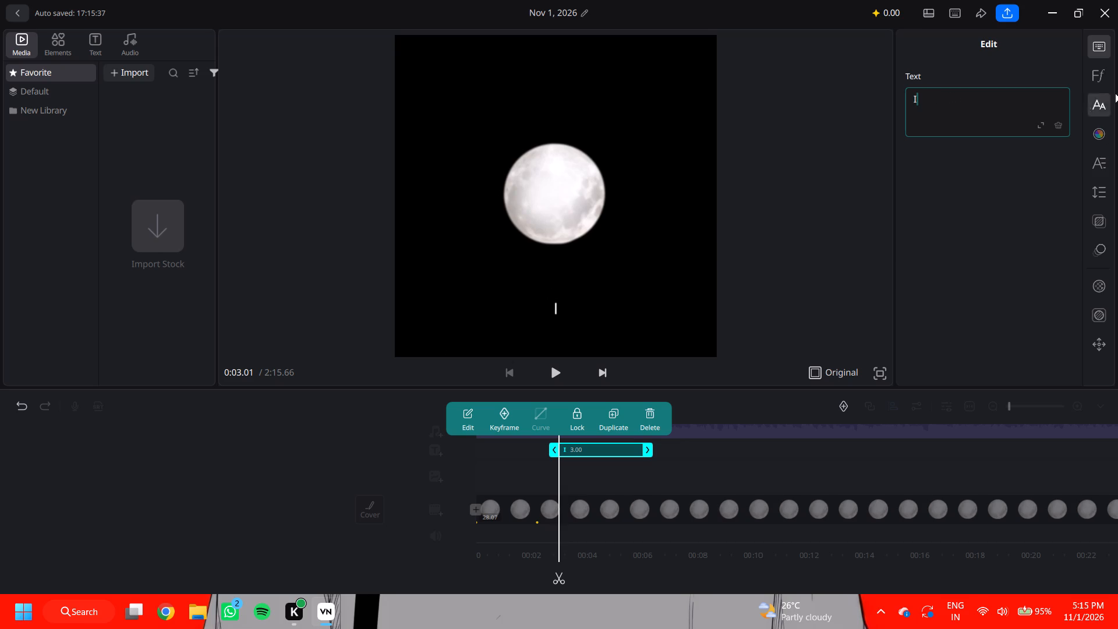
Set the font of the "I" text to Source Serif Pro.
click(1103, 77)
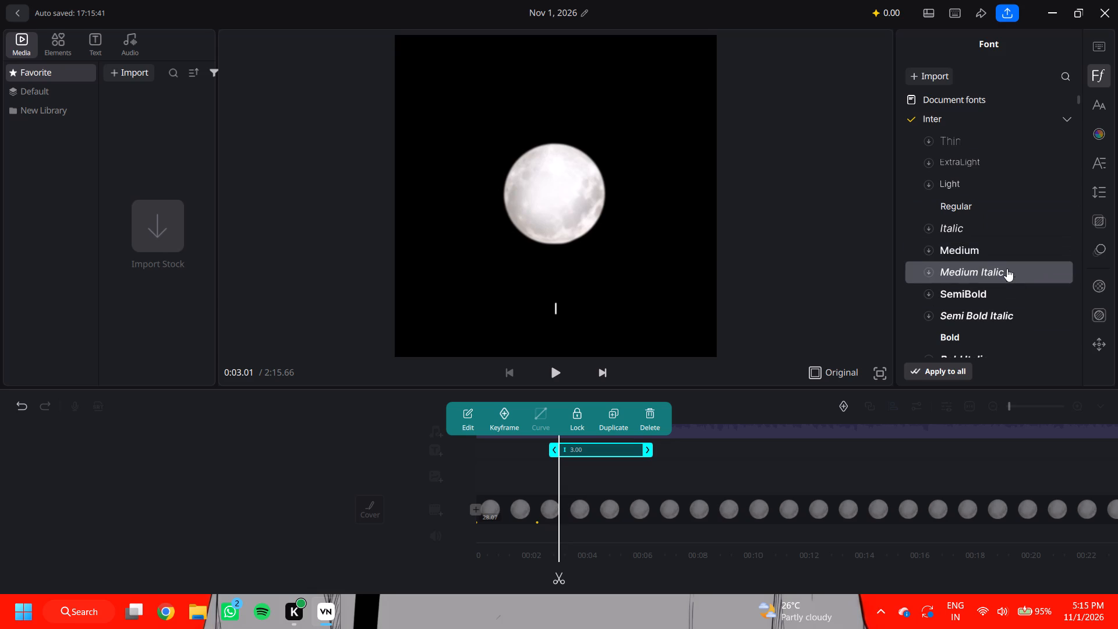
scroll(992, 299, down, 5)
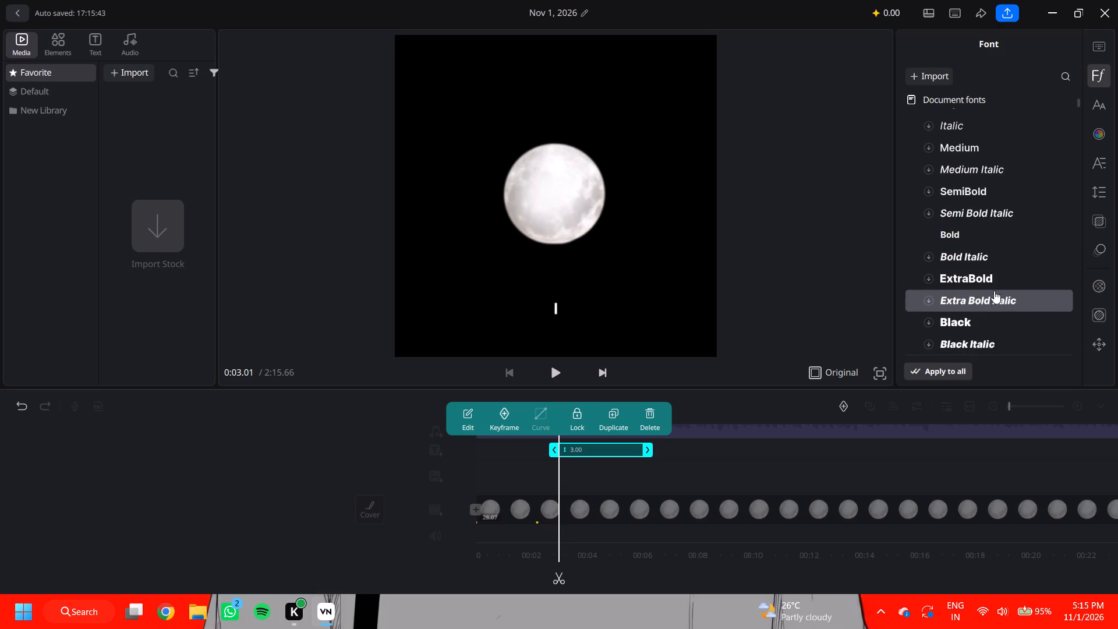
scroll(994, 290, down, 6)
scroll(1002, 238, down, 4)
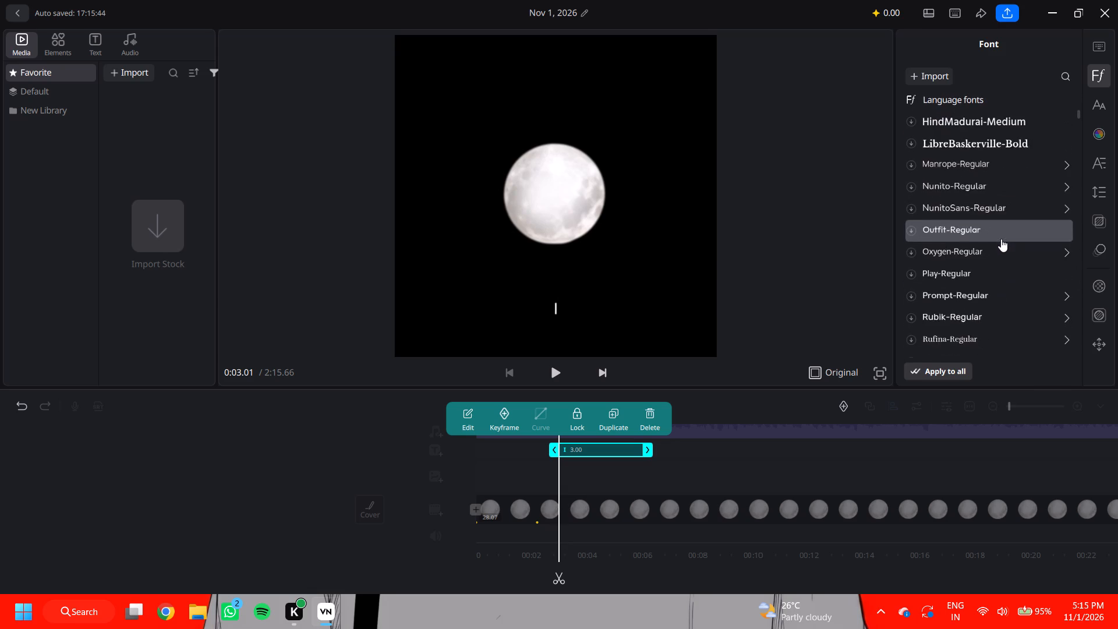
scroll(1001, 239, down, 5)
double_click(999, 253)
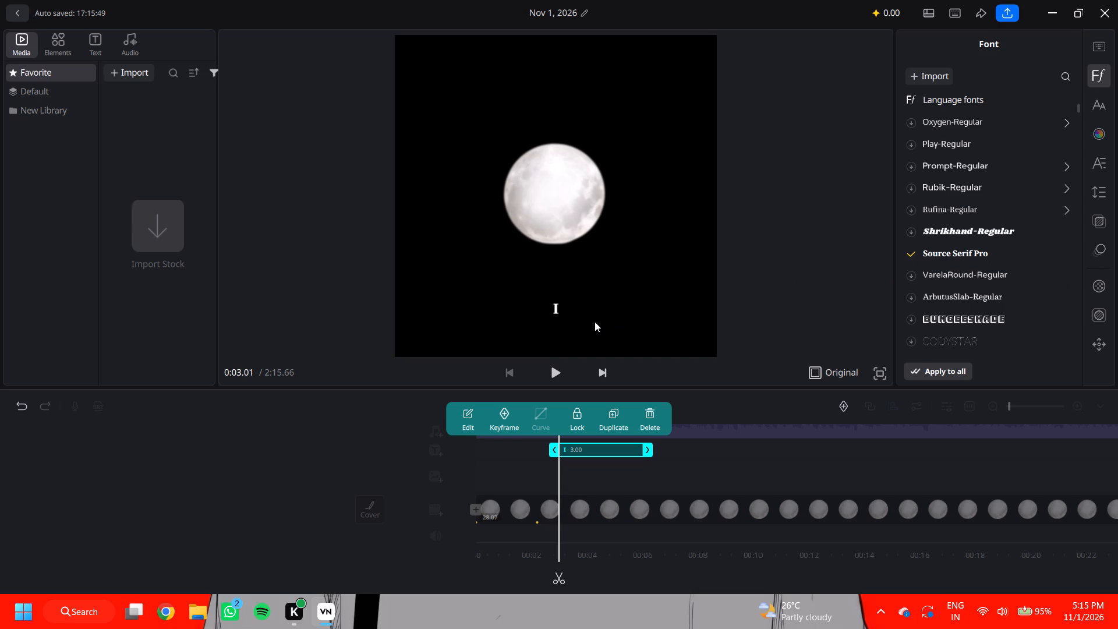
Set the font size of the "I" text to 28.
click(1106, 117)
click(1104, 101)
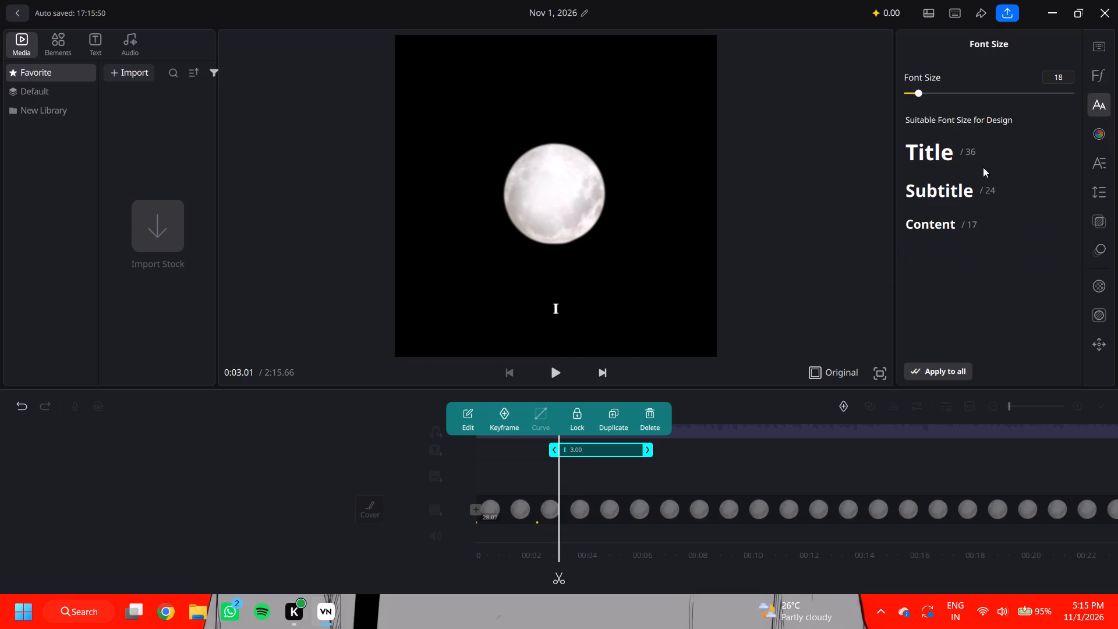
drag(918, 91, 927, 91)
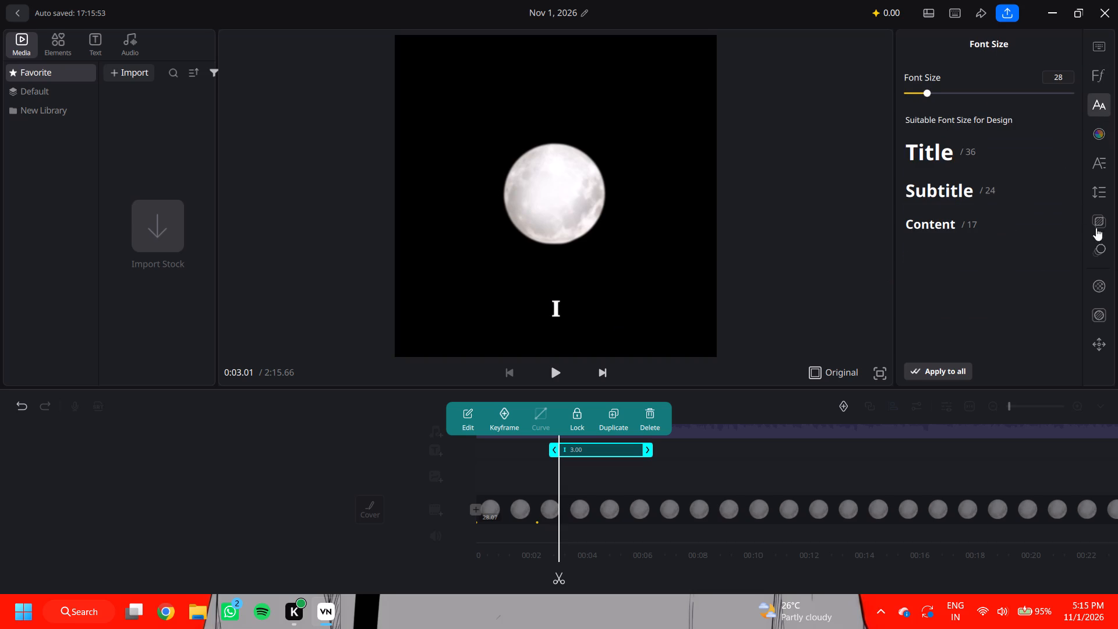
Apply the "Word b..." subtitle animation from the caption animations to the "I" text.
click(1097, 226)
click(1104, 202)
click(1110, 181)
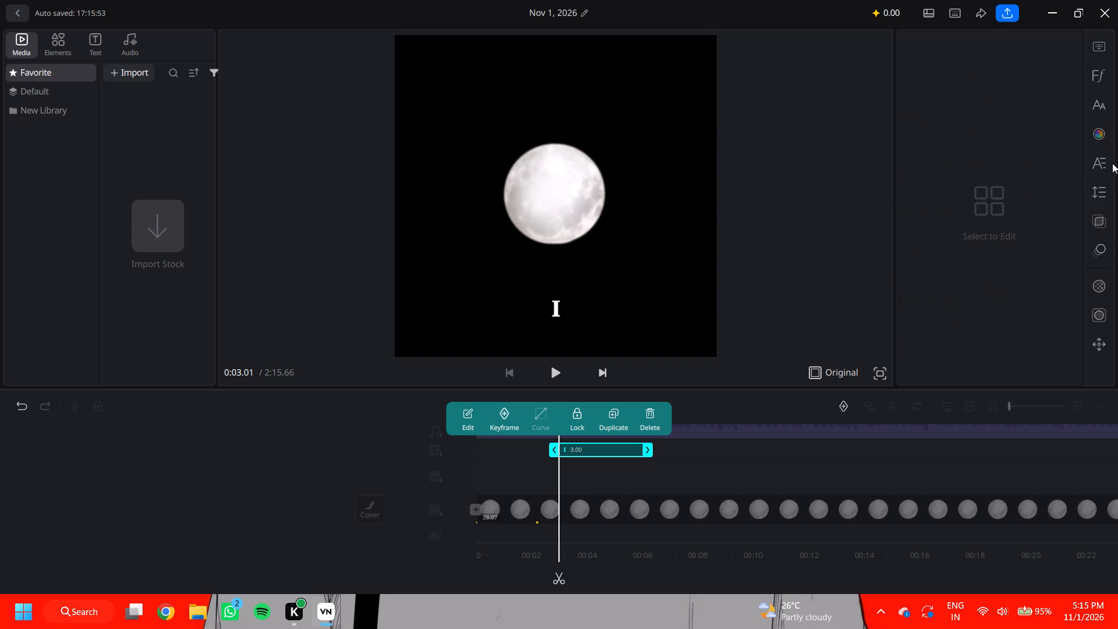
click(1106, 155)
click(1106, 139)
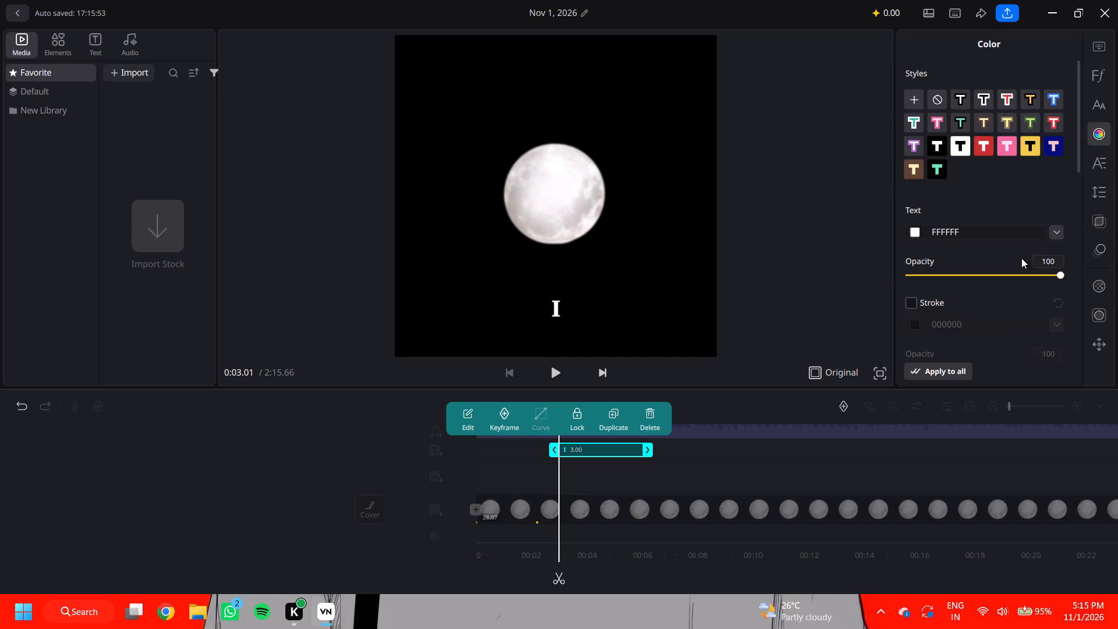
click(1098, 278)
click(1108, 243)
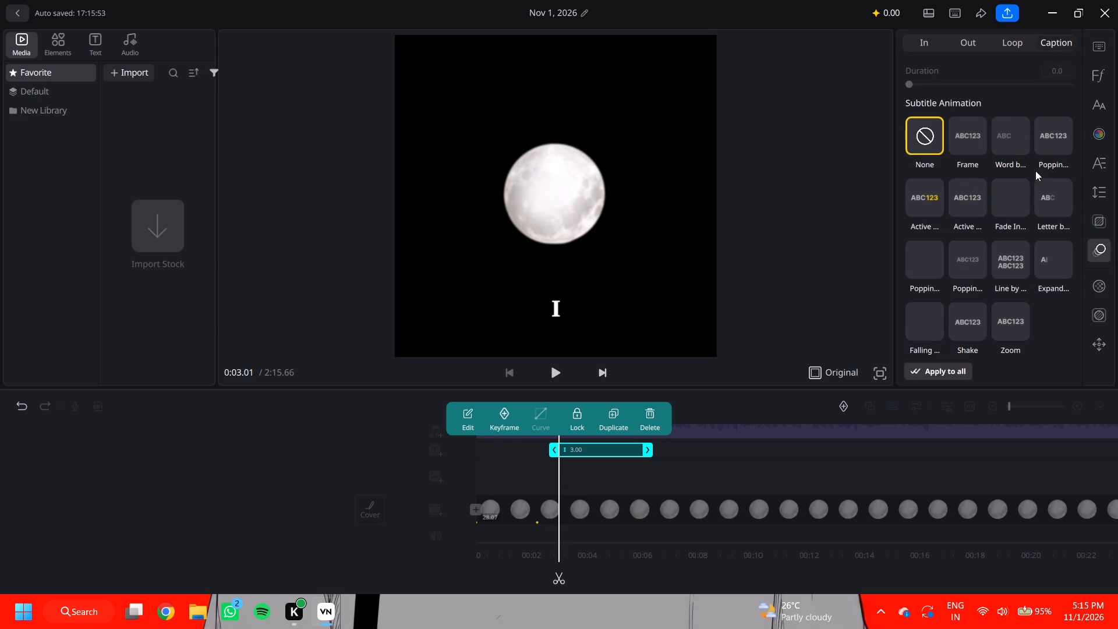
click(1000, 153)
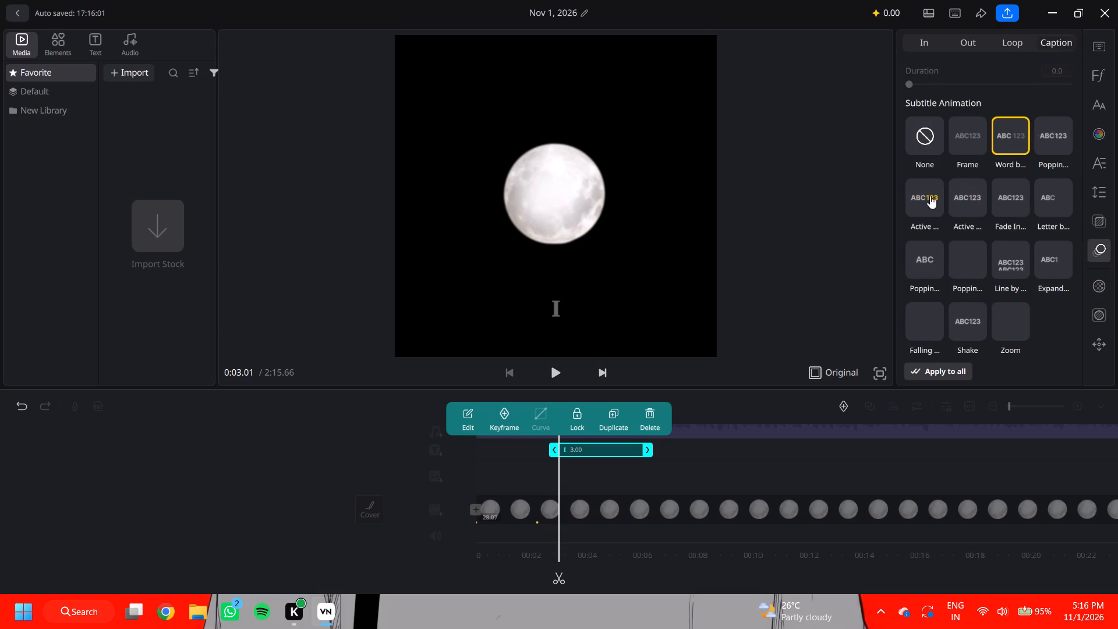
Move the "I" text from below the moon to the upper-left corner of the video frame.
click(698, 455)
click(618, 446)
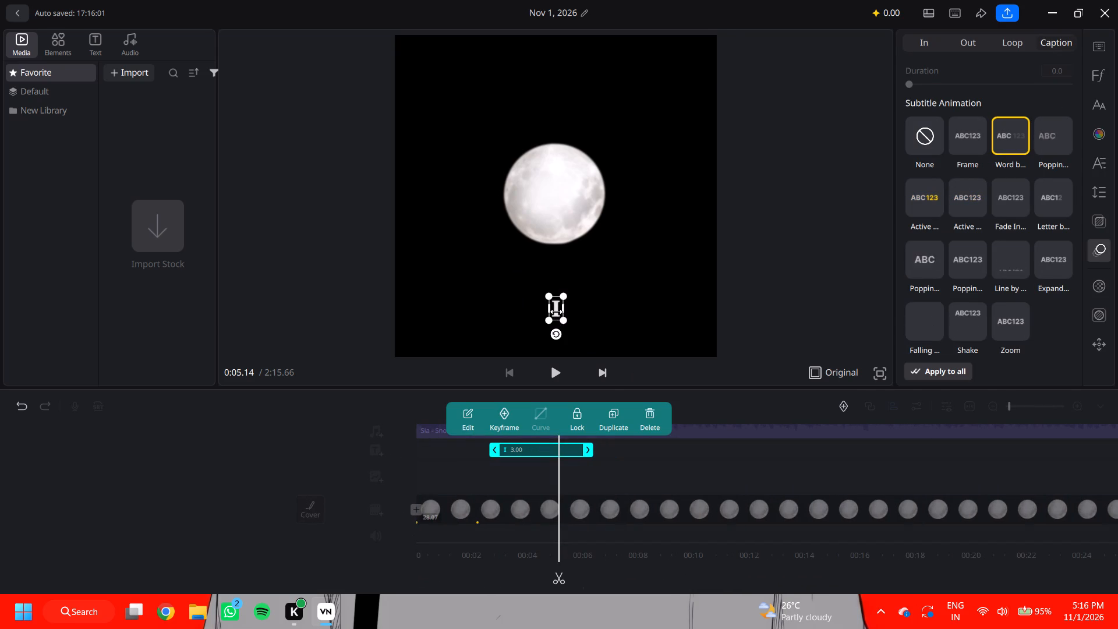
click(556, 312)
drag(556, 318, 468, 132)
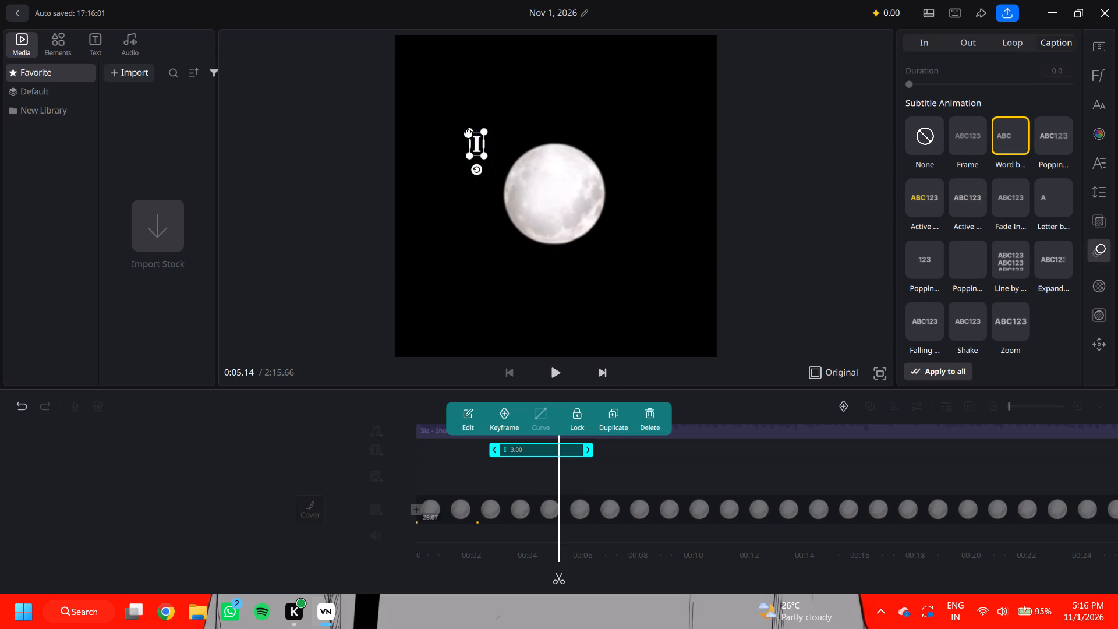
drag(468, 132, 429, 71)
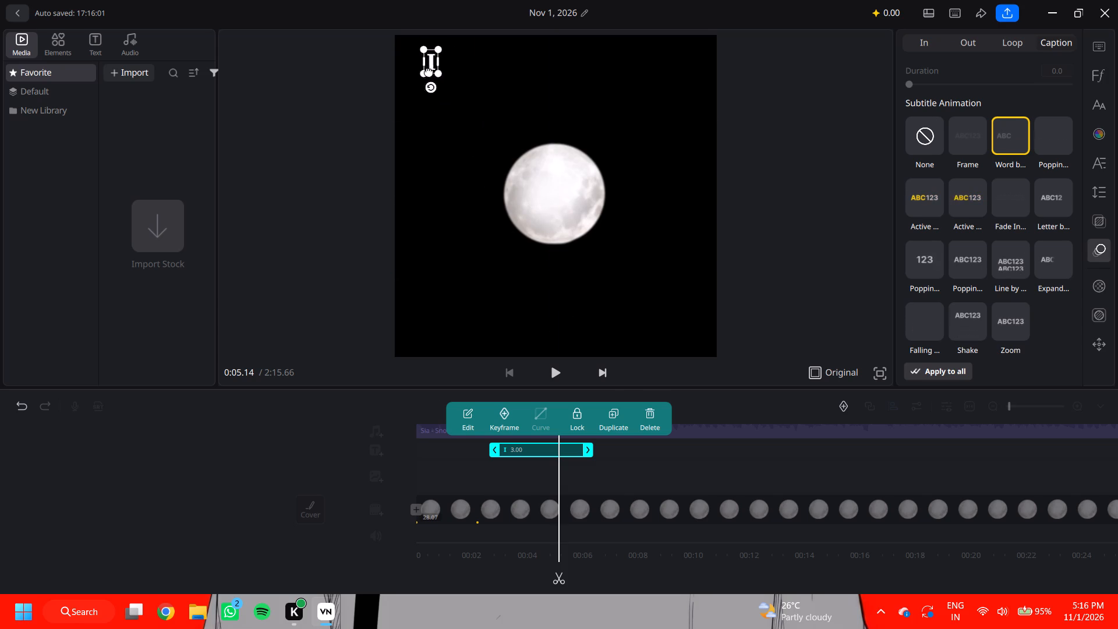
drag(429, 71, 427, 71)
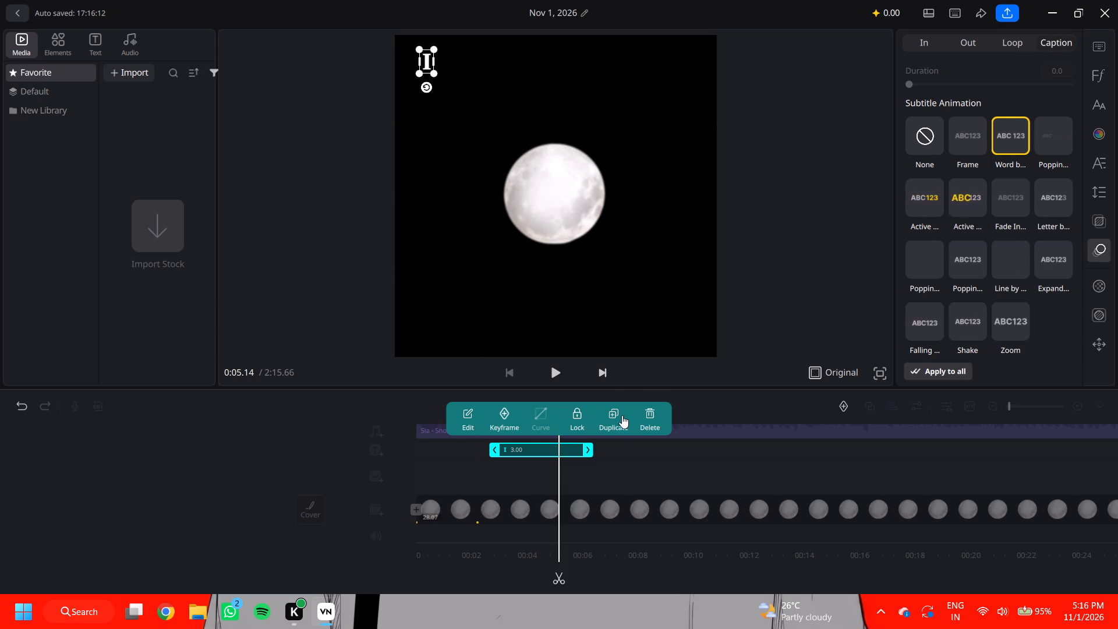
Duplicate the "I" text clip and shift the copy so it starts slightly after the original.
click(619, 412)
click(549, 446)
drag(549, 448, 579, 452)
drag(578, 452, 602, 453)
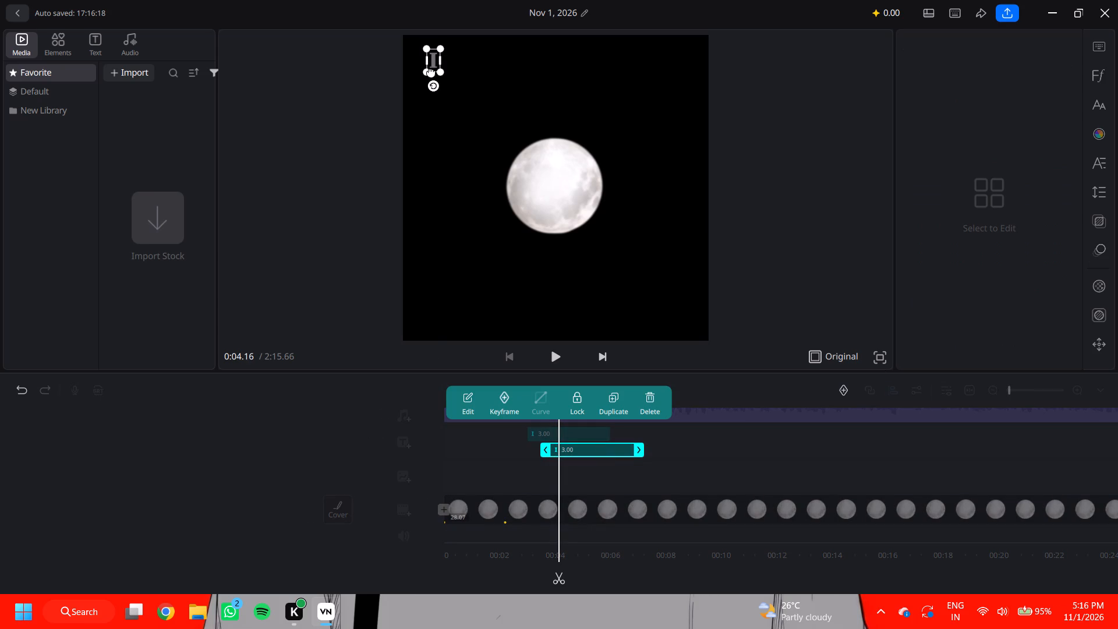
Move the duplicated text in the frame diagonally below and to the right of the original "I".
drag(431, 72, 471, 95)
click(472, 95)
drag(478, 88, 475, 97)
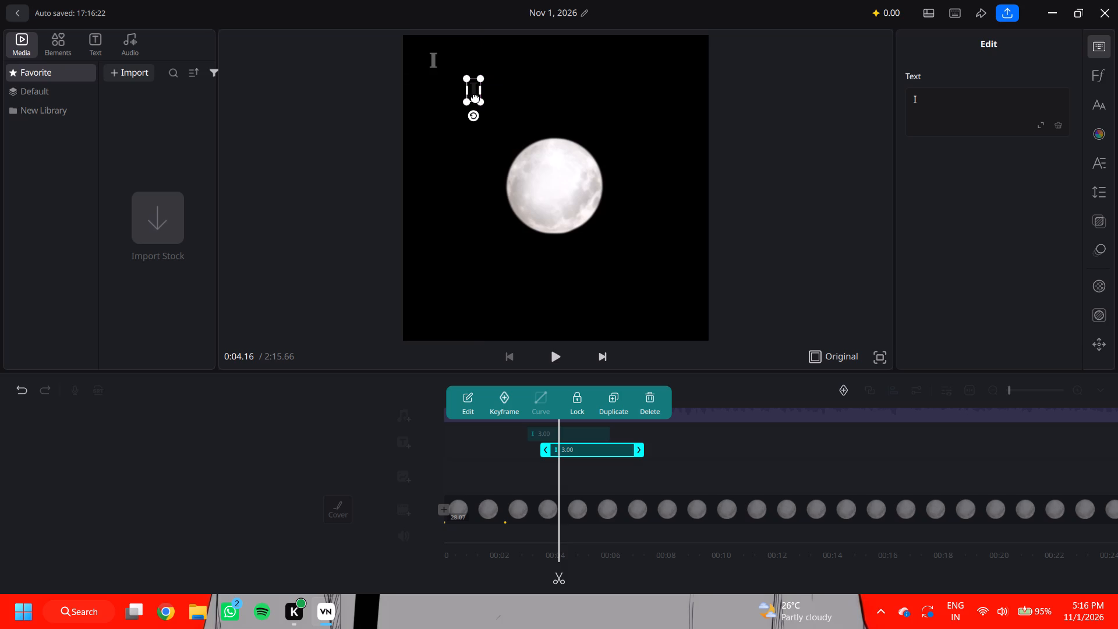
drag(475, 97, 470, 96)
right_click(466, 91)
Change the duplicated text to "want".
click(919, 96)
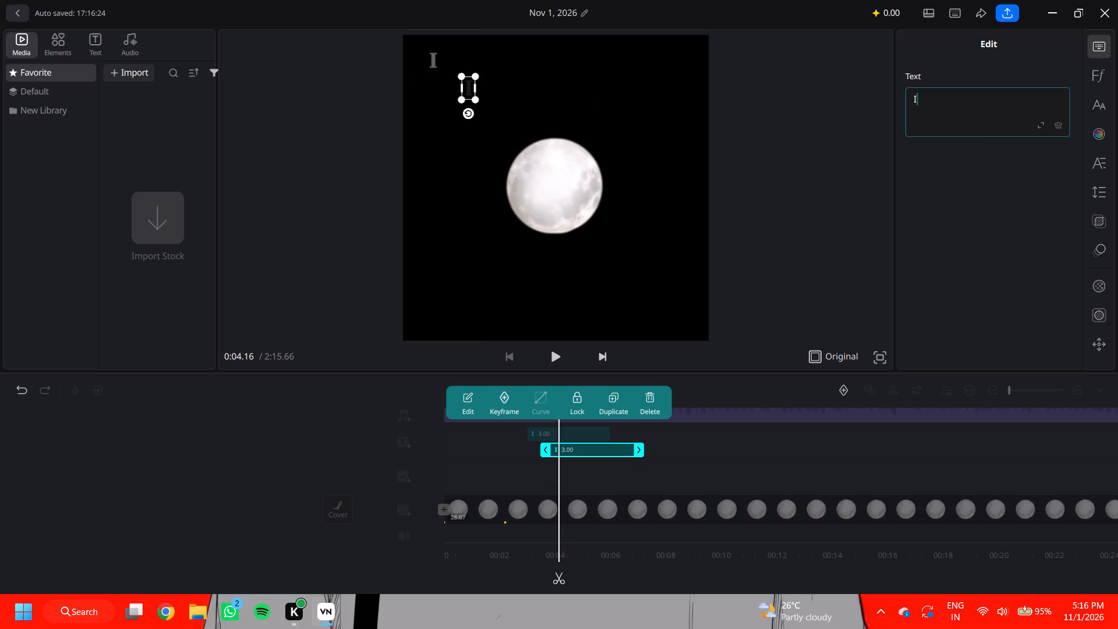
key(BackSpace)
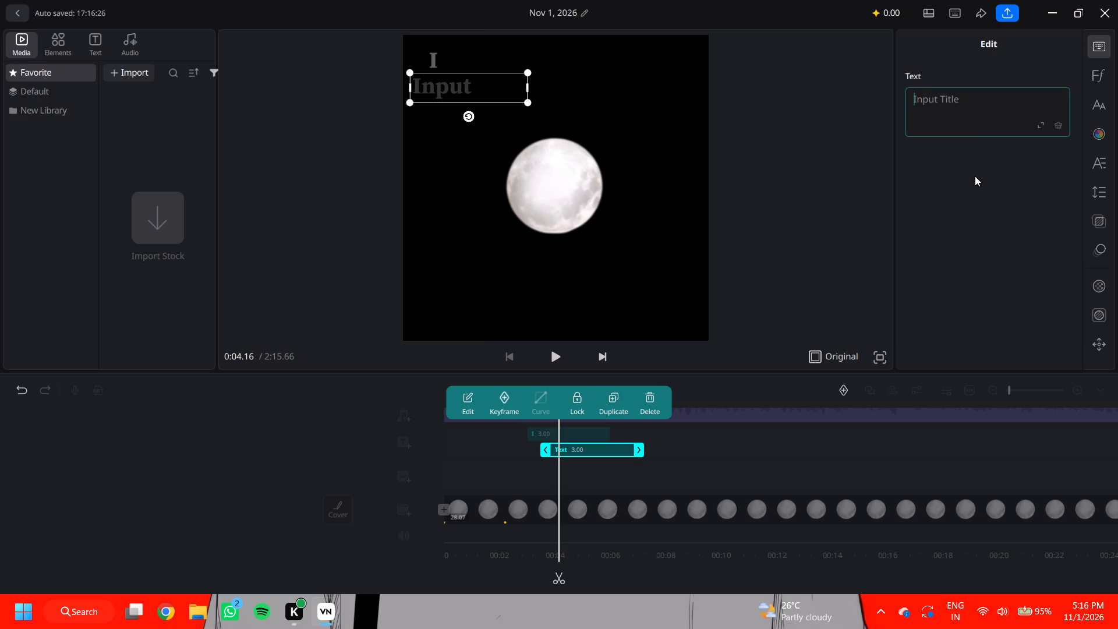
text(wa)
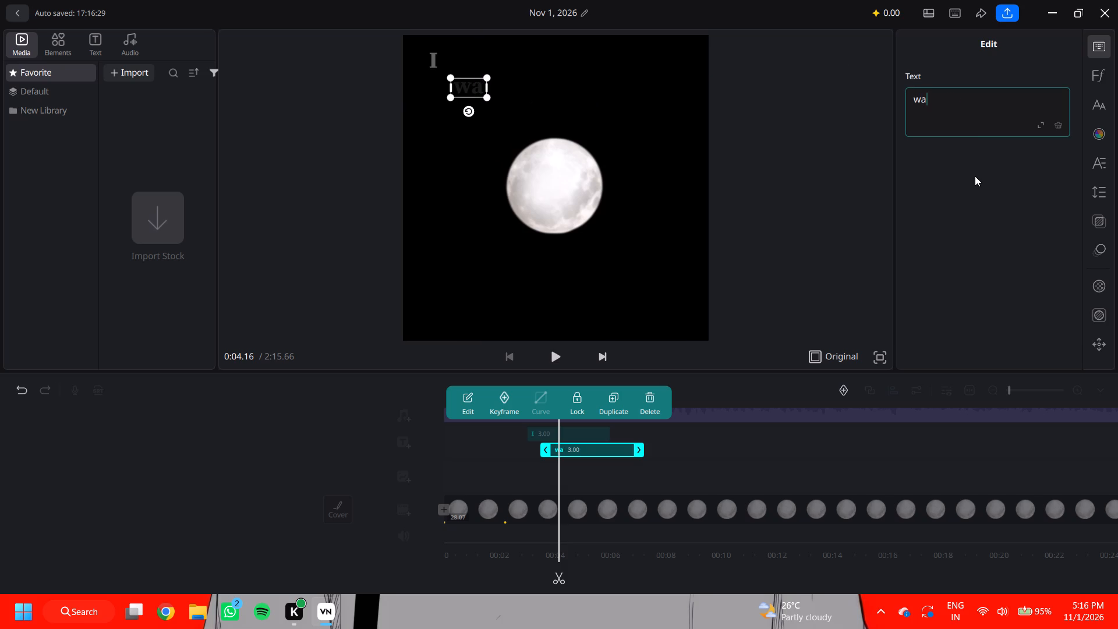
text(nr)
key(BackSpace)
key(t)
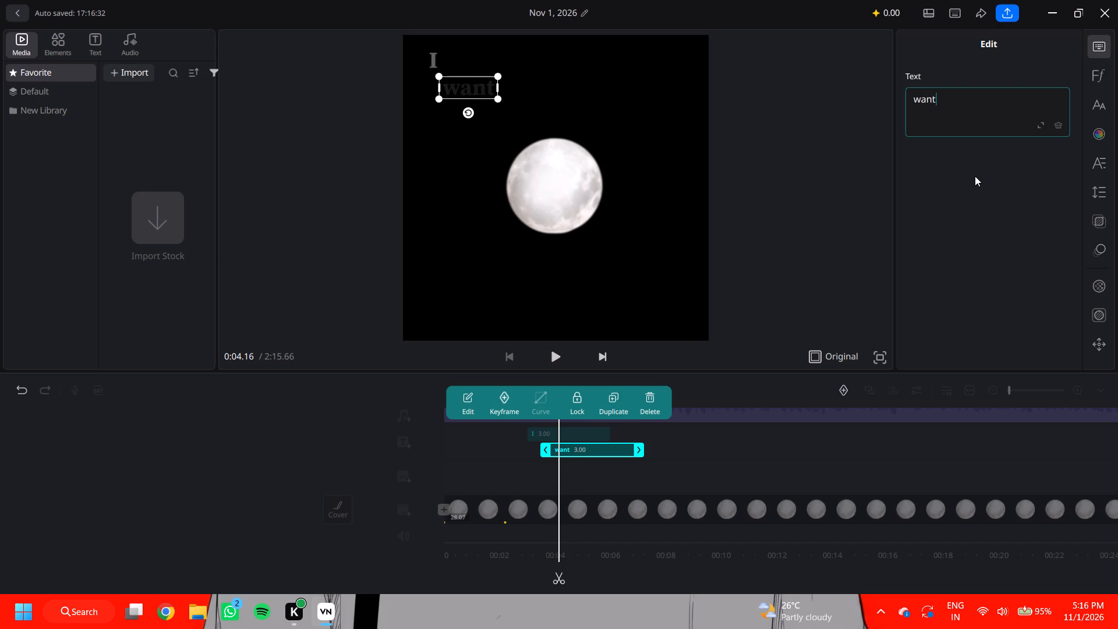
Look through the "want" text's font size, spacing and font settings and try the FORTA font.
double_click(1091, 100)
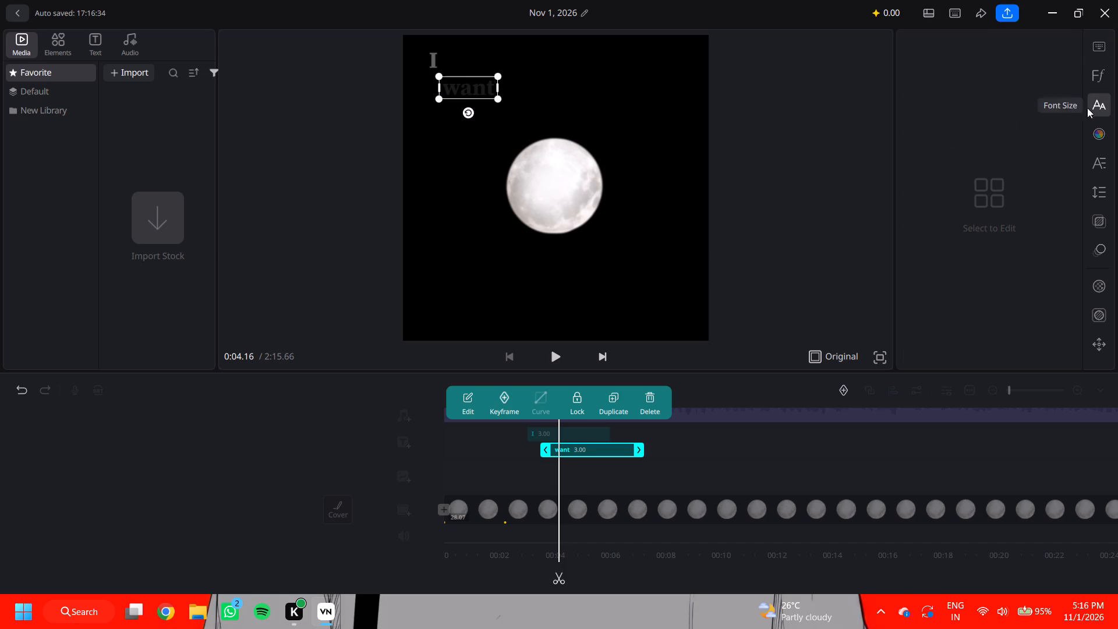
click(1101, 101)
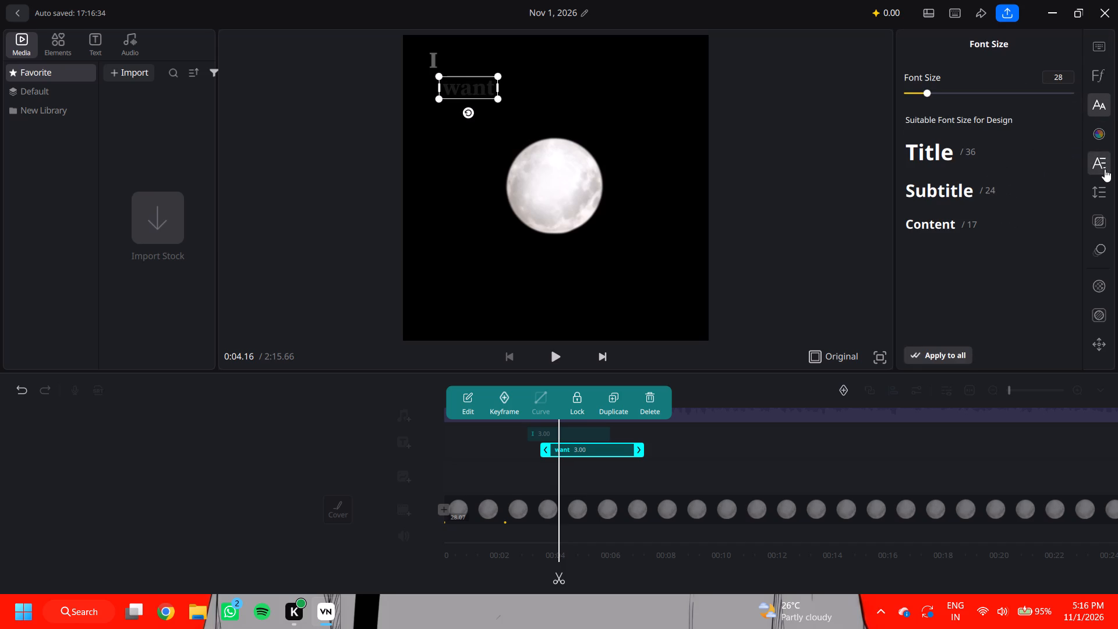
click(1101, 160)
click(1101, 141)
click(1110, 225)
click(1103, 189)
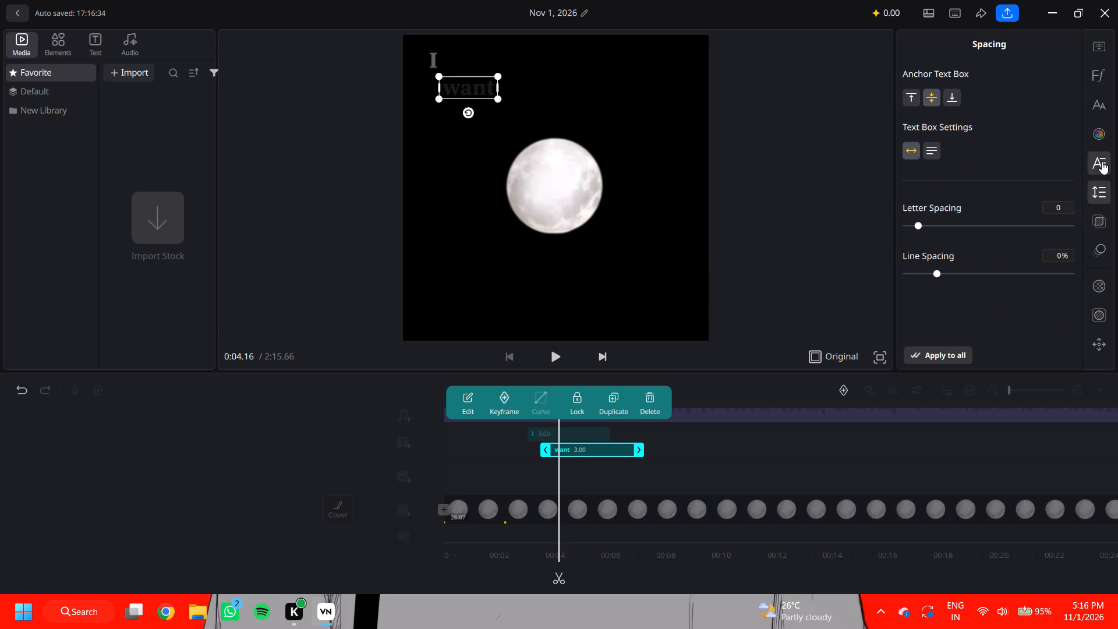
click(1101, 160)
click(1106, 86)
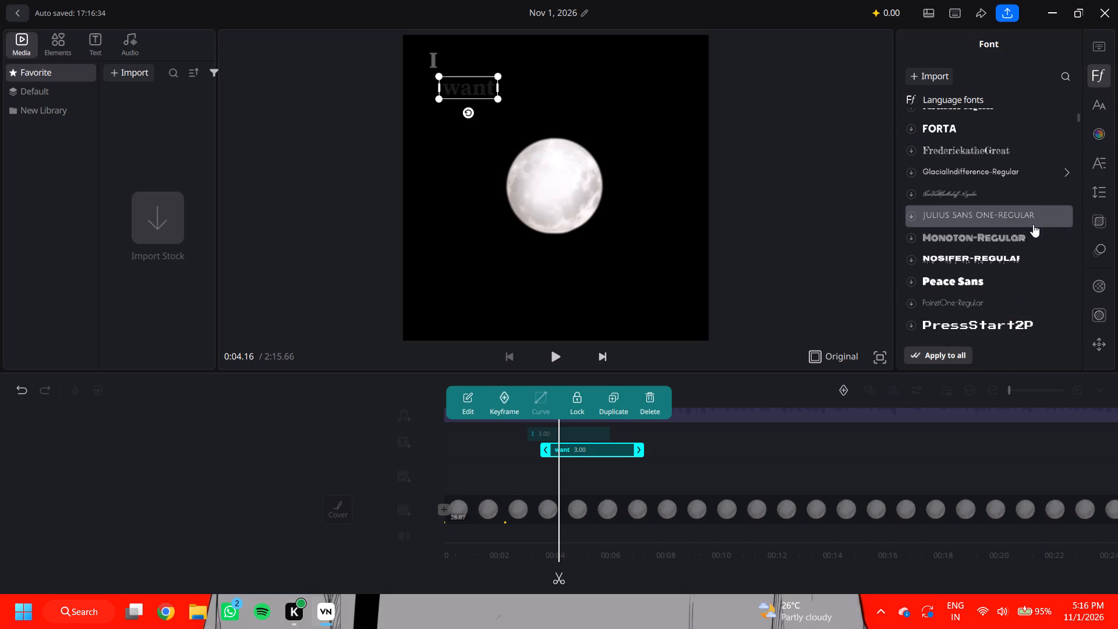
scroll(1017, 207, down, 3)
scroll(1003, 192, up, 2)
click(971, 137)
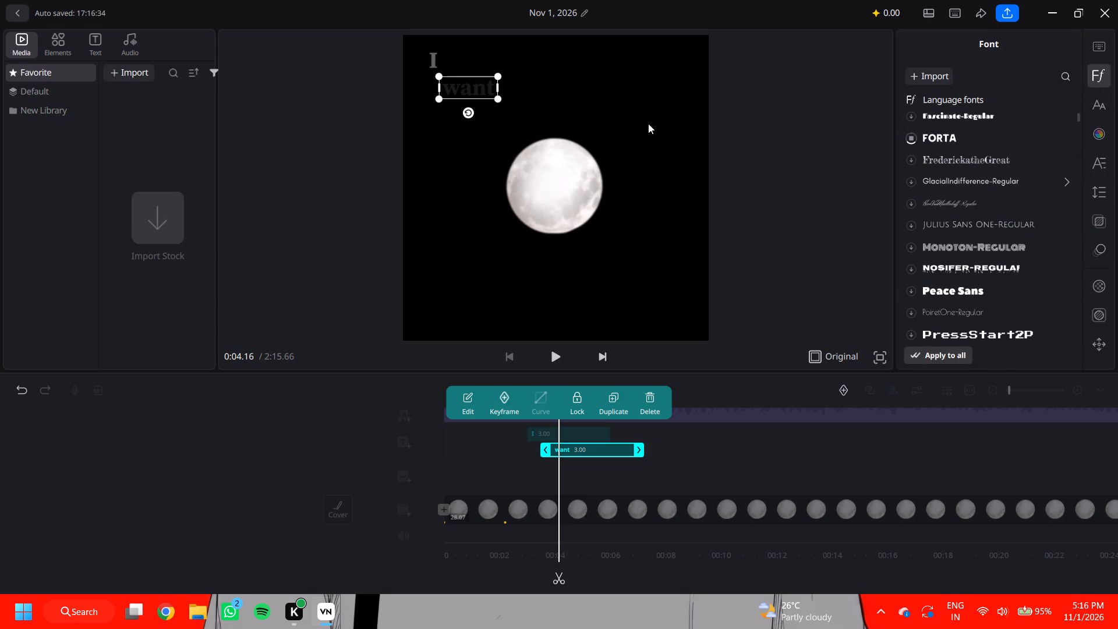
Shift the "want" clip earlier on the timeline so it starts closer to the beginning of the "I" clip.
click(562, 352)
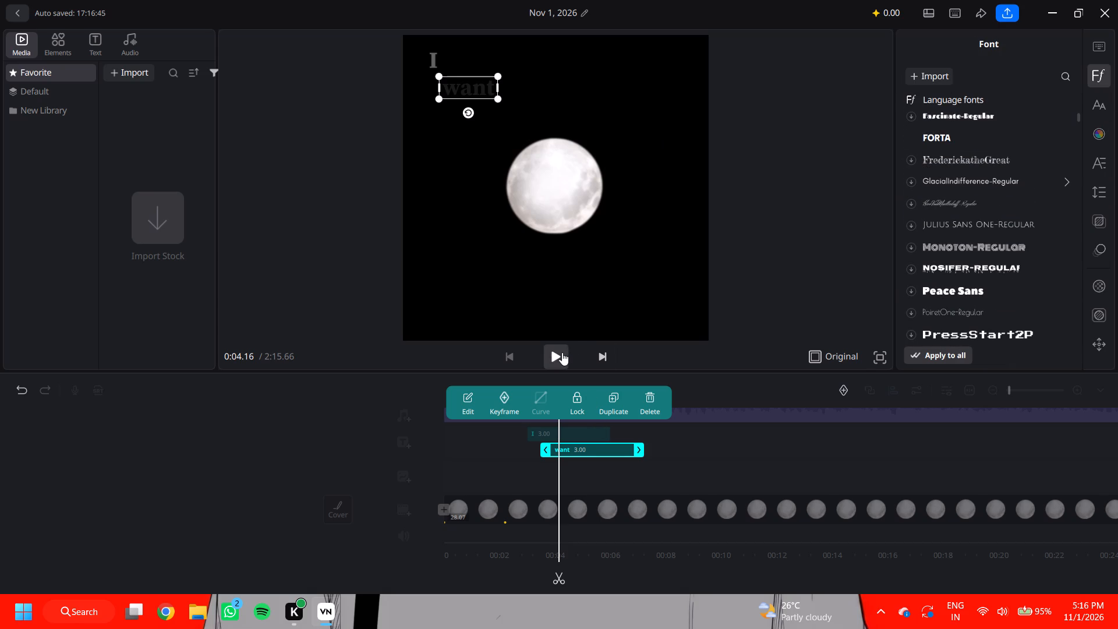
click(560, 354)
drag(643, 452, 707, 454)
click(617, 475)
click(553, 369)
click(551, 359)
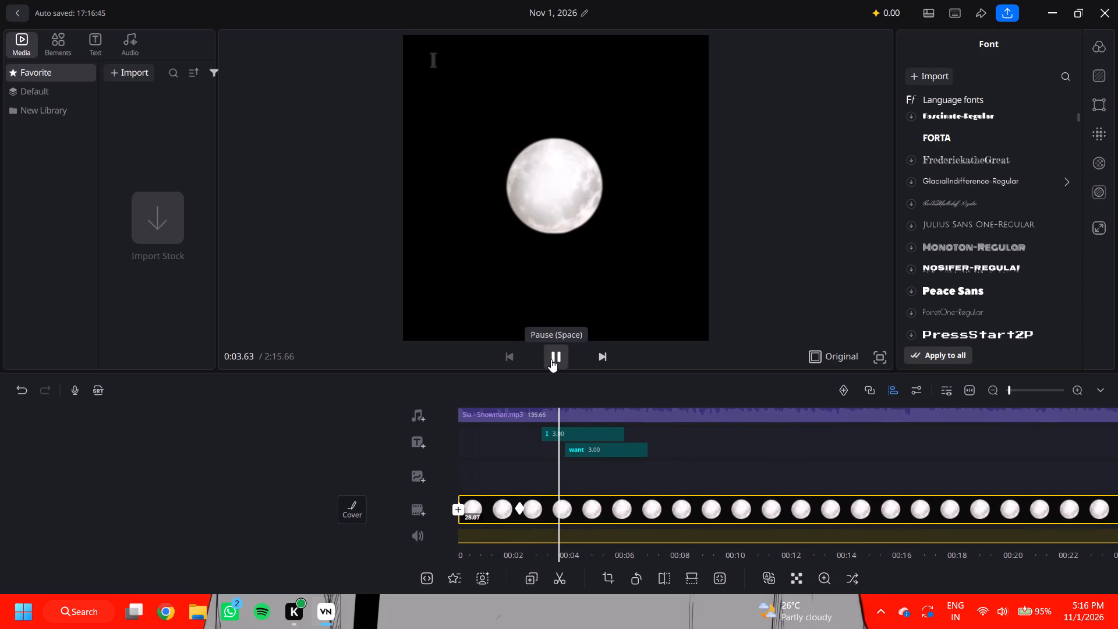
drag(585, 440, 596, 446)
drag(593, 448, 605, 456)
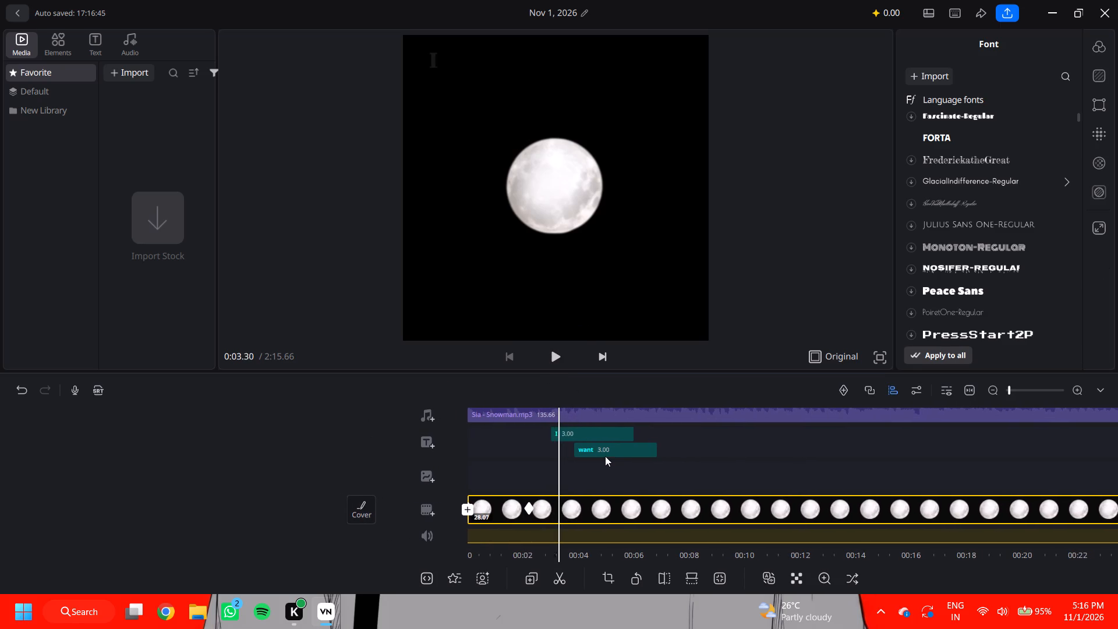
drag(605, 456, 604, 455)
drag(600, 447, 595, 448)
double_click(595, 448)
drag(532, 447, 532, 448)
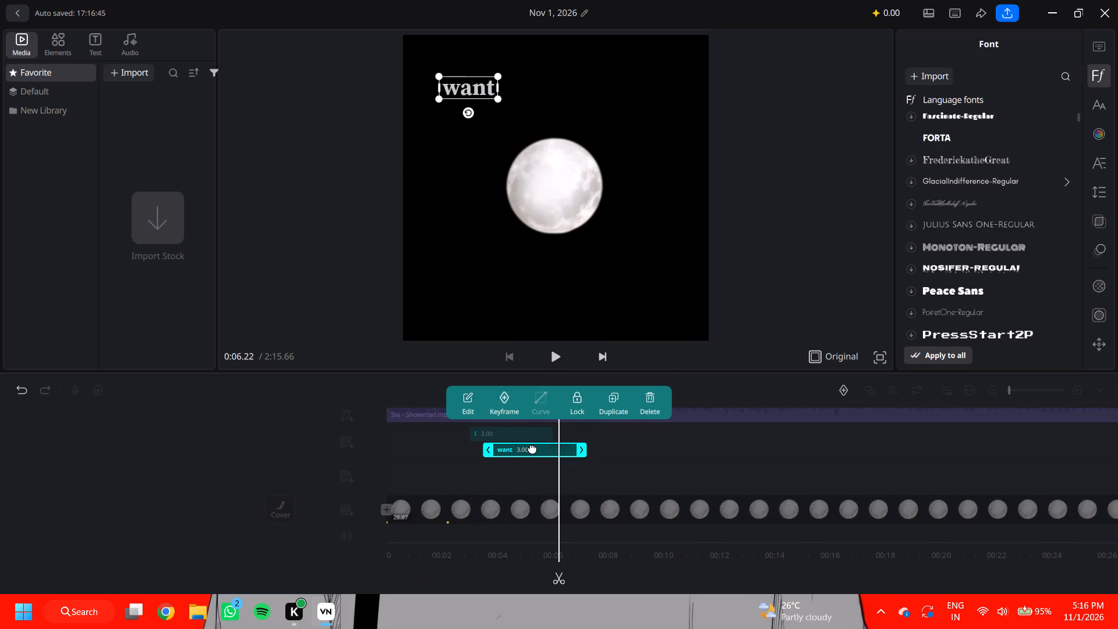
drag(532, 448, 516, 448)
Play back the section from just before the "I" text to check the timing of both words.
double_click(520, 475)
drag(522, 475, 628, 482)
click(628, 482)
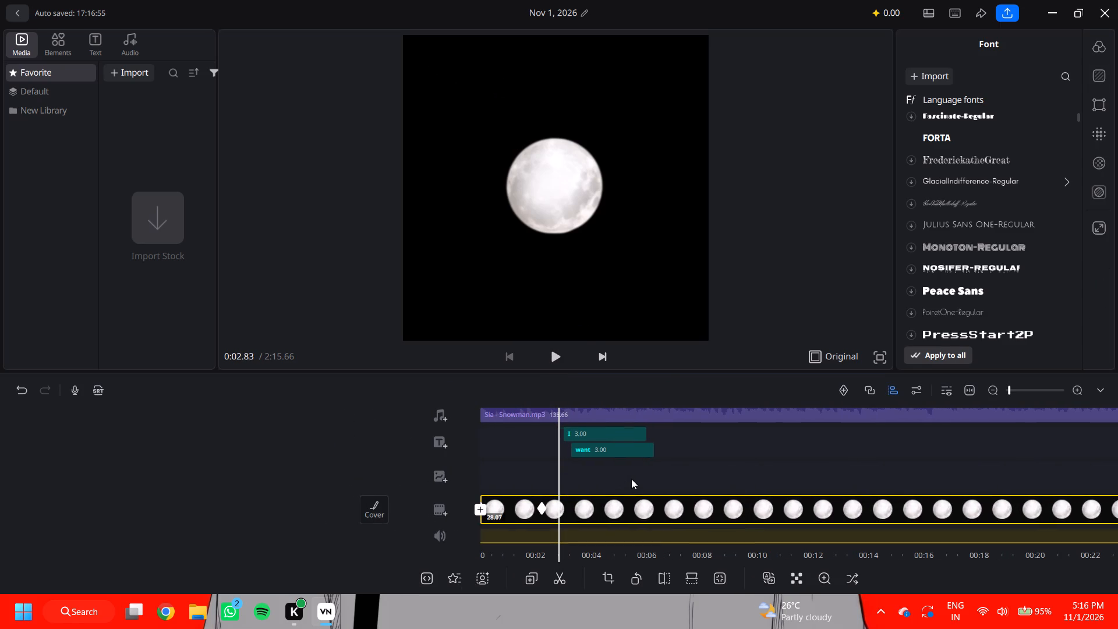
click(630, 478)
double_click(552, 356)
click(551, 356)
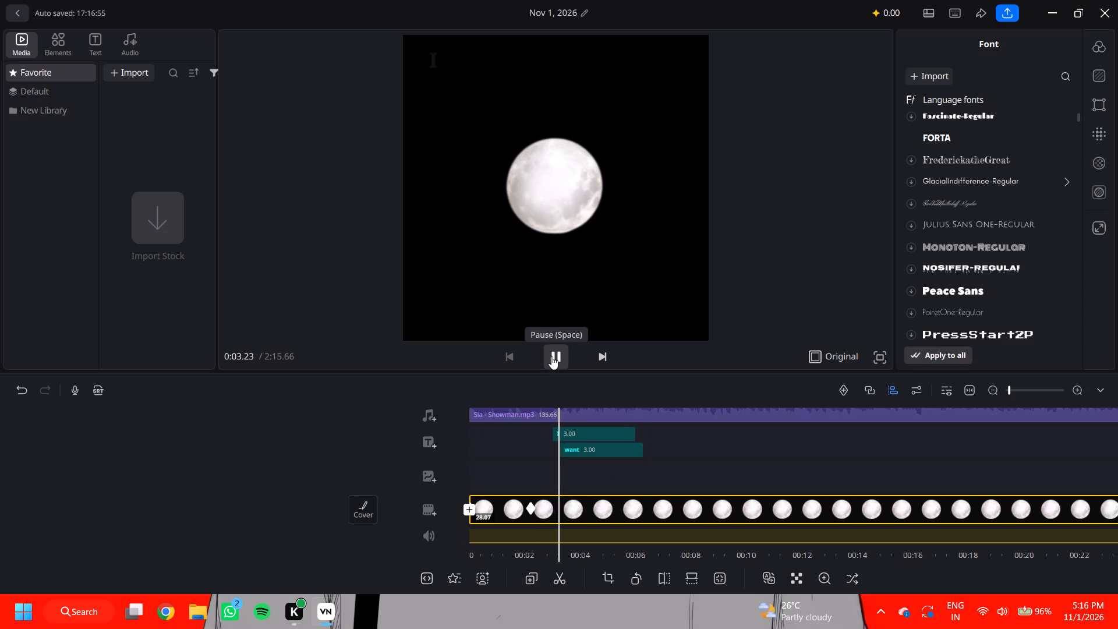
click(551, 356)
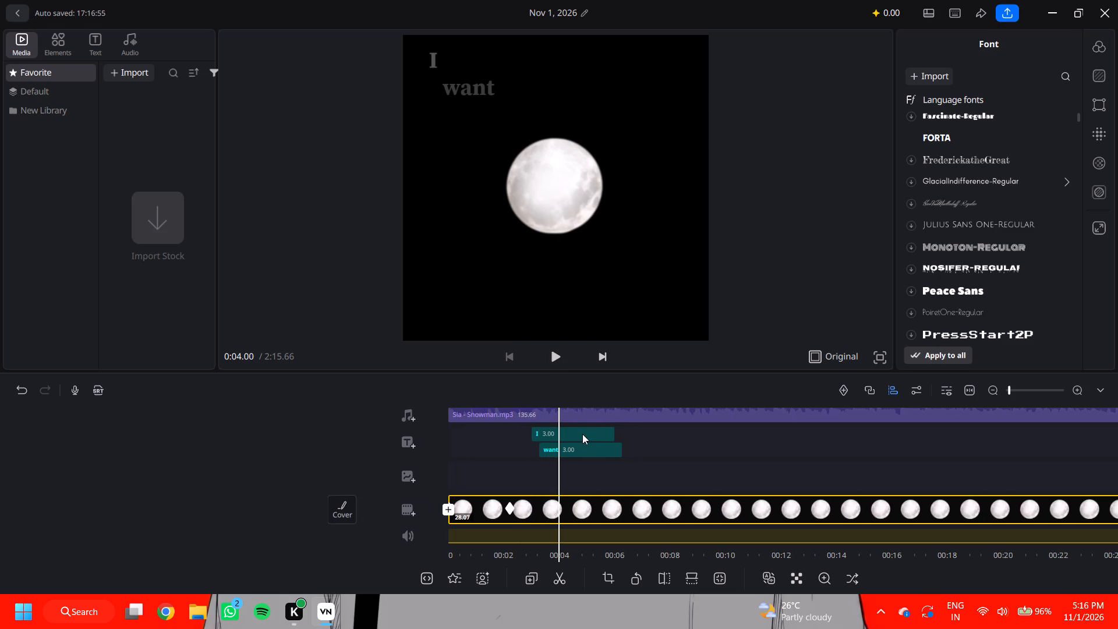
Look through the "I" text's blending options and its In, Out, Loop and Caption animations.
click(587, 433)
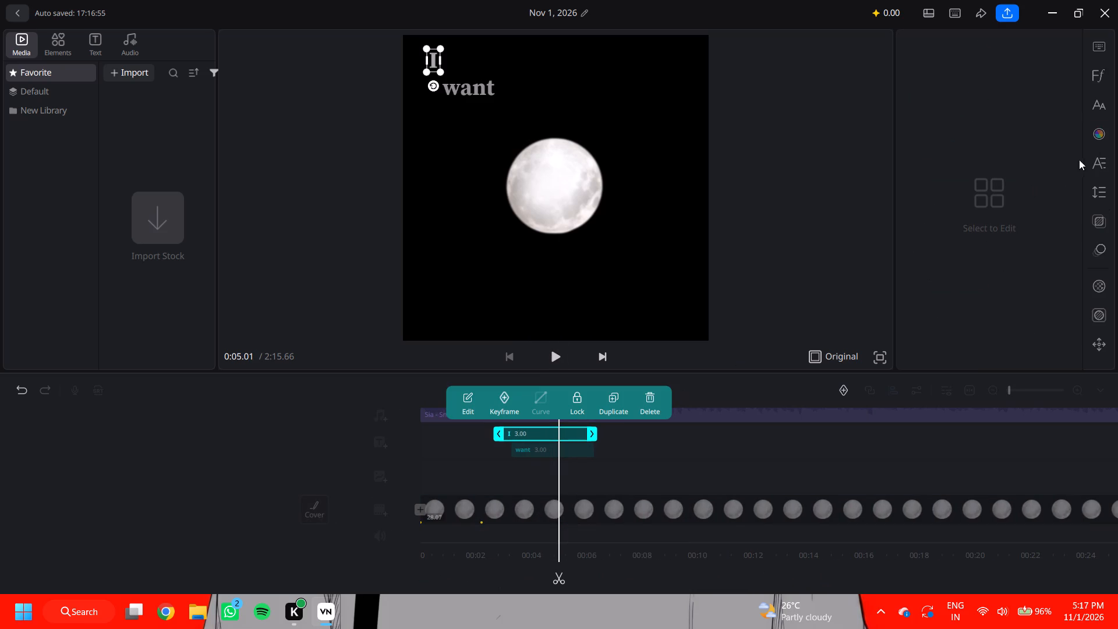
click(1102, 220)
click(1105, 238)
click(1108, 262)
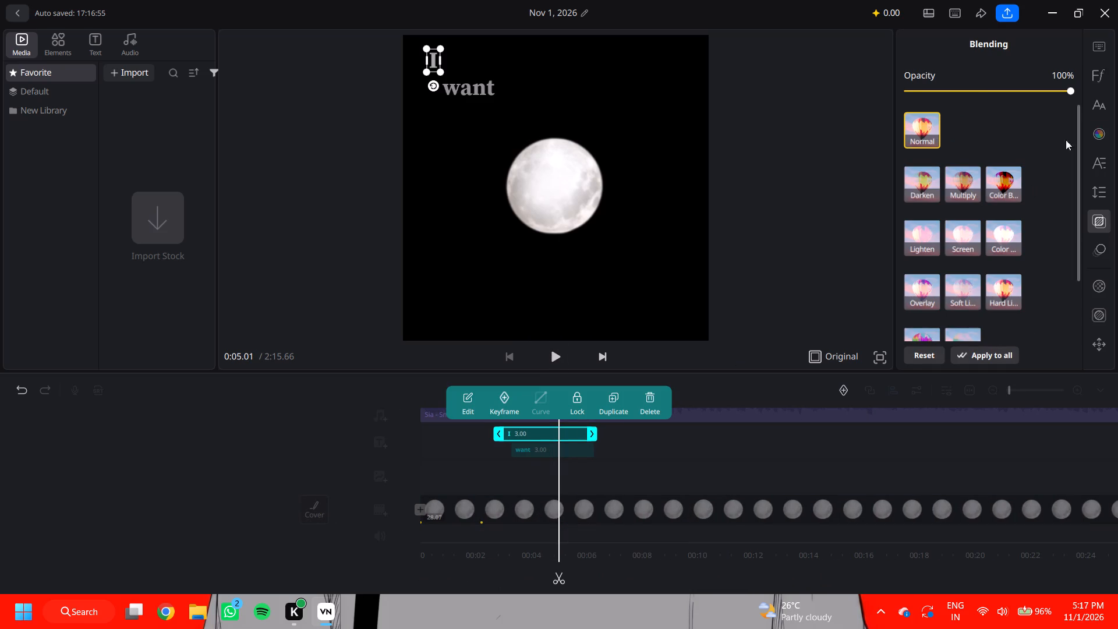
click(1105, 254)
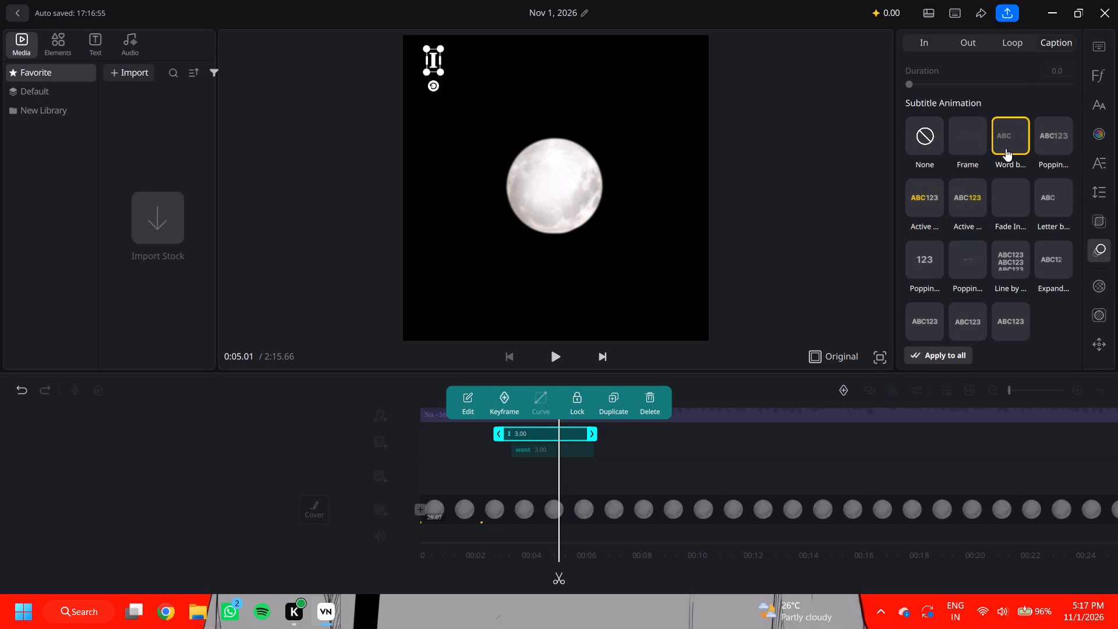
double_click(1023, 147)
click(1029, 40)
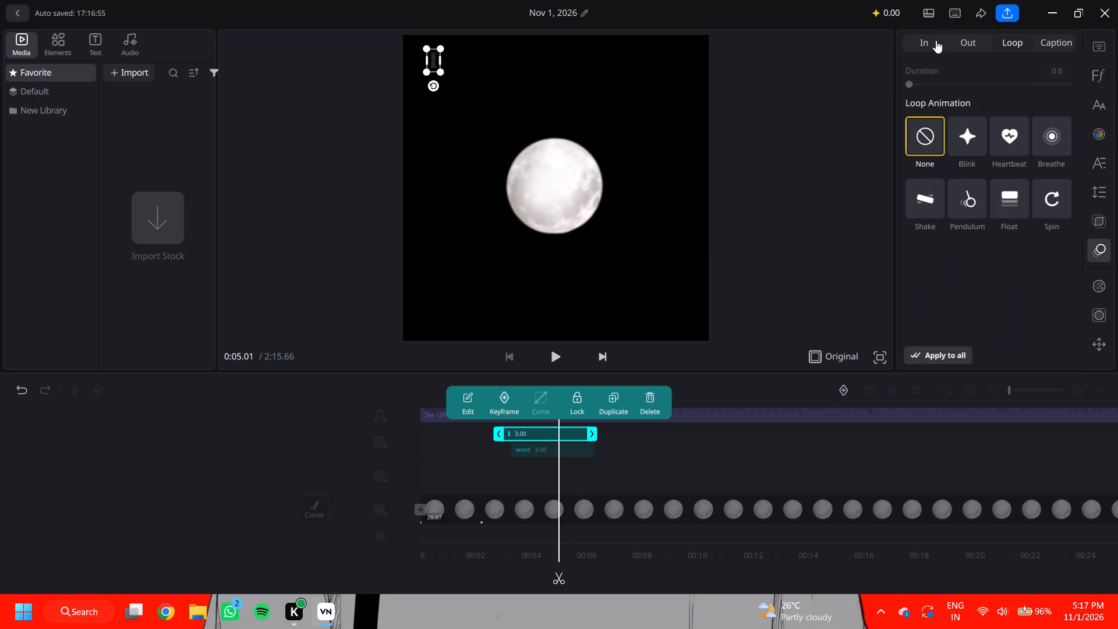
double_click(936, 40)
click(925, 40)
click(960, 36)
click(1014, 44)
click(1040, 44)
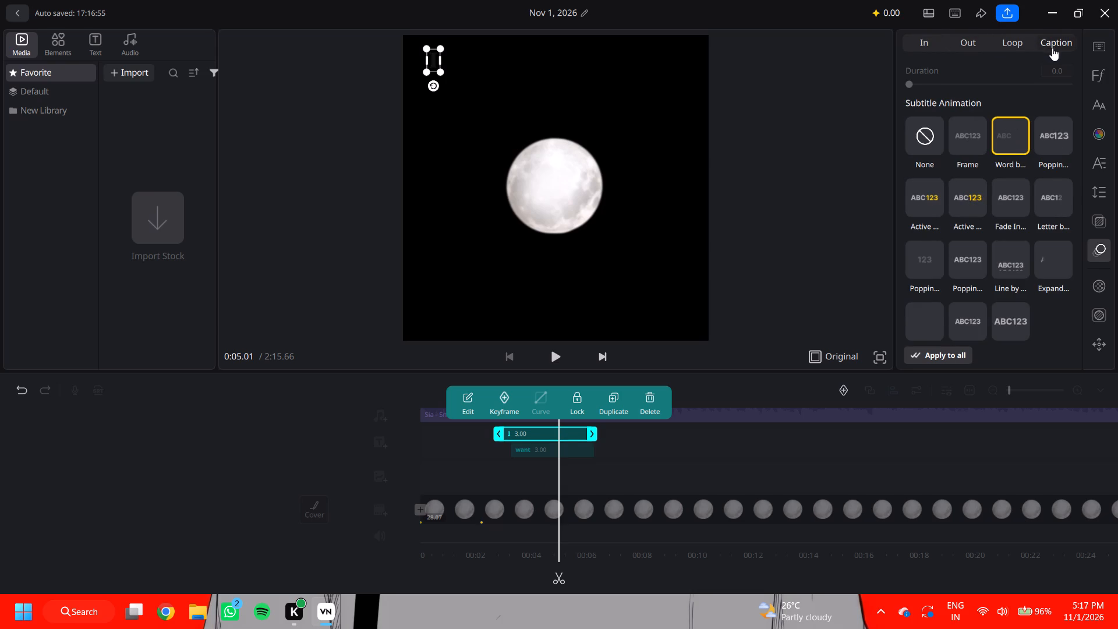
drag(915, 84, 962, 85)
click(962, 85)
Apply the Frame caption animation to the "I" text with a duration of 0.1.
click(967, 149)
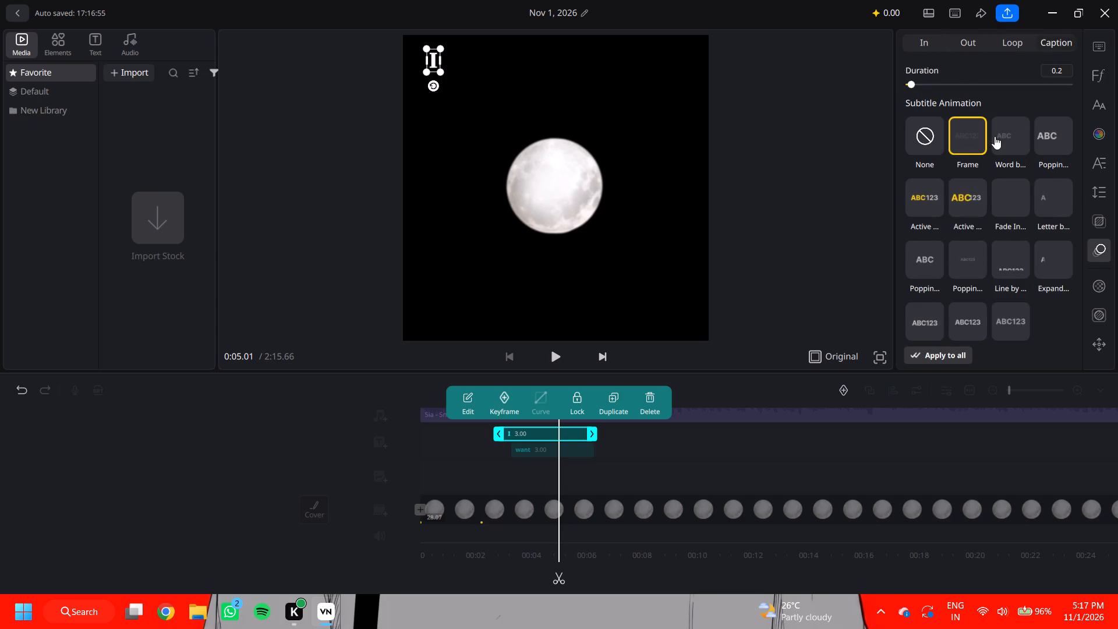
double_click(995, 136)
double_click(981, 144)
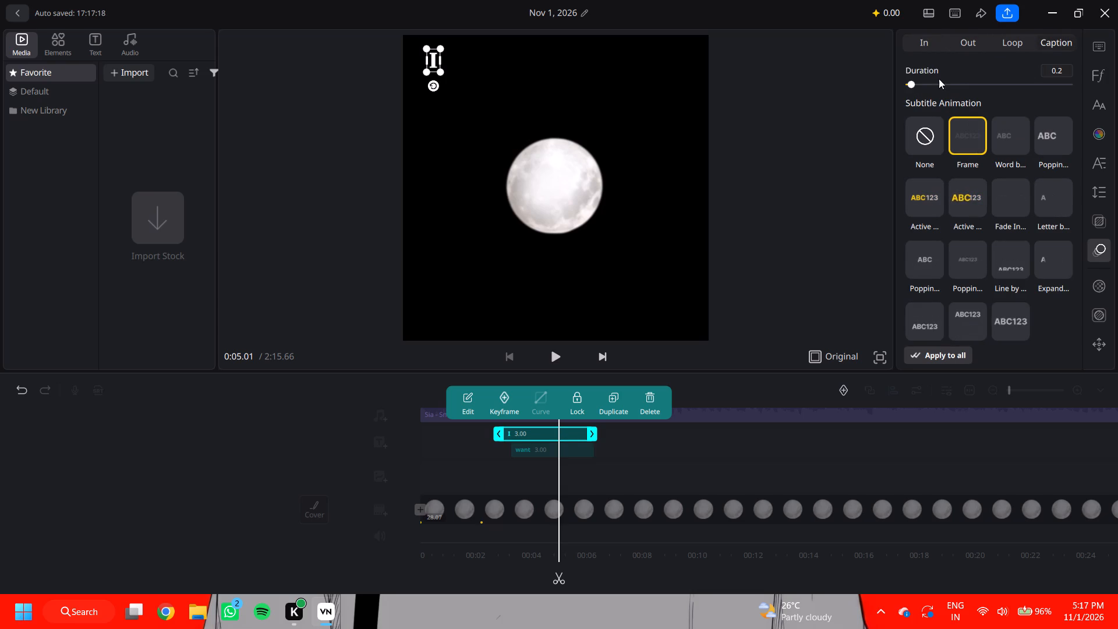
drag(911, 83, 910, 90)
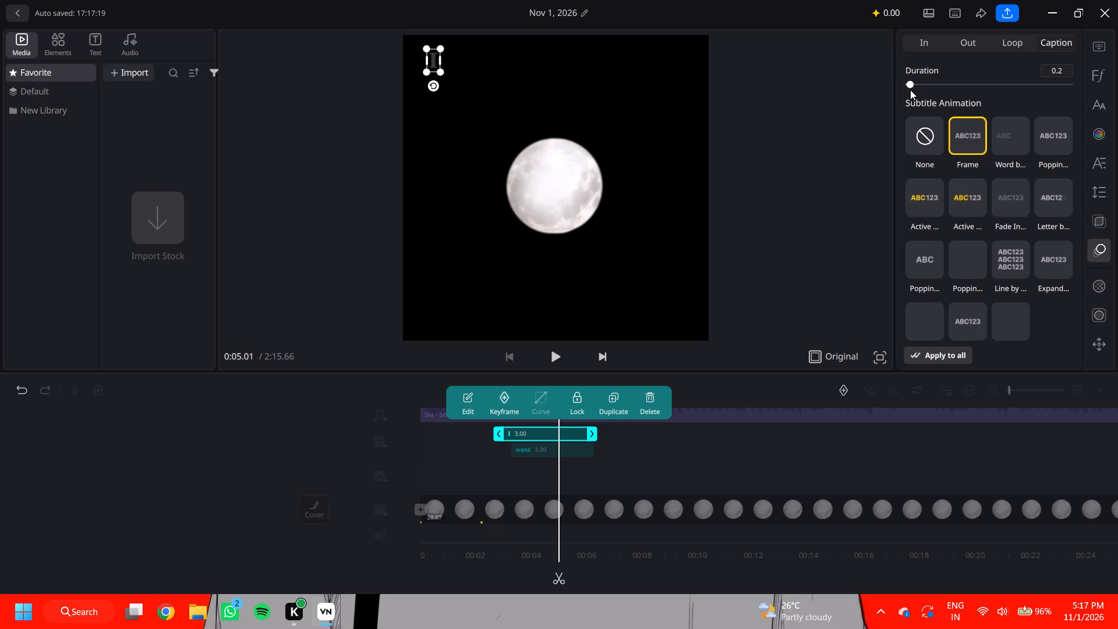
drag(910, 90, 906, 91)
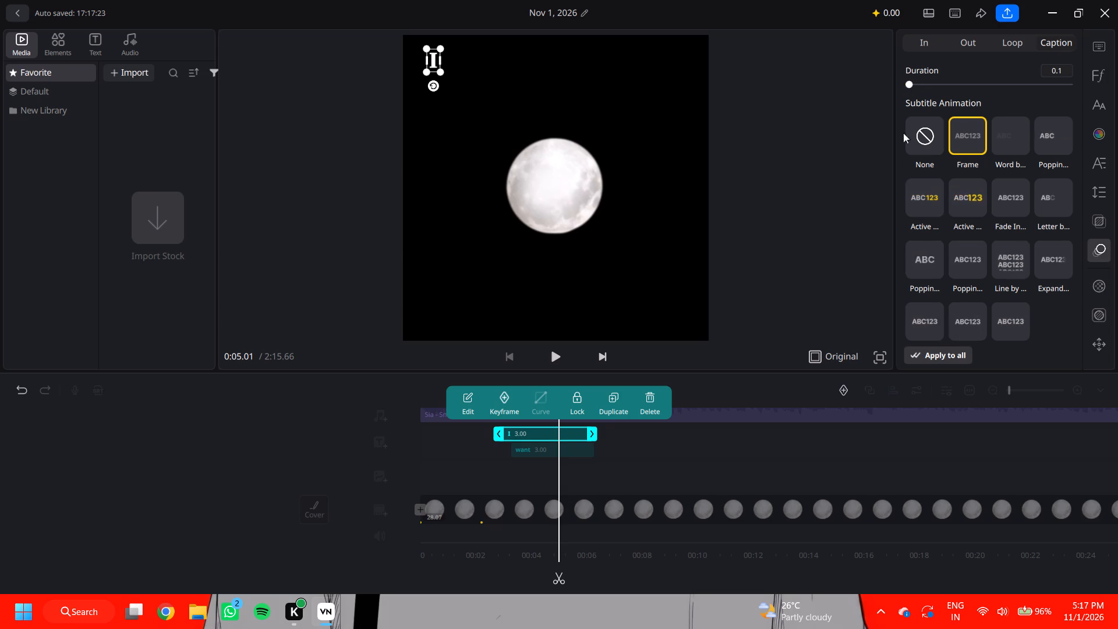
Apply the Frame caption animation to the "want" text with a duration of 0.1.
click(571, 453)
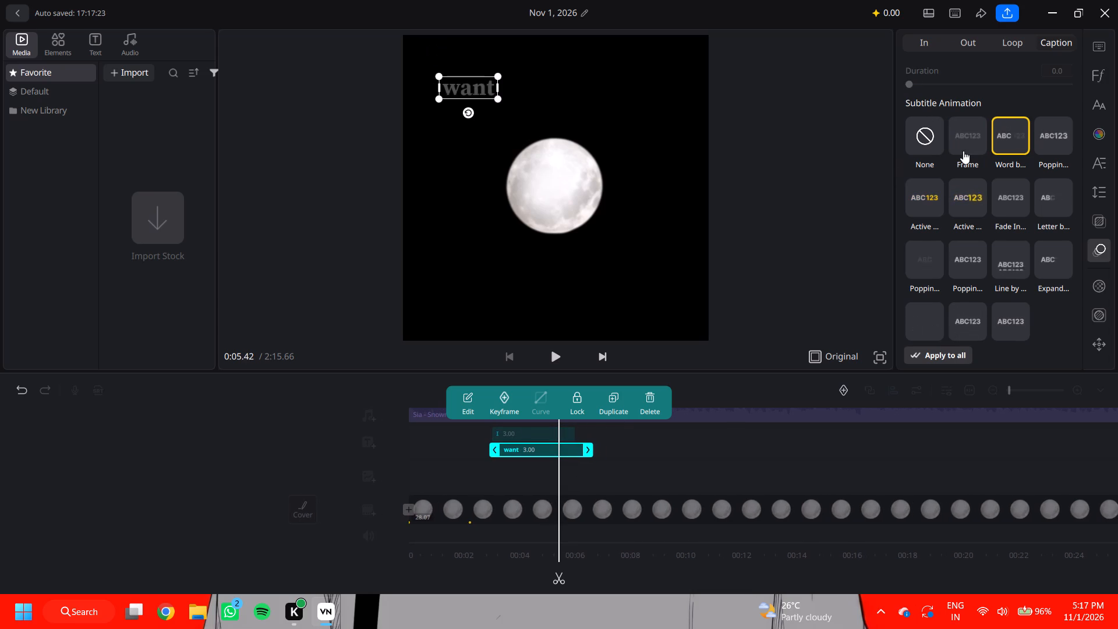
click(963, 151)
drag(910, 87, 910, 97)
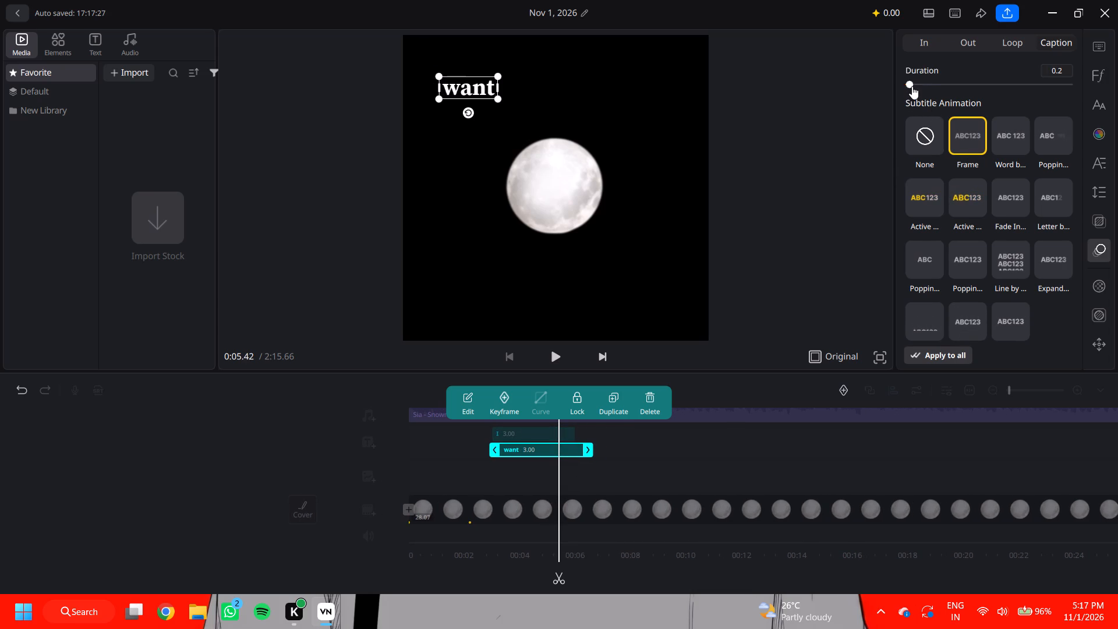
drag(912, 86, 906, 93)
Play back the section with the "I" and "want" texts to check their Frame animations.
drag(754, 442, 773, 446)
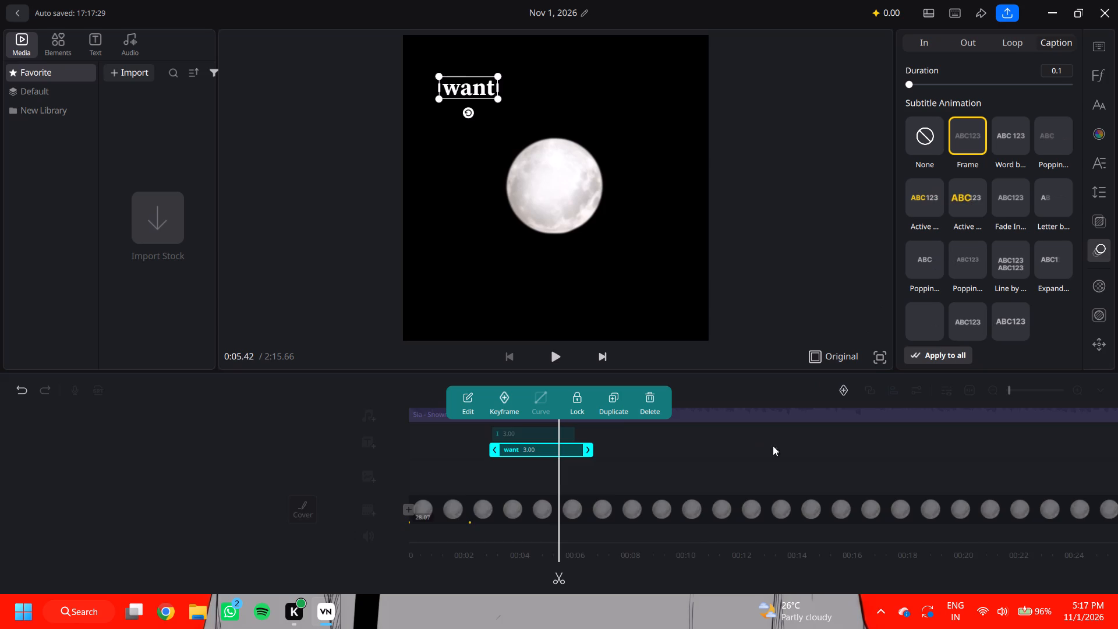
drag(773, 446, 901, 435)
click(871, 428)
click(553, 339)
click(558, 351)
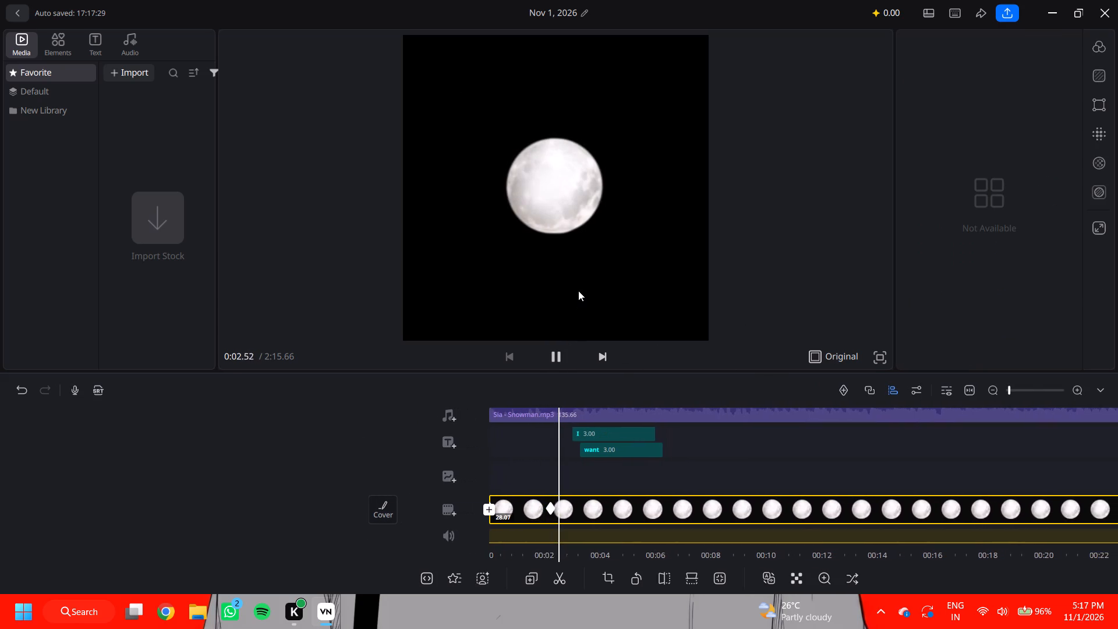
click(572, 351)
click(562, 353)
drag(610, 471, 640, 475)
click(640, 475)
Delete the "want" text clip from the timeline.
click(607, 448)
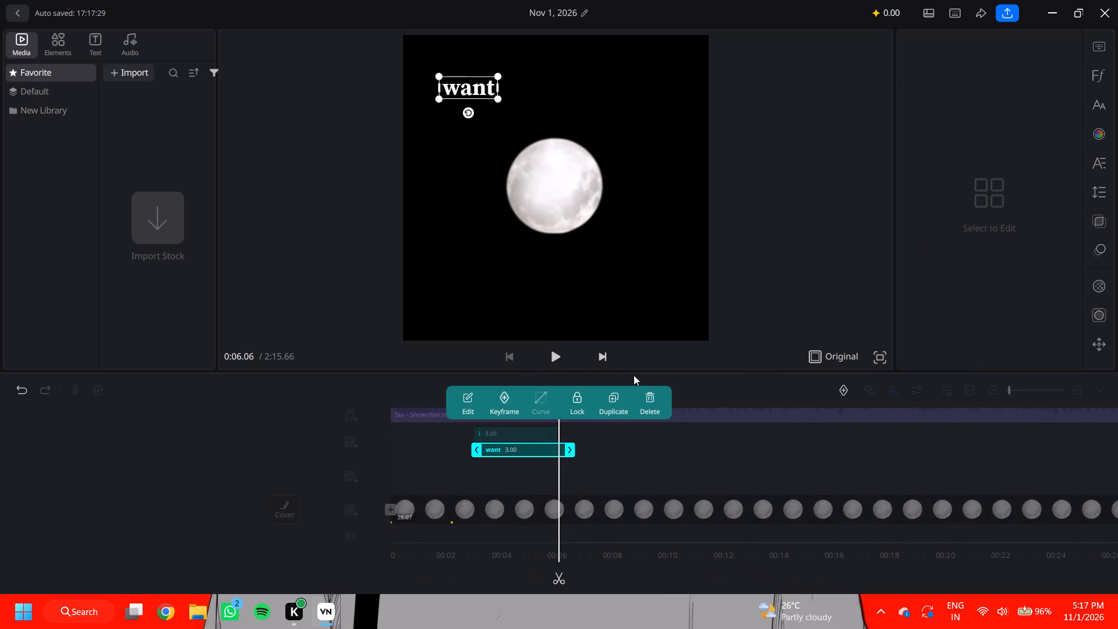
click(649, 411)
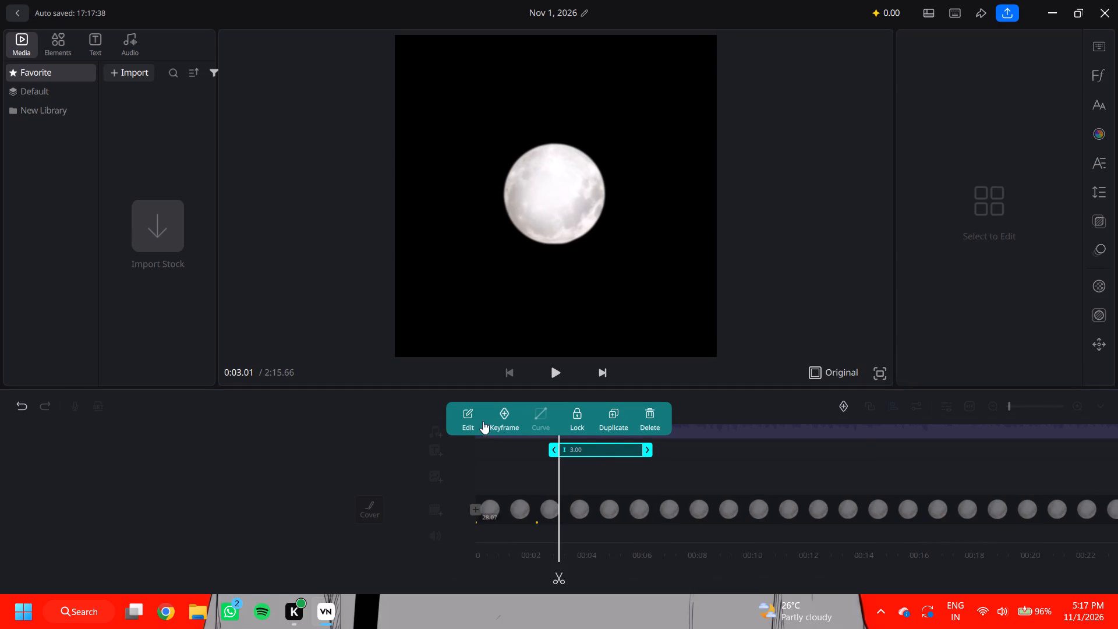
Change the wording of the "I" text clip to "I want you to know that".
click(462, 412)
click(1011, 120)
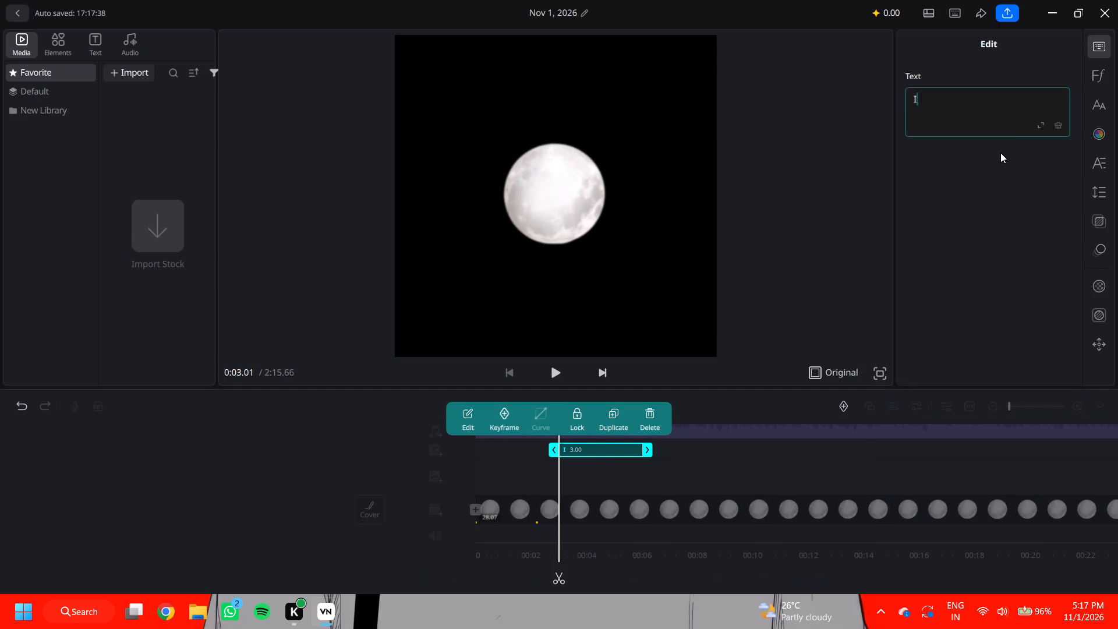
key(space)
text(want)
key(space)
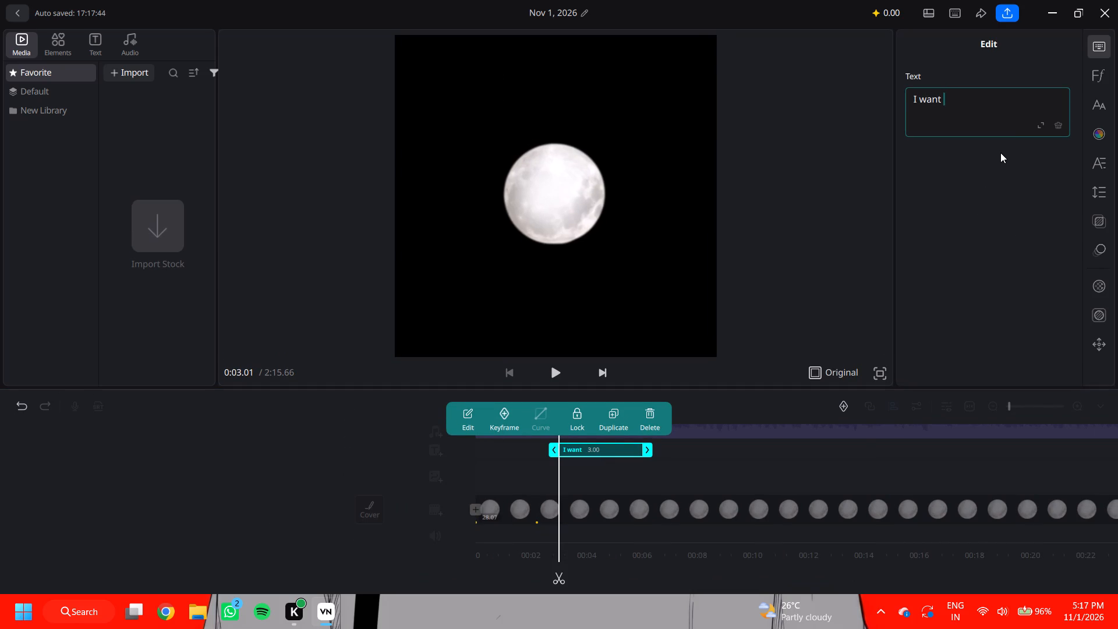
text(ypou)
key(space)
key(BackSpace)
key(BackSpace)
key(BackSpace)
key(BackSpace)
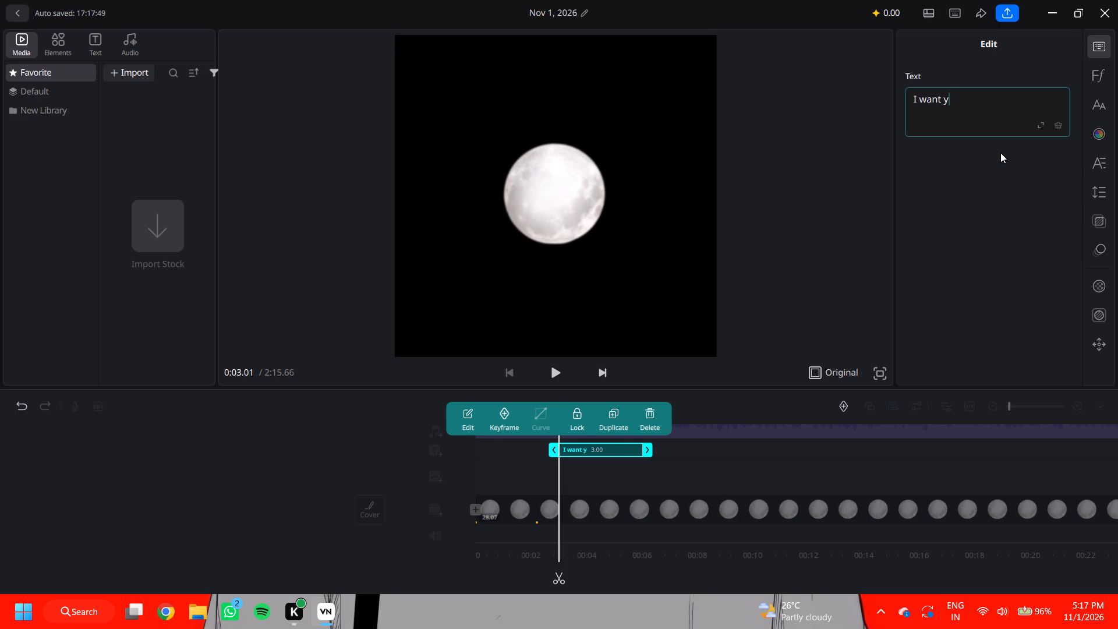
text(ou)
key(space)
text(to k)
text(now)
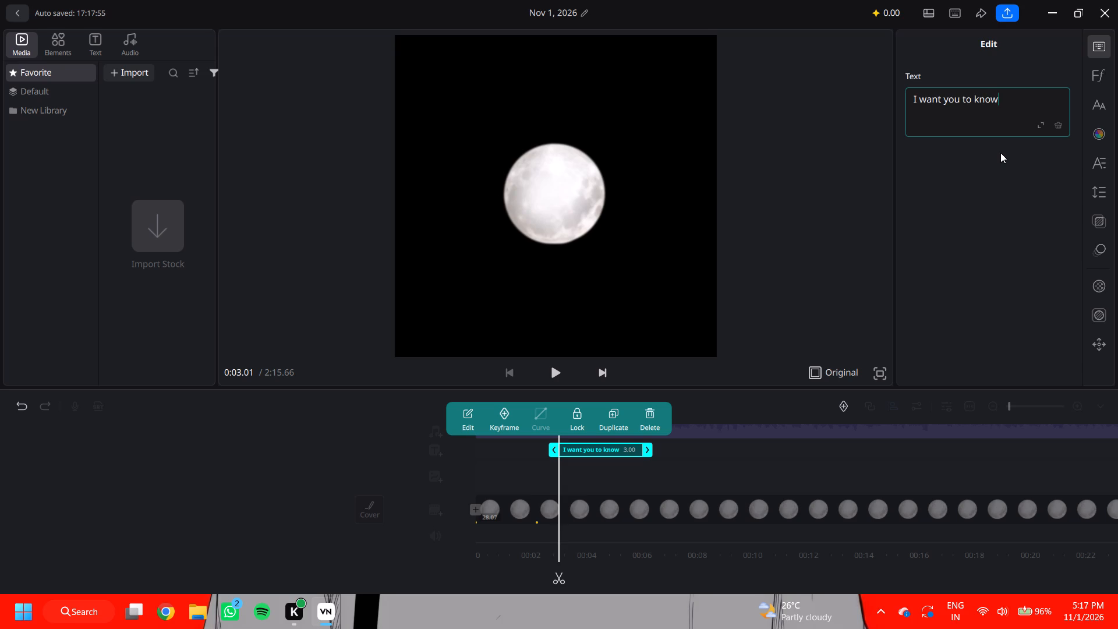
key(space)
text(thast)
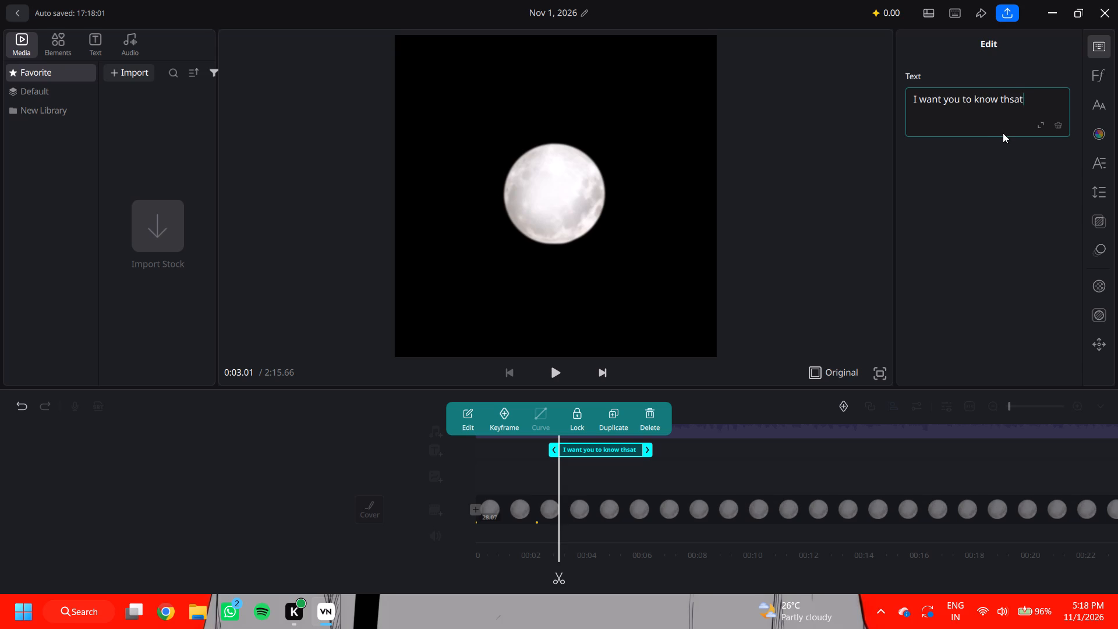
key(BackSpace)
key(BackSpace)
key(BackSpace)
key(s)
key(BackSpace)
text(at)
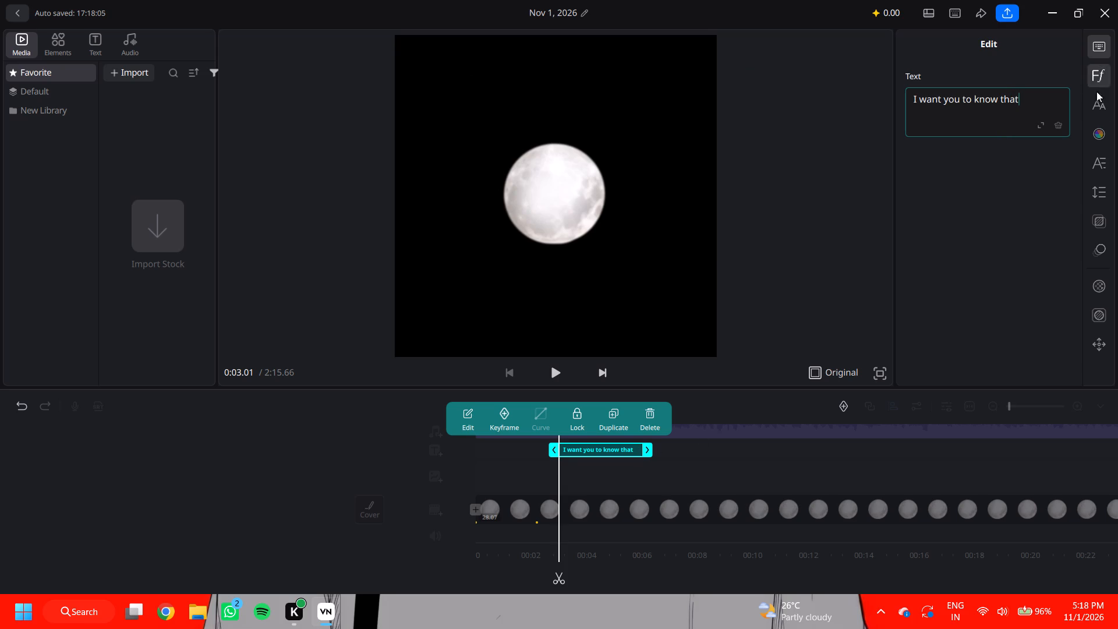
Apply the word-by-word caption animation to the "I want you to know that" text.
click(1099, 256)
click(1010, 149)
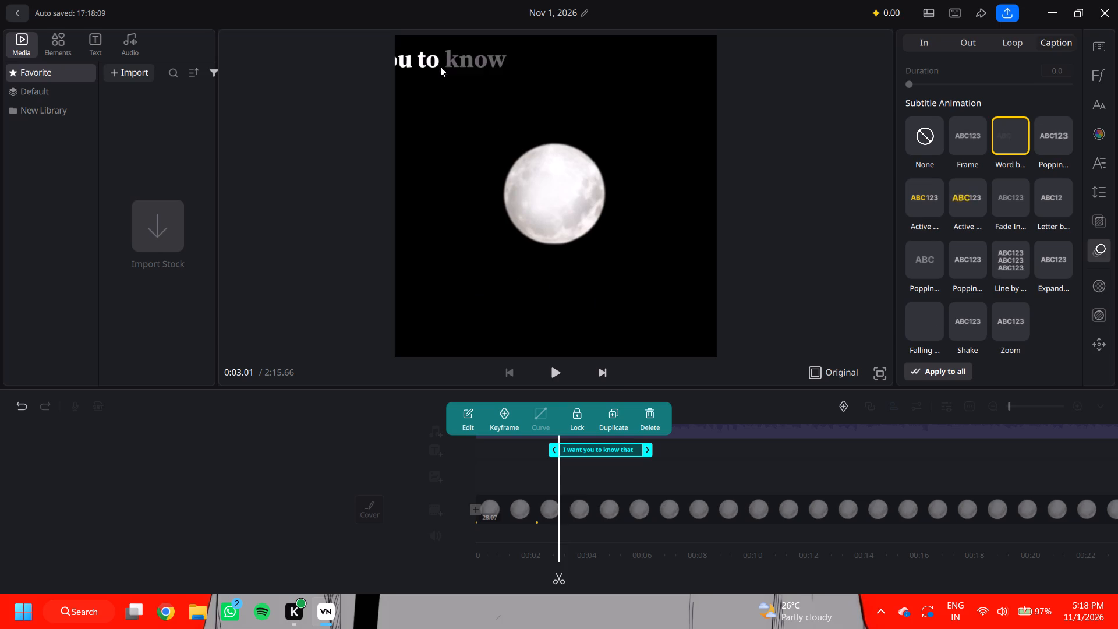
Move the "I want you to know that" text into the frame, roughly centred just above the moon.
click(444, 77)
click(617, 448)
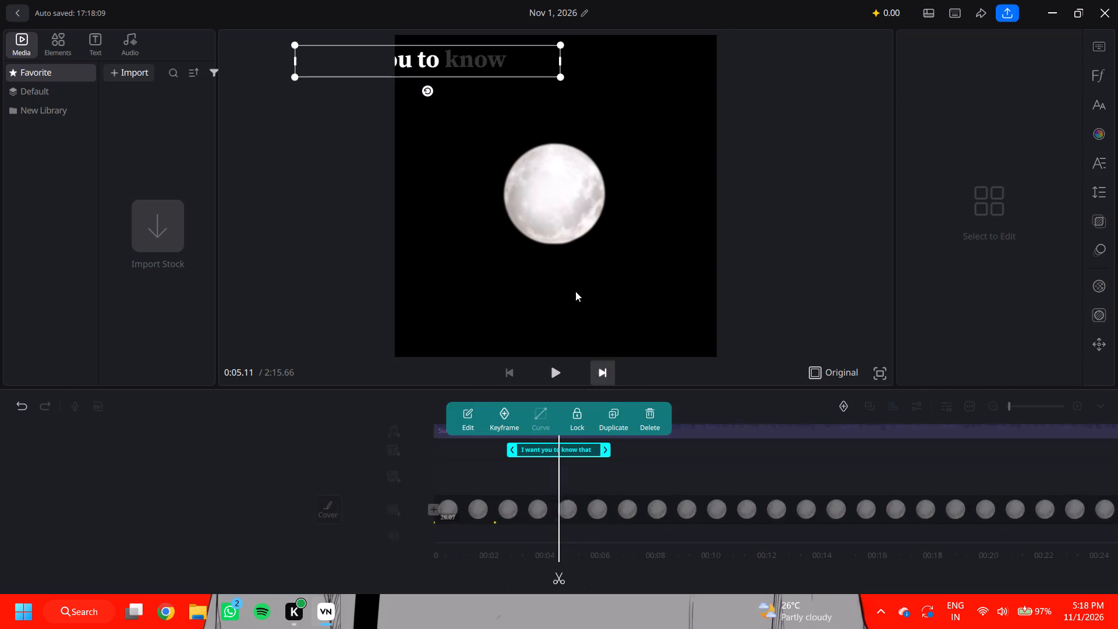
drag(468, 65, 609, 122)
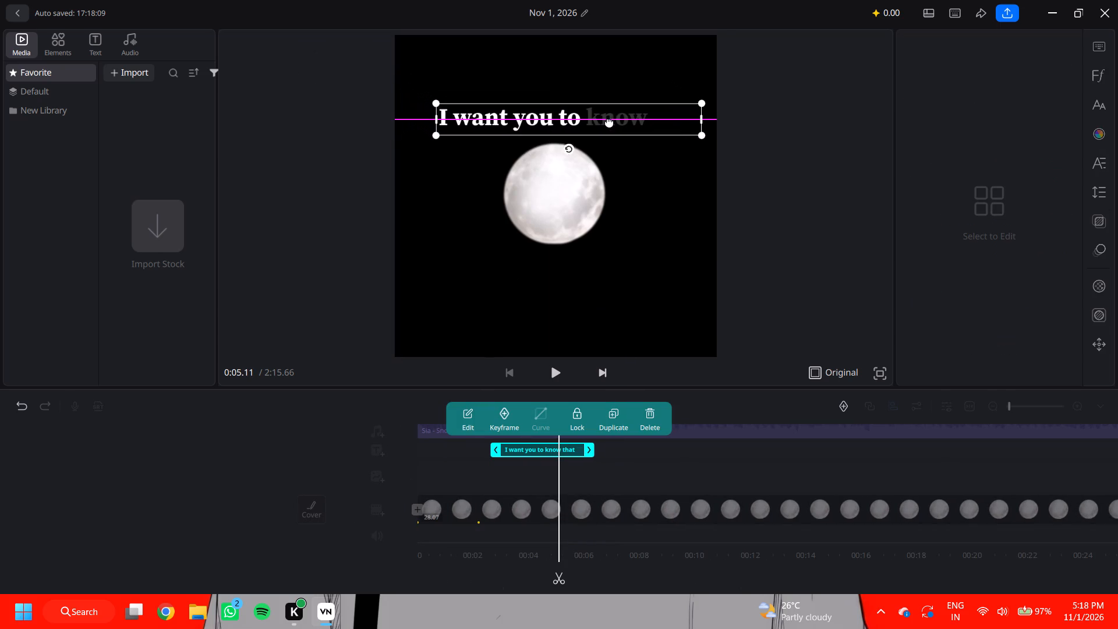
drag(609, 122, 600, 122)
click(600, 122)
Play back the "I want you to know that" section to check the word-by-word animation against the song.
drag(608, 484, 618, 485)
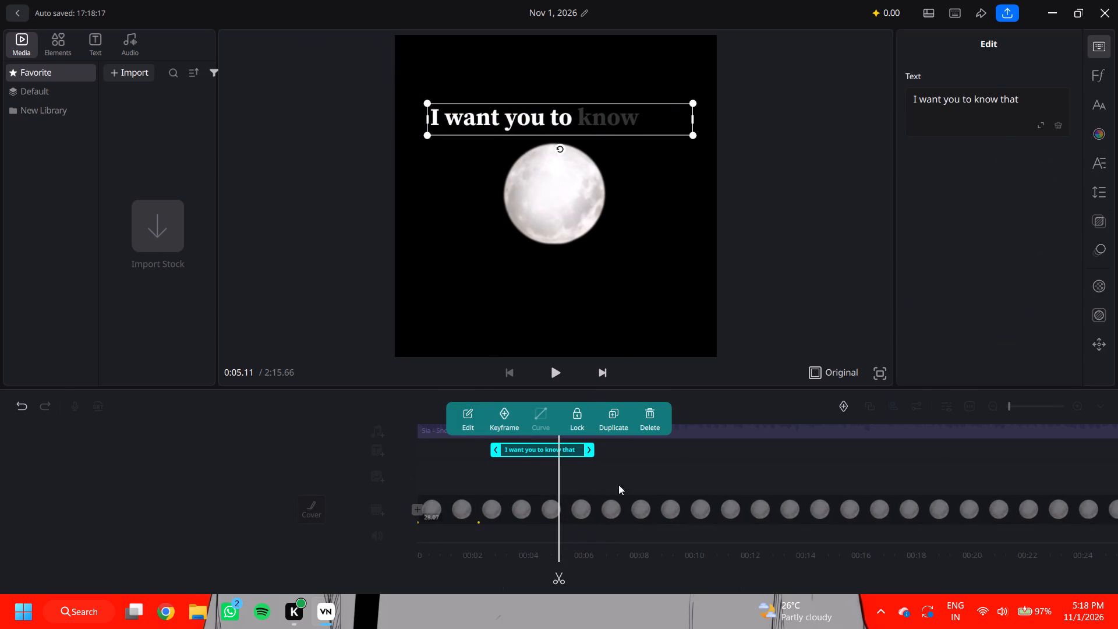
drag(618, 485, 677, 484)
click(677, 484)
click(554, 374)
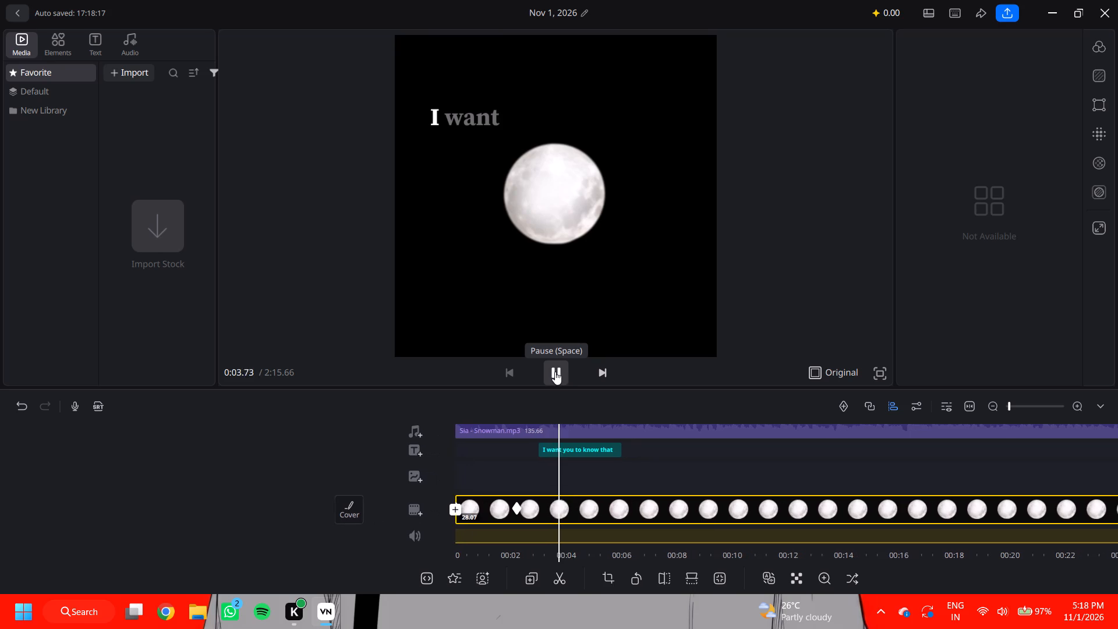
click(548, 375)
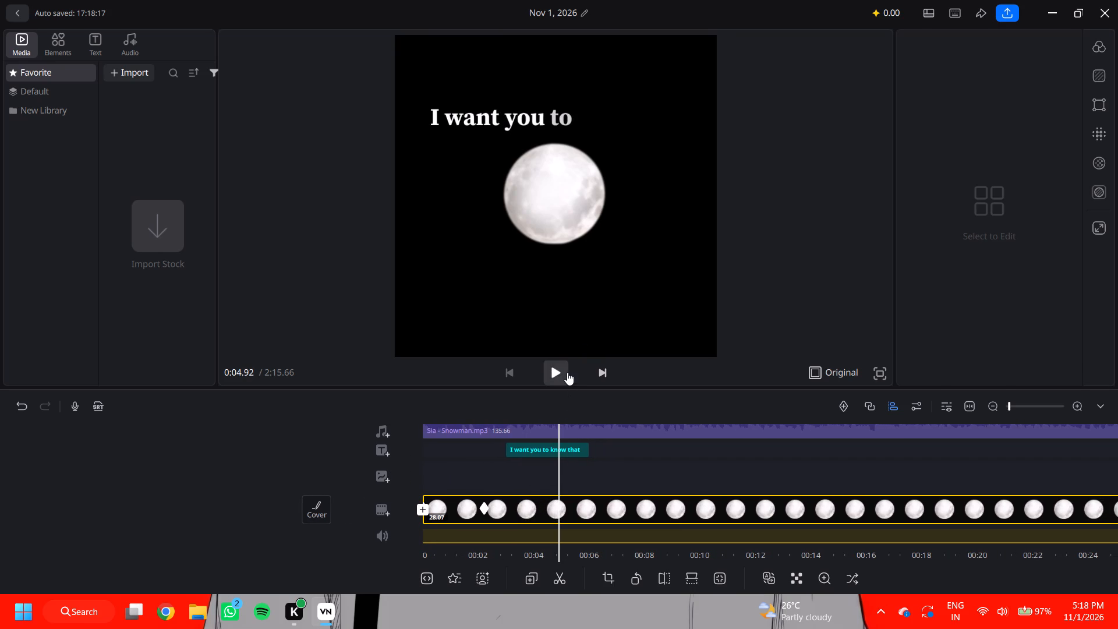
click(567, 371)
click(560, 372)
drag(600, 451, 649, 462)
click(650, 462)
drag(652, 462, 660, 462)
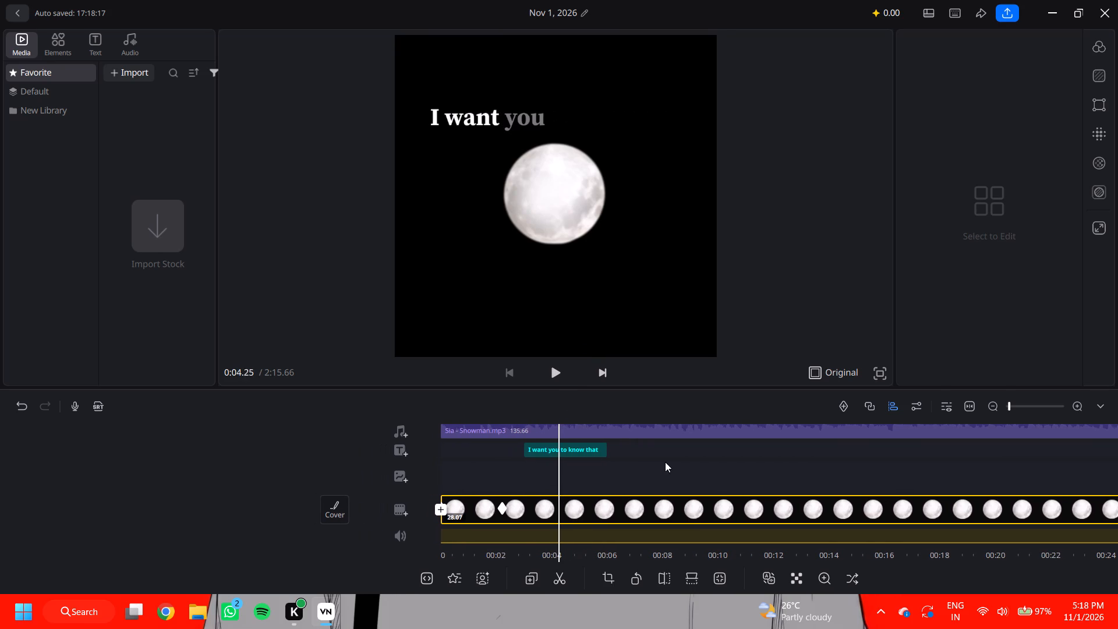
click(665, 462)
click(551, 379)
click(555, 374)
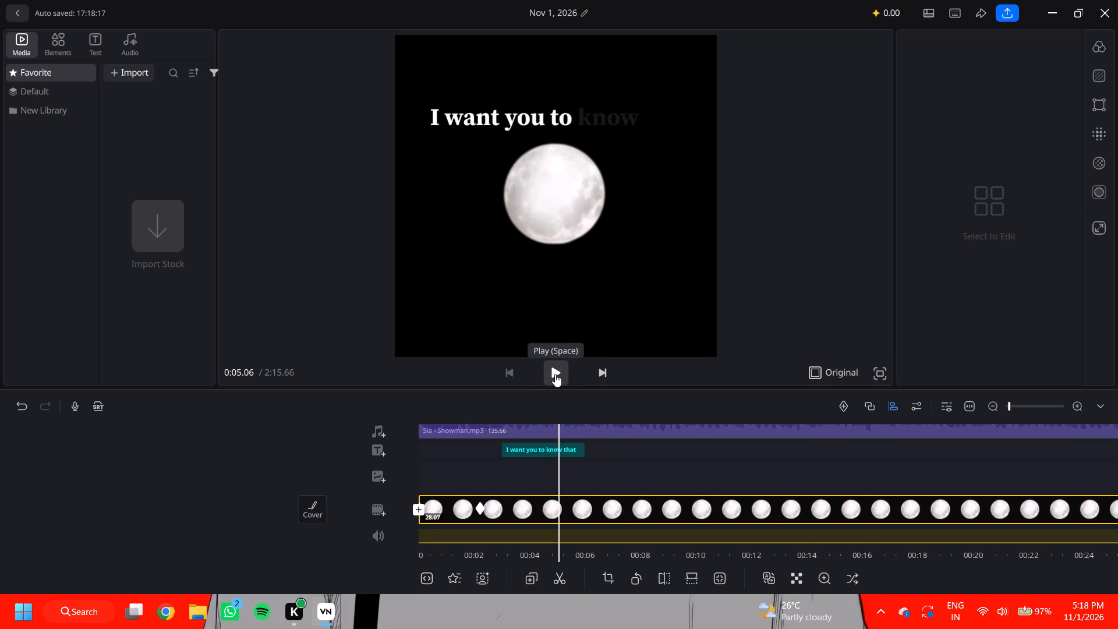
click(555, 374)
double_click(553, 377)
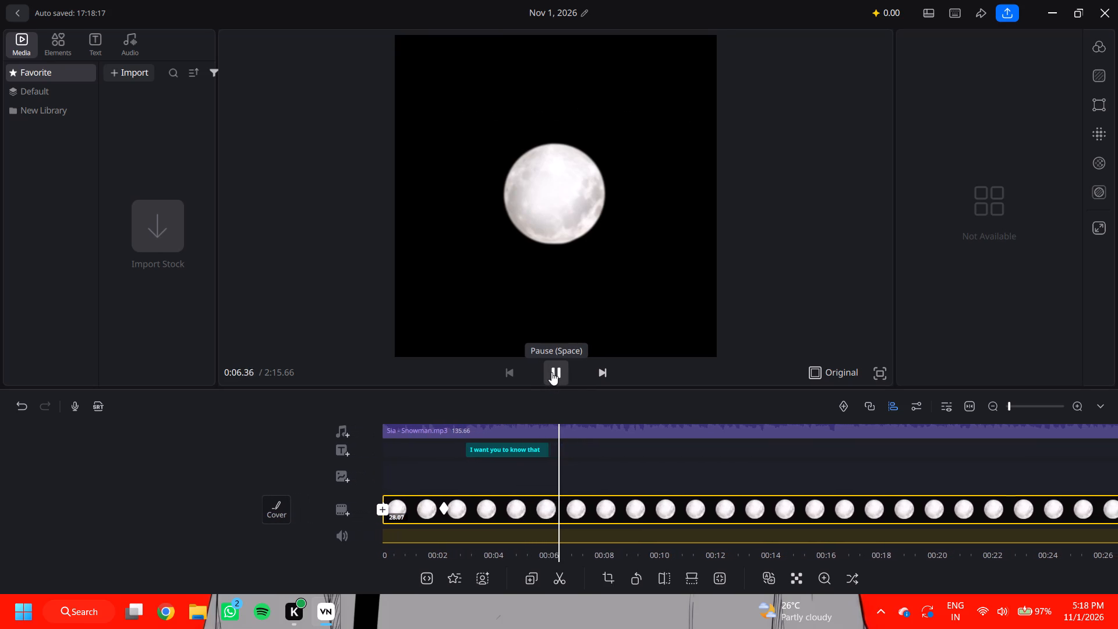
click(556, 370)
Replay from before the lyric clip, pausing word by word, to check where the text should end relative to the vocals.
drag(576, 449, 742, 480)
click(550, 377)
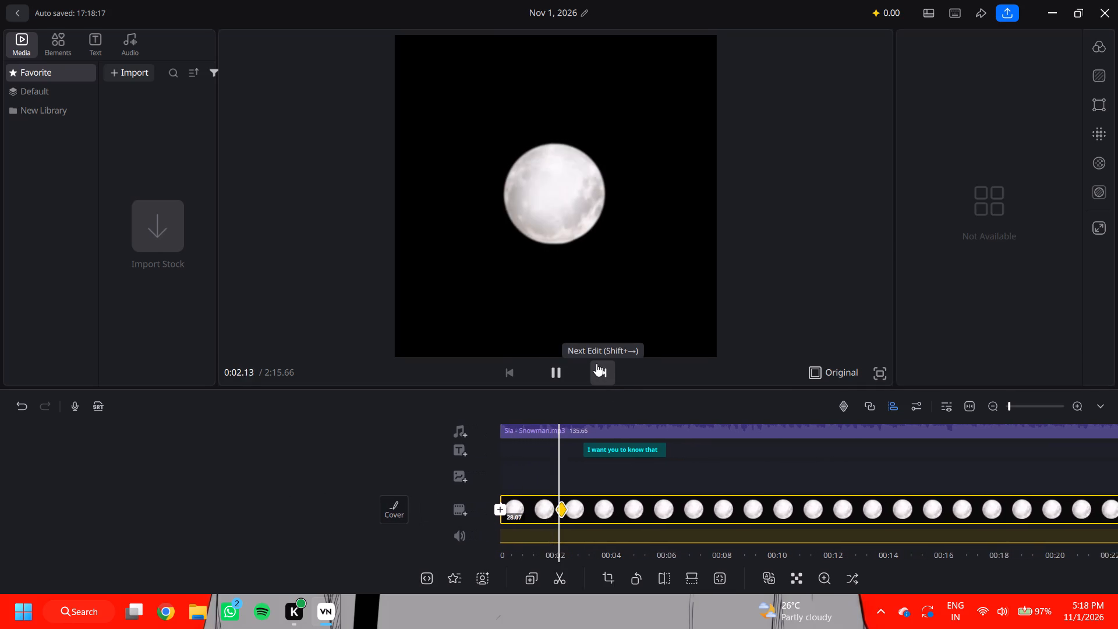
click(547, 375)
click(549, 375)
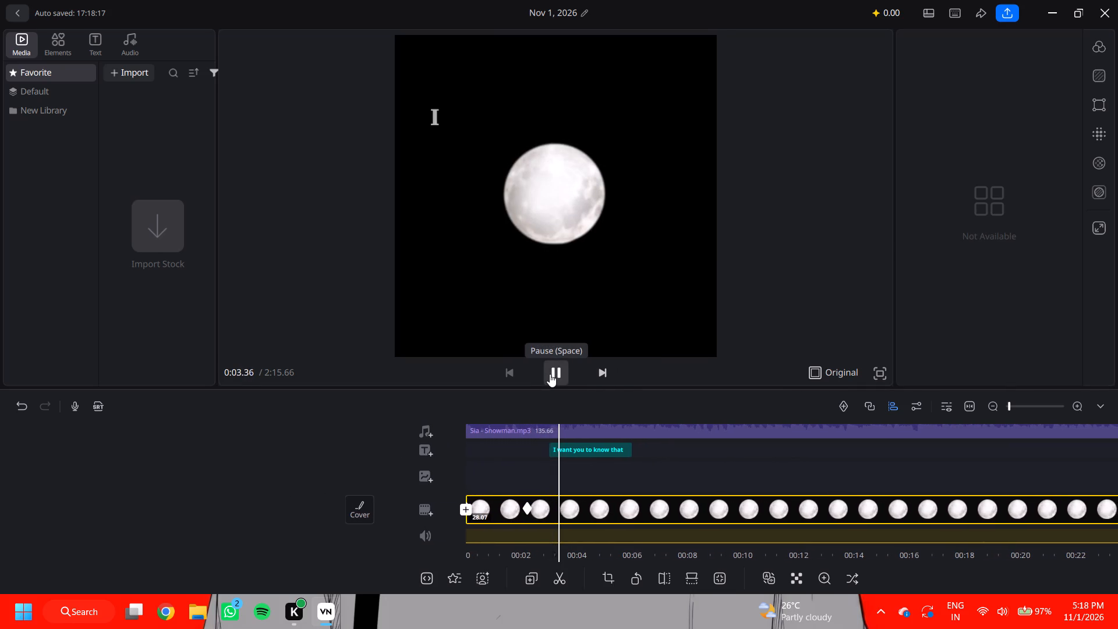
click(557, 373)
click(557, 373)
click(558, 373)
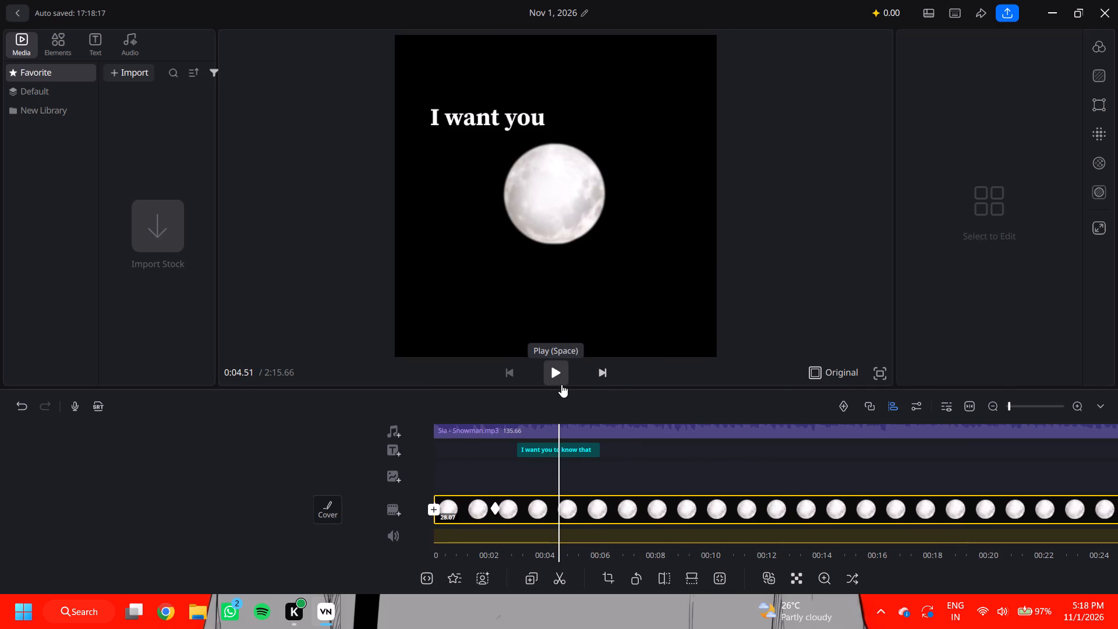
click(564, 381)
click(561, 377)
double_click(560, 378)
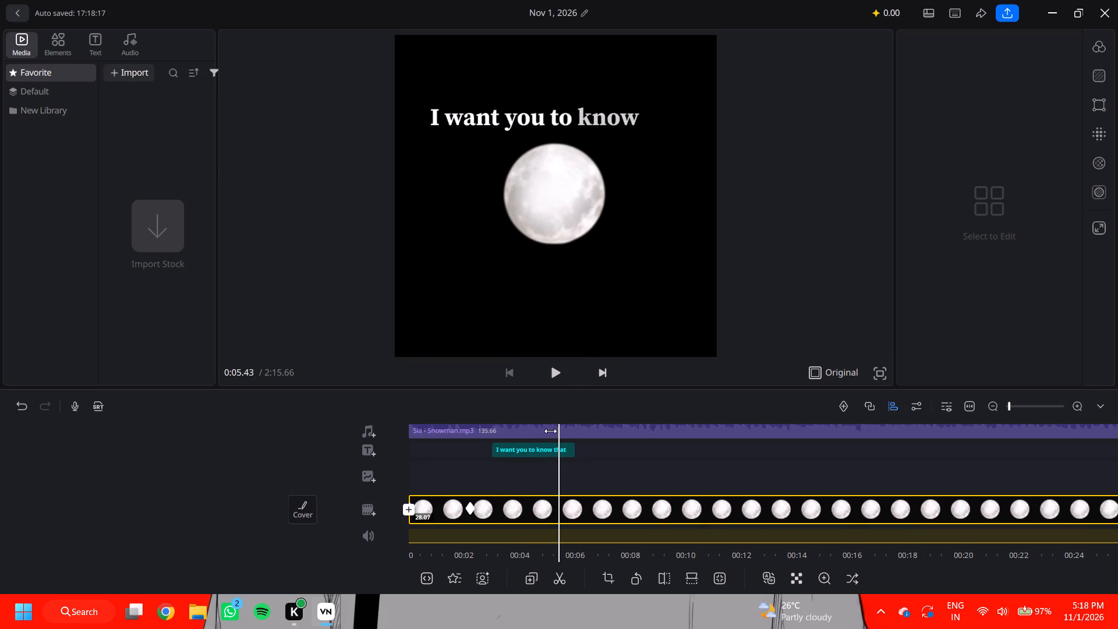
Trim the end of the "I want you to know that" text clip back to about 5.3 s on the timeline.
click(554, 454)
double_click(583, 450)
drag(583, 450, 562, 462)
click(562, 462)
Play back the shortened text clip from about 3.5 s to check its word timing against the song.
drag(561, 464, 614, 473)
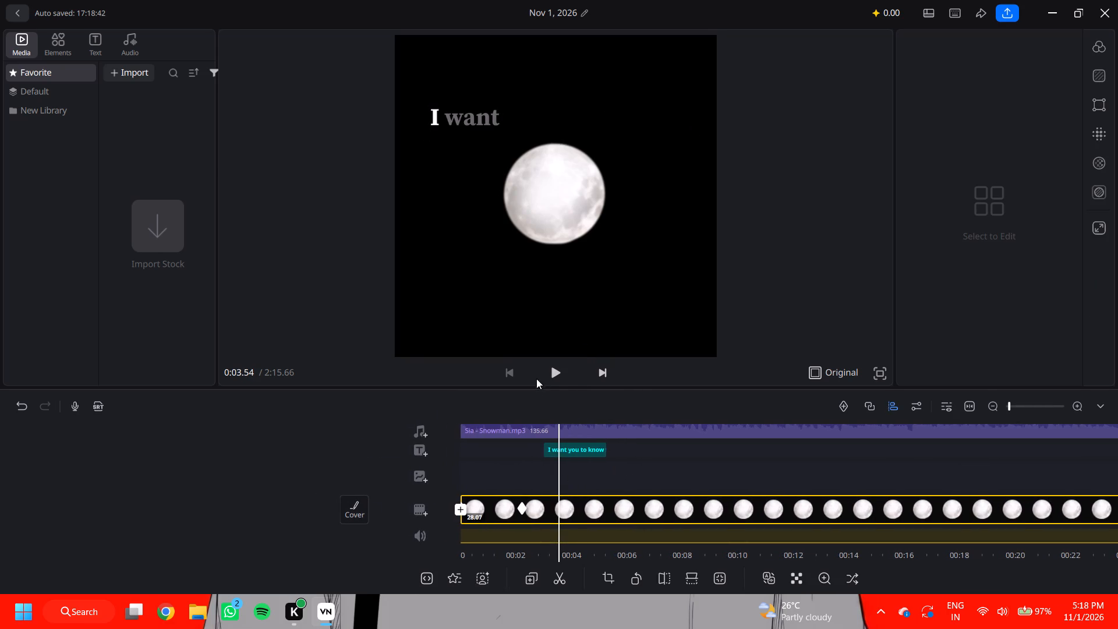
click(546, 377)
click(550, 375)
click(553, 372)
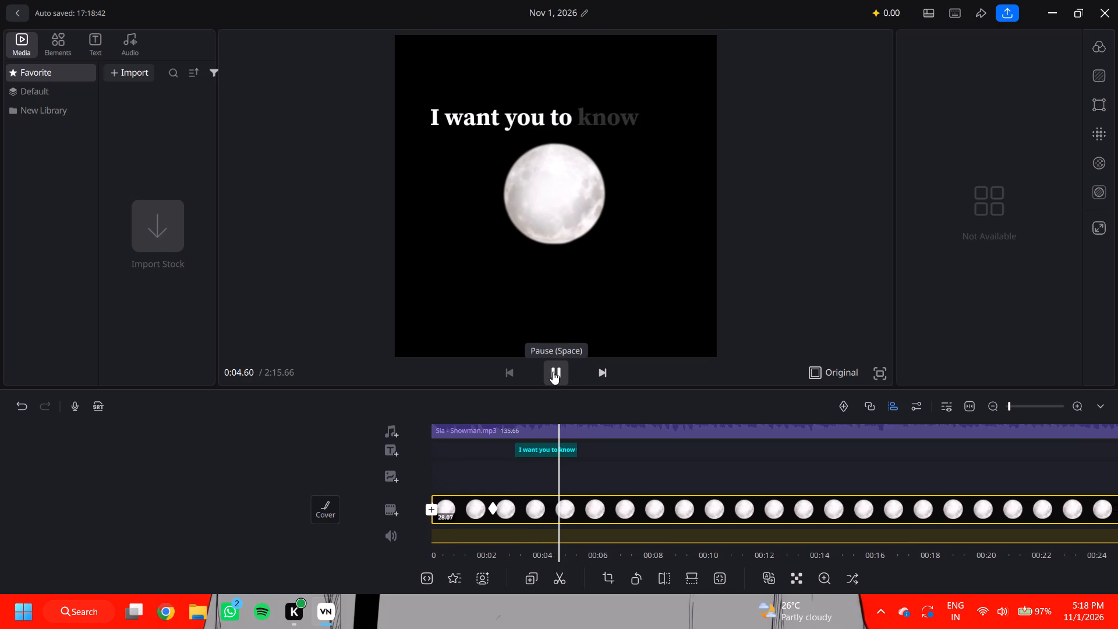
click(553, 372)
click(553, 372)
click(553, 372)
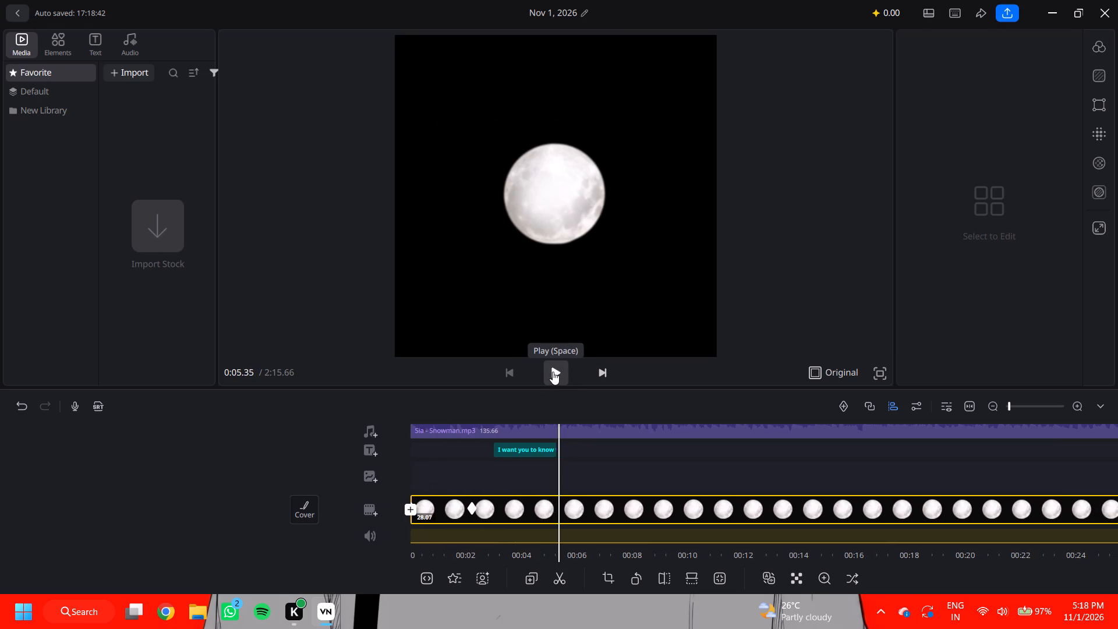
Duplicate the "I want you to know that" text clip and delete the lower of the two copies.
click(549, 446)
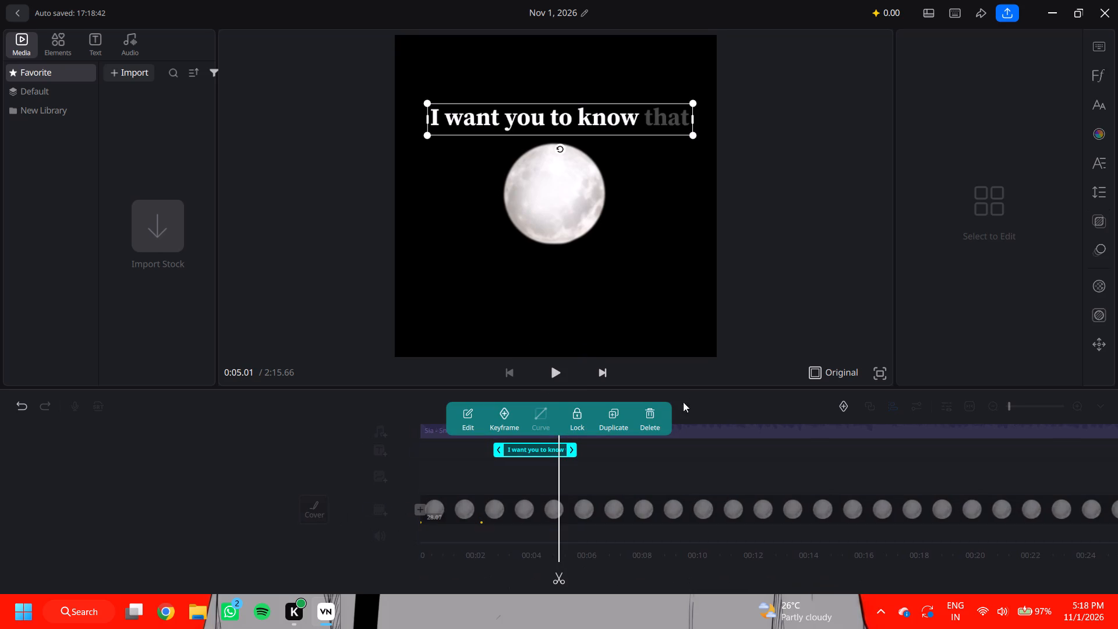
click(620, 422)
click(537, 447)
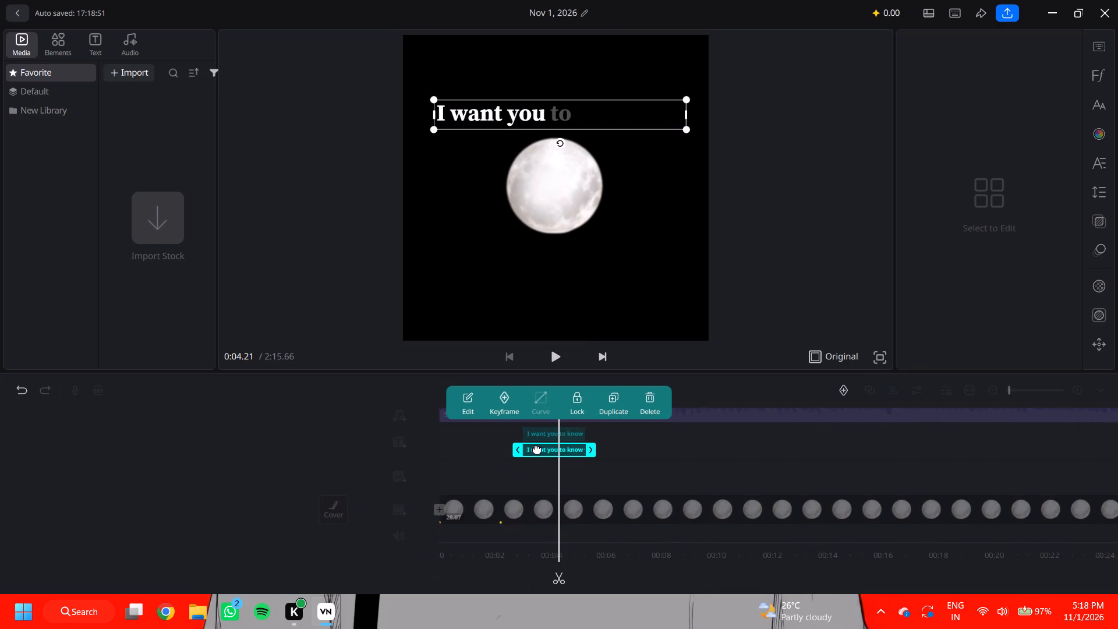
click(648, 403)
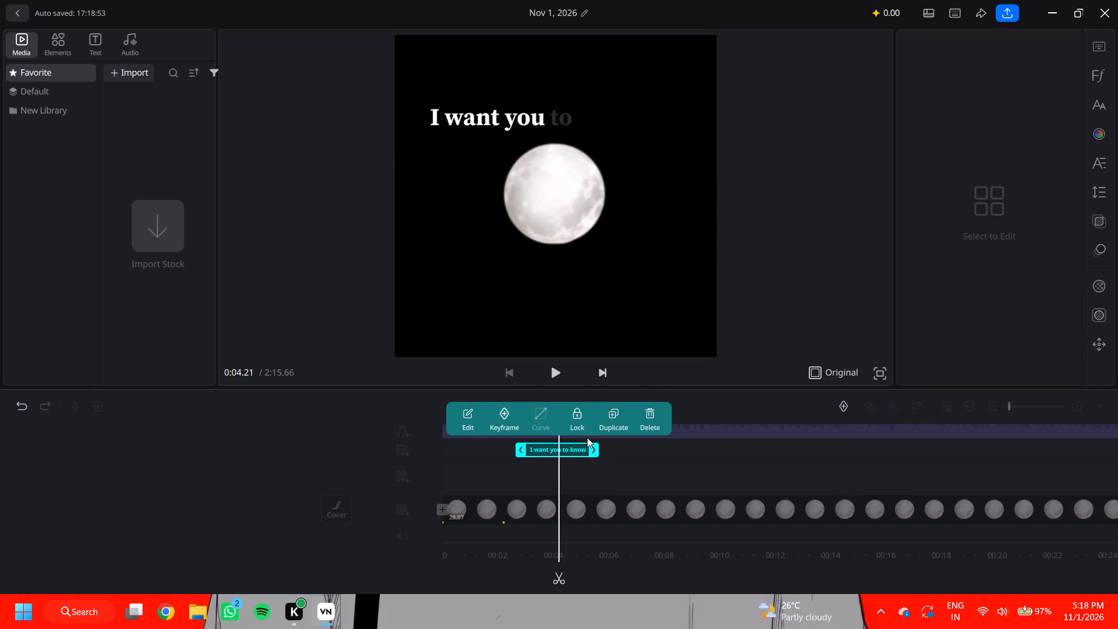
Duplicate the "I want you to know that" text clip and set the upper copy's caption animation to None.
click(603, 427)
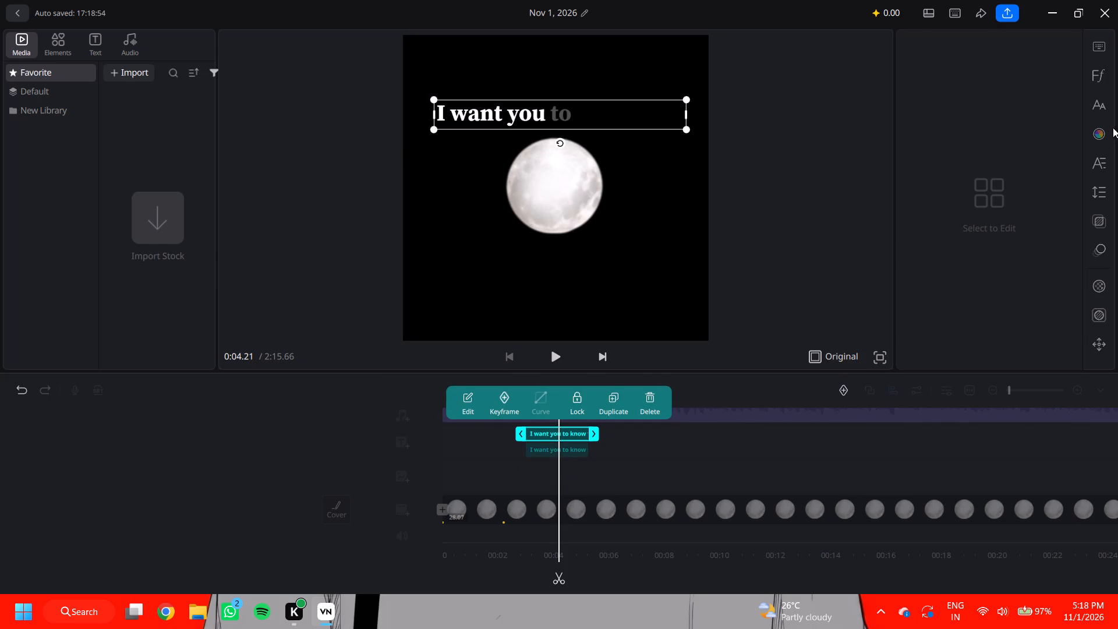
click(1102, 245)
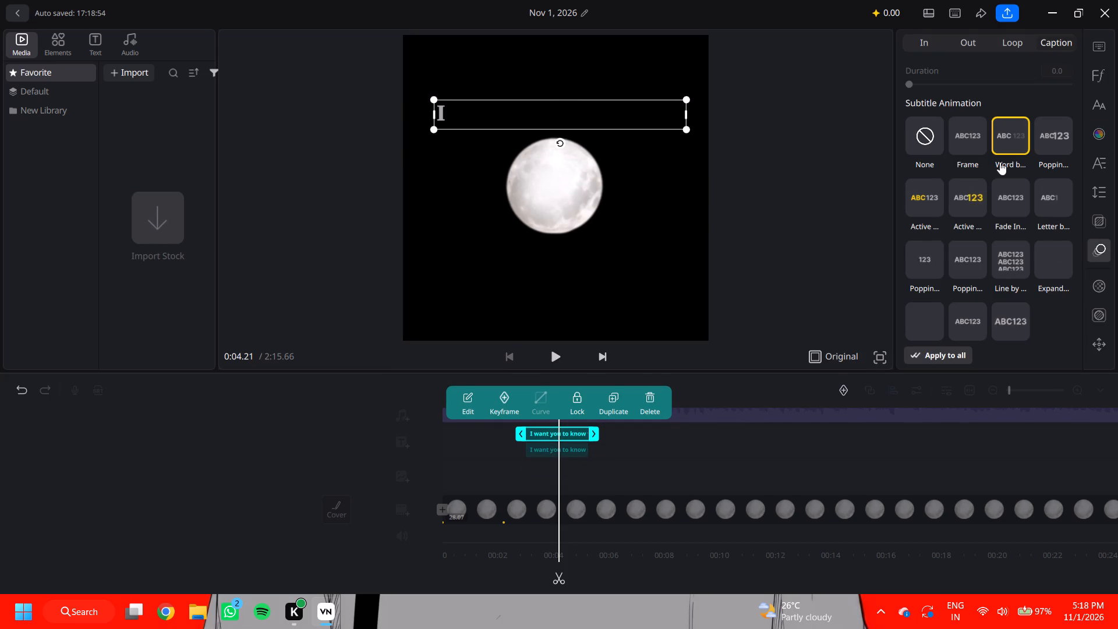
click(944, 152)
click(928, 144)
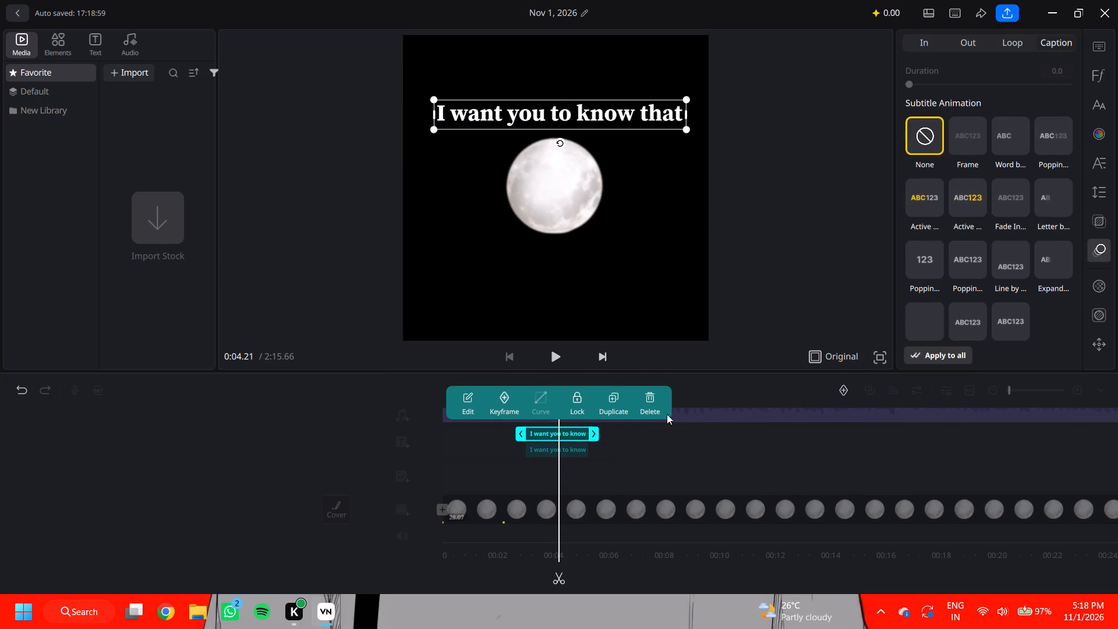
Move the unanimated copy along the timeline so it starts right where the animated text clip ends, at about 5.3 s.
drag(560, 429, 628, 429)
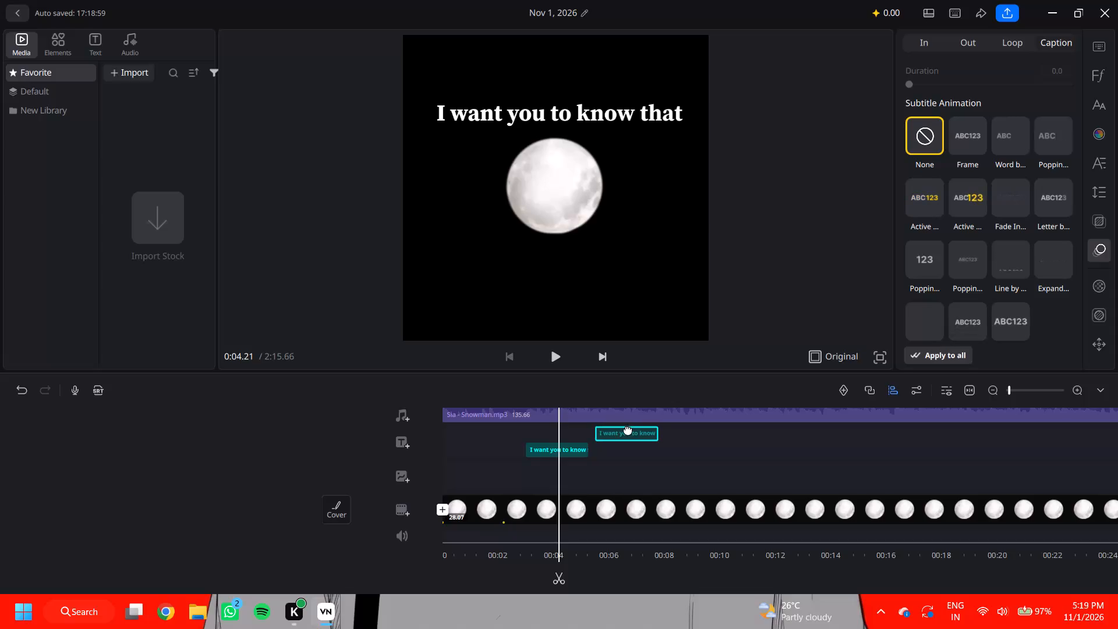
drag(628, 429, 625, 430)
click(611, 452)
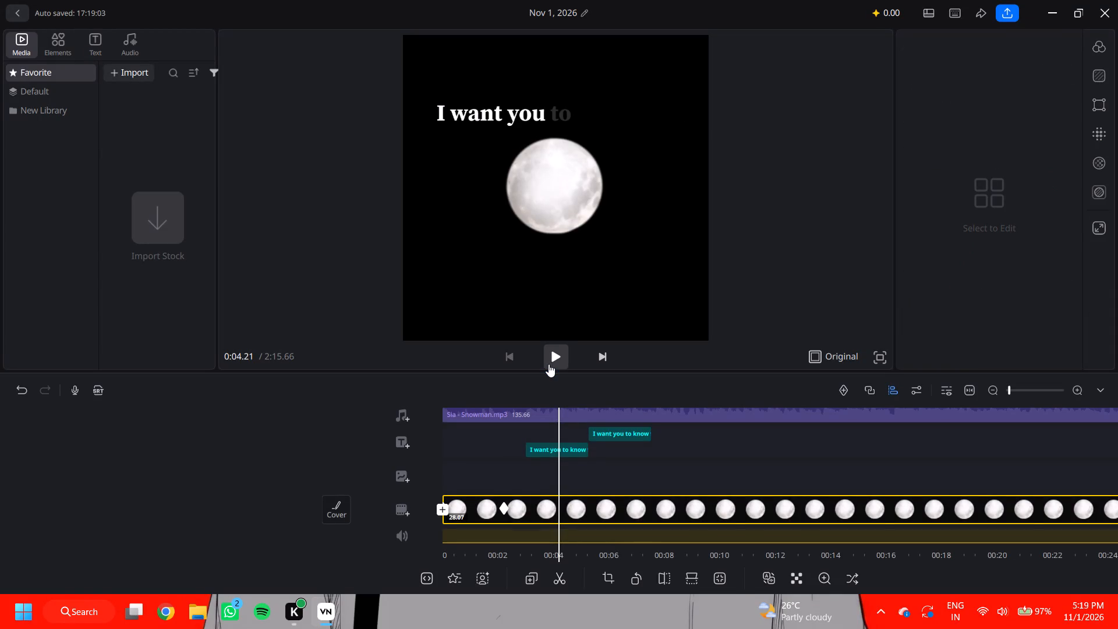
Play back from about 4.2 s to check the handover from the animated lyric to its unanimated copy.
click(549, 364)
click(551, 361)
click(556, 356)
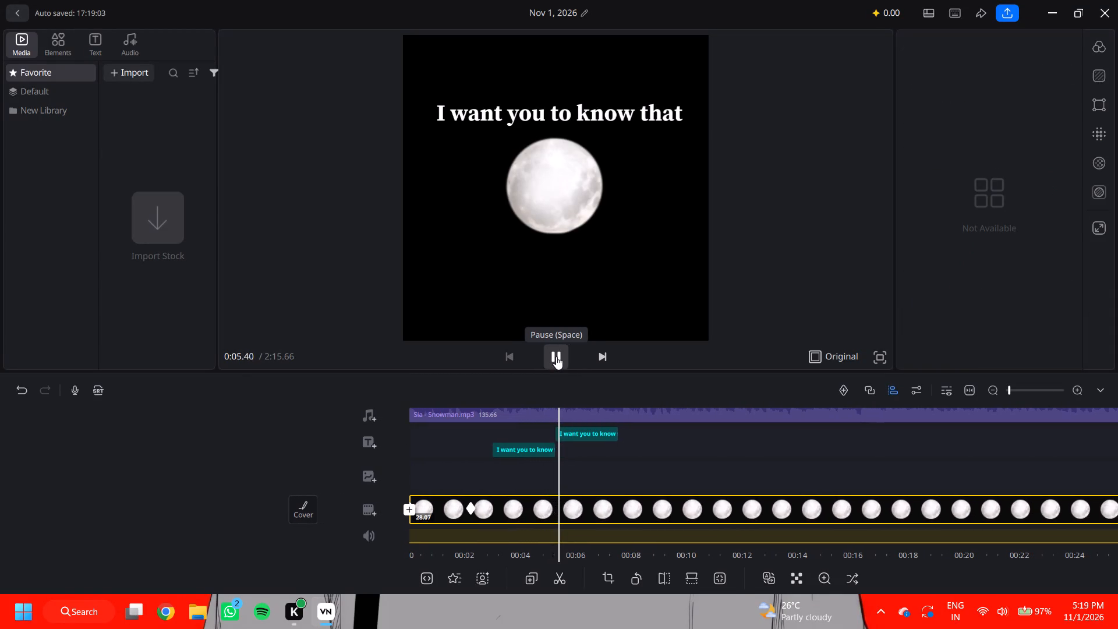
click(556, 356)
Duplicate the unanimated "I want you to know that" text clip on the timeline.
drag(558, 453, 582, 457)
click(586, 427)
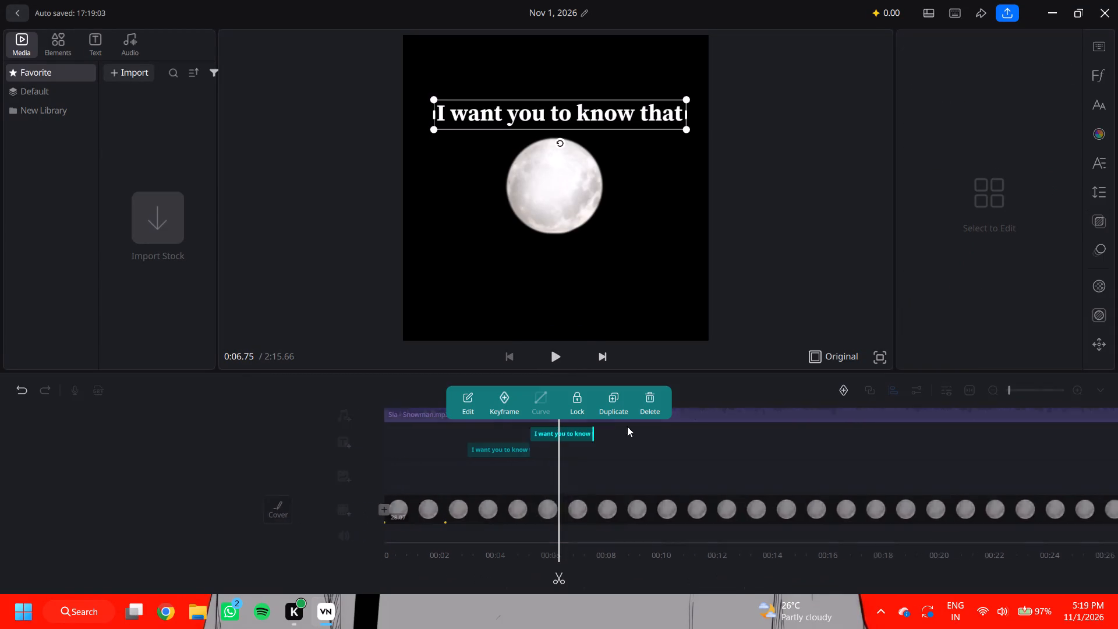
click(603, 415)
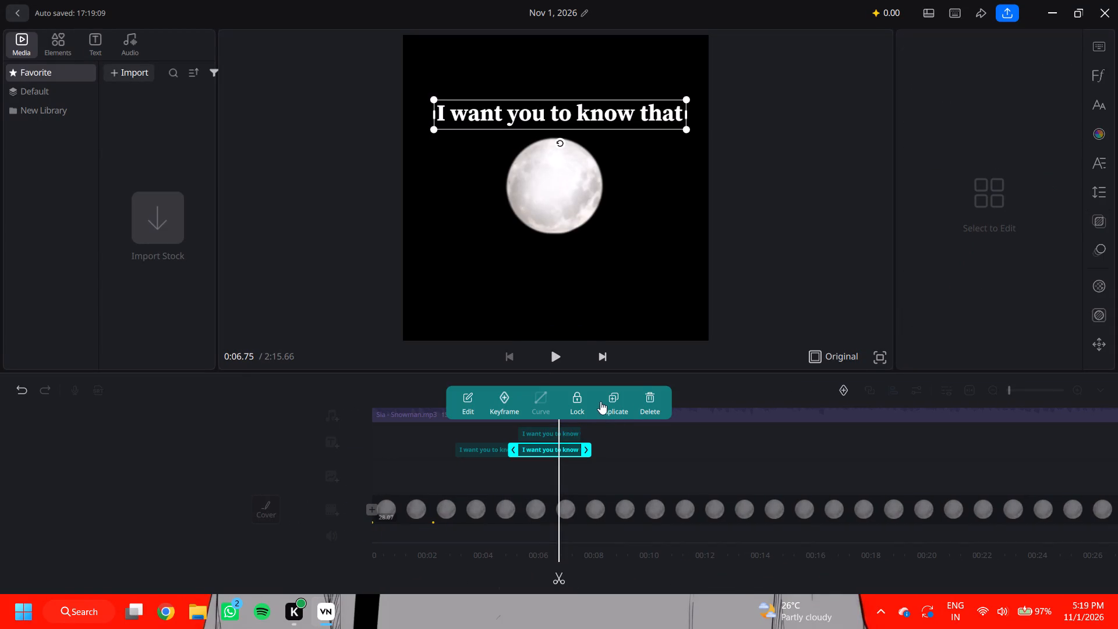
click(542, 441)
click(544, 448)
click(549, 446)
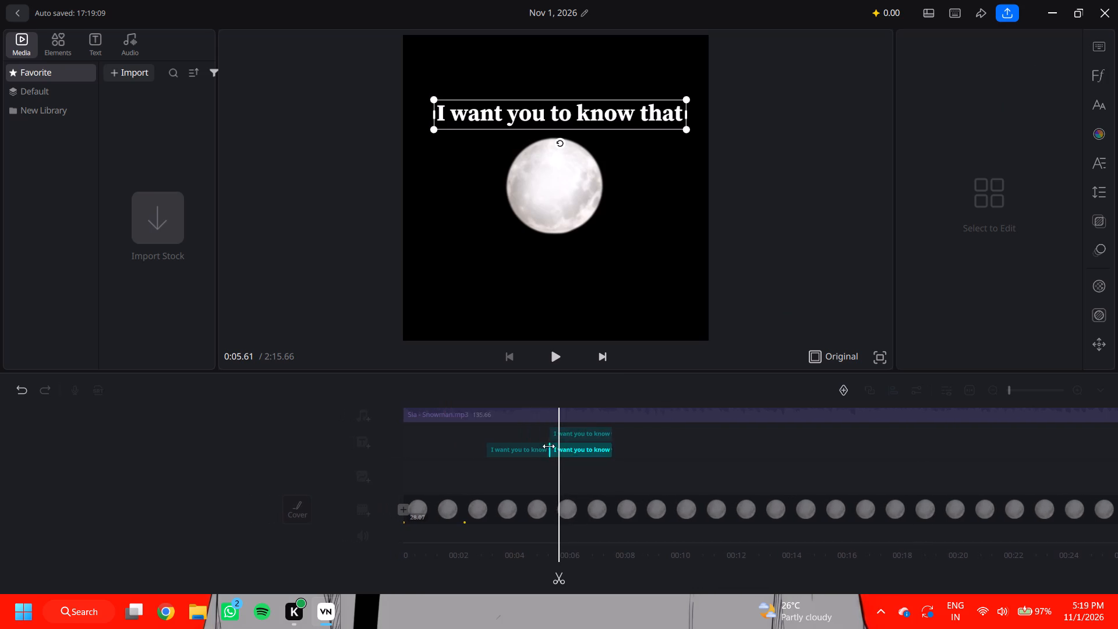
click(567, 448)
click(710, 457)
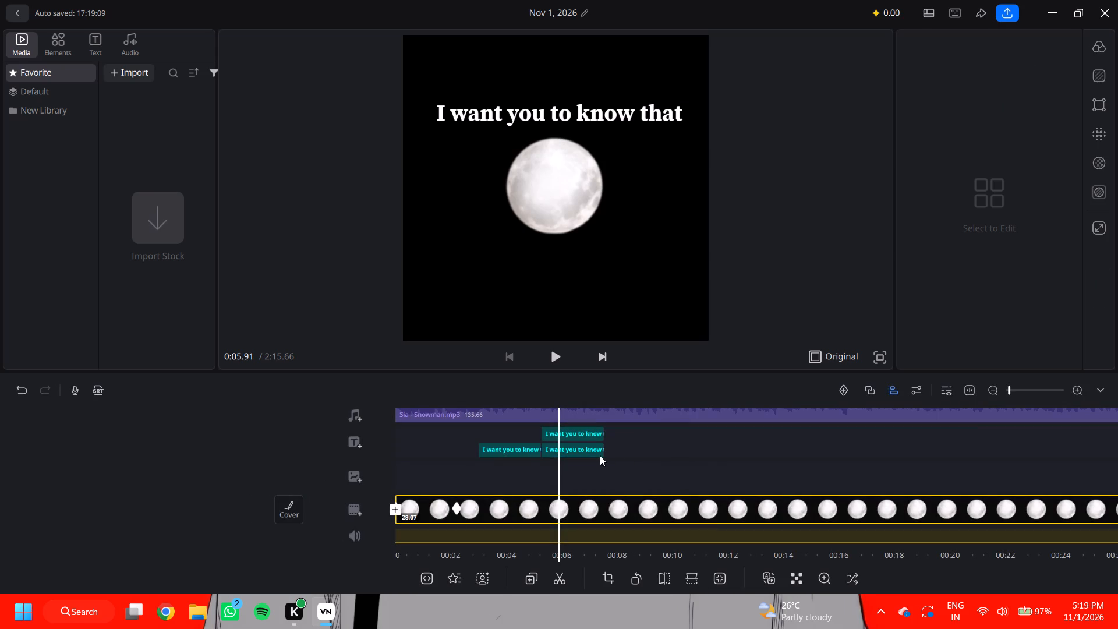
Clear the text of the lower duplicate clip so it holds only the placeholder title.
click(600, 455)
click(454, 397)
drag(1035, 104, 783, 109)
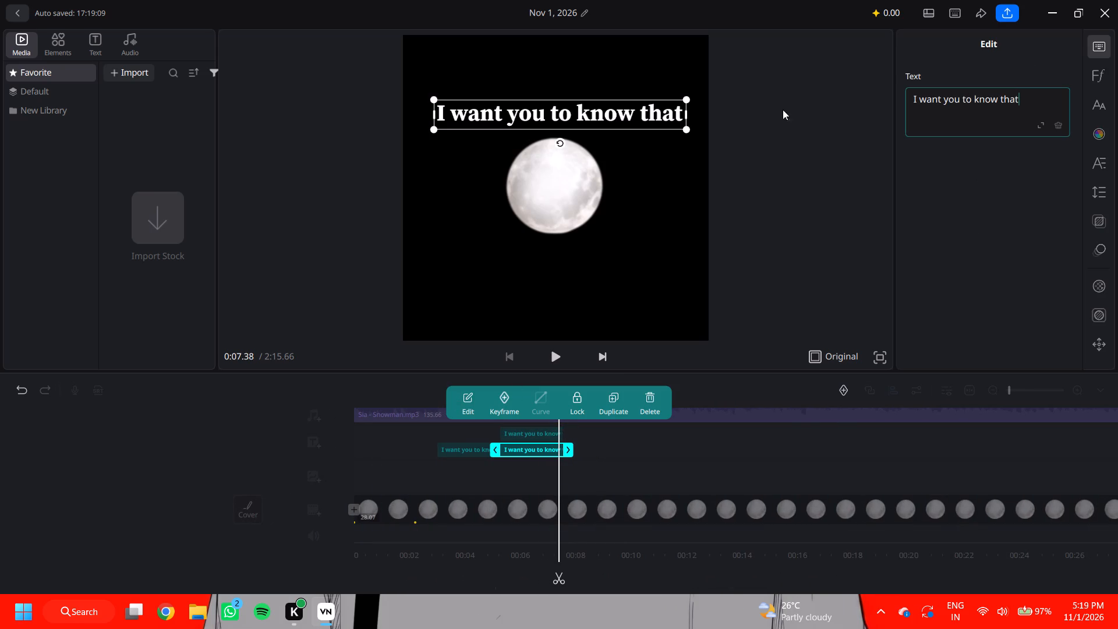
drag(783, 109, 838, 97)
key(BackSpace)
click(838, 97)
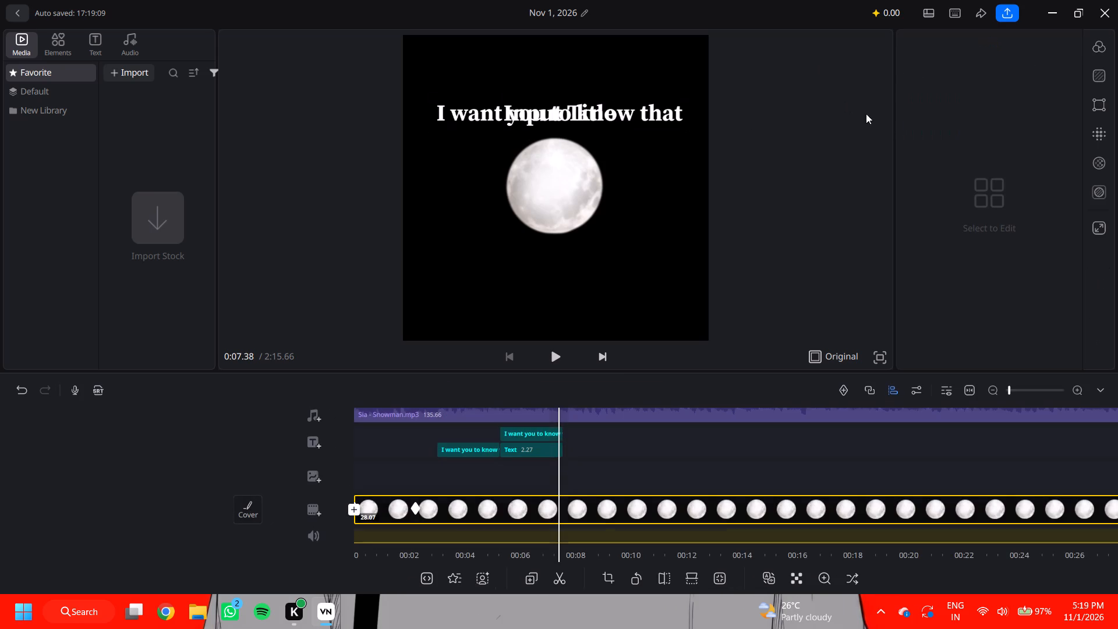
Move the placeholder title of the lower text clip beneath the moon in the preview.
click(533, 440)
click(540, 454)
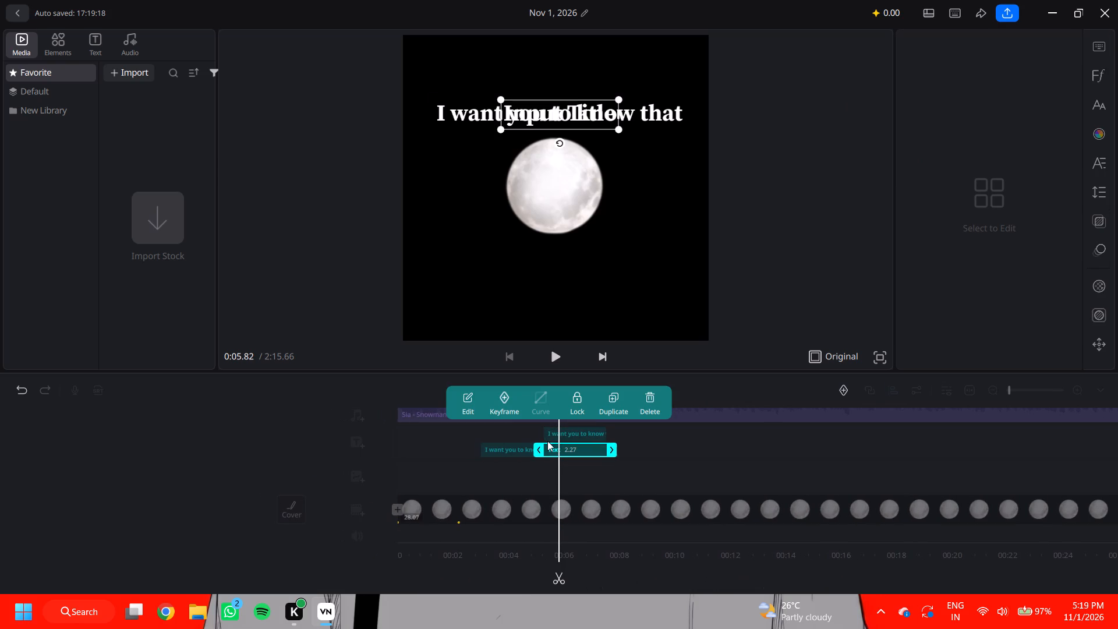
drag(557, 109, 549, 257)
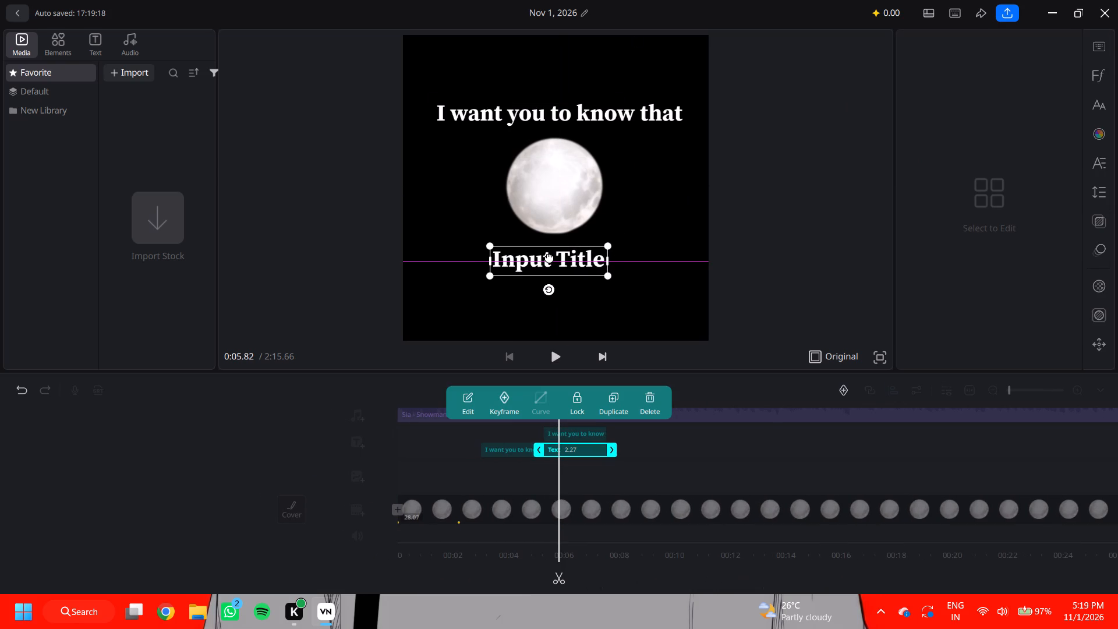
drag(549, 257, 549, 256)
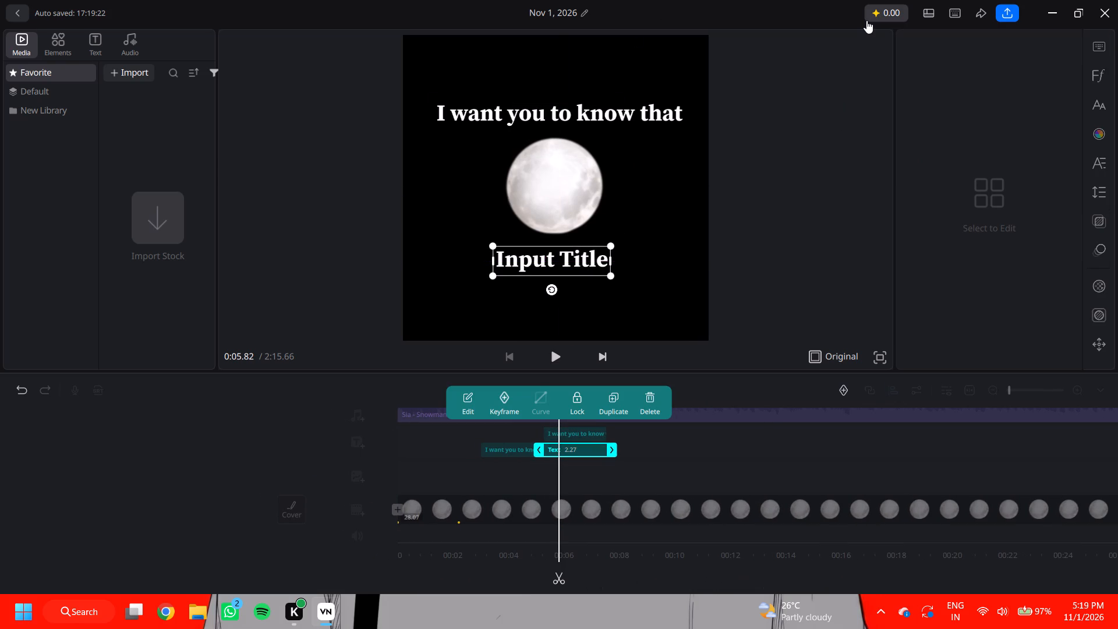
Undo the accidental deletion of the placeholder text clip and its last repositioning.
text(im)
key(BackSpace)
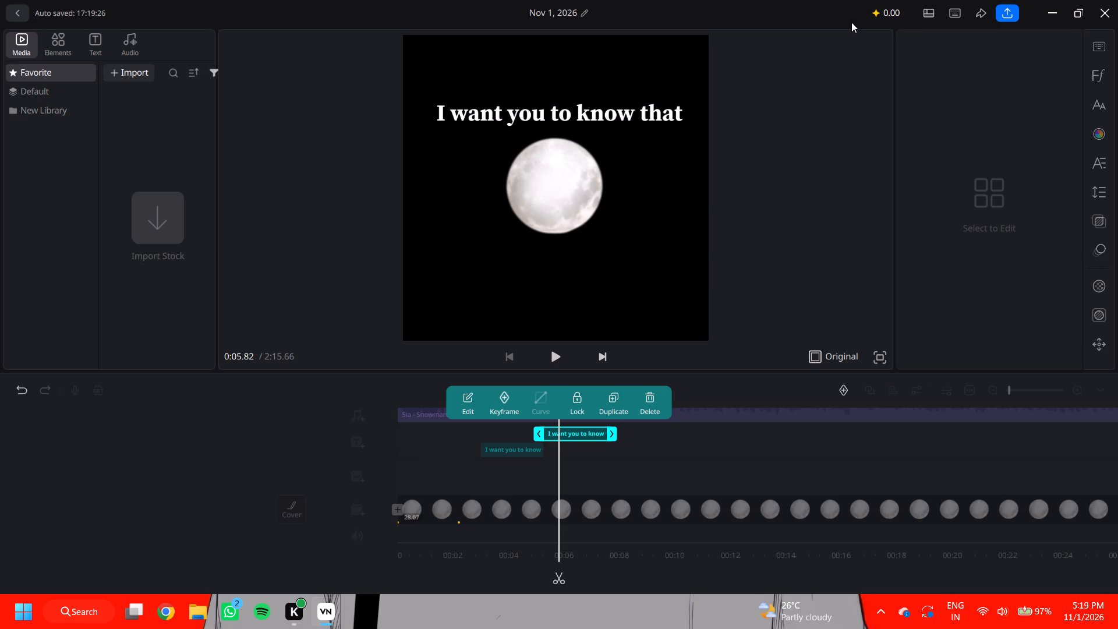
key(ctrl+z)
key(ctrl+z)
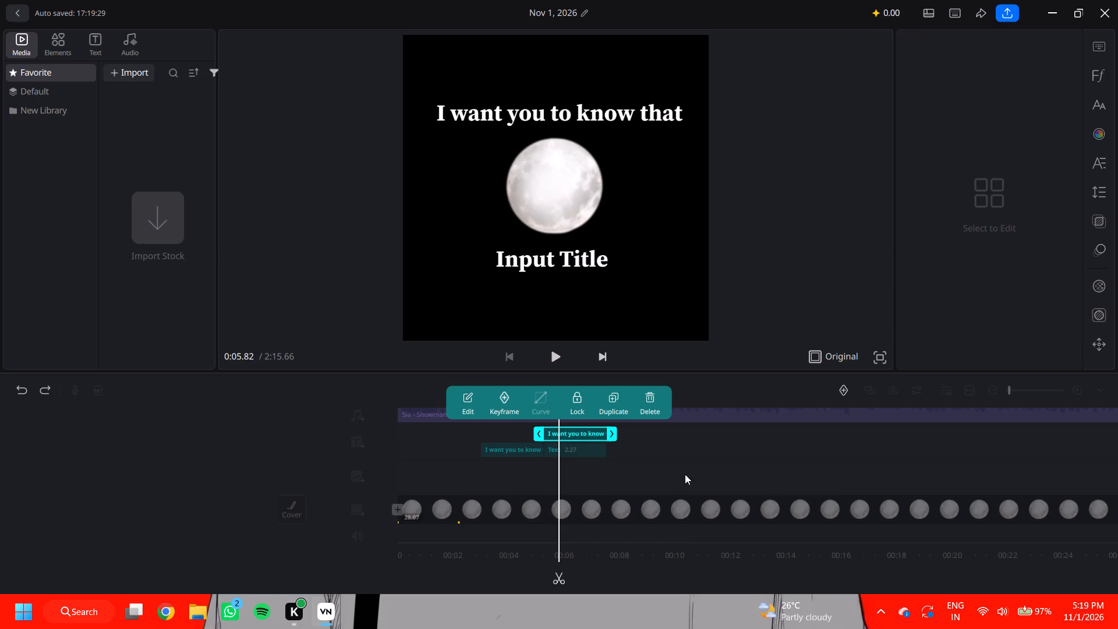
Select the placeholder text clip and place its title centred beneath the moon in the preview.
click(685, 473)
click(595, 449)
drag(579, 118, 564, 174)
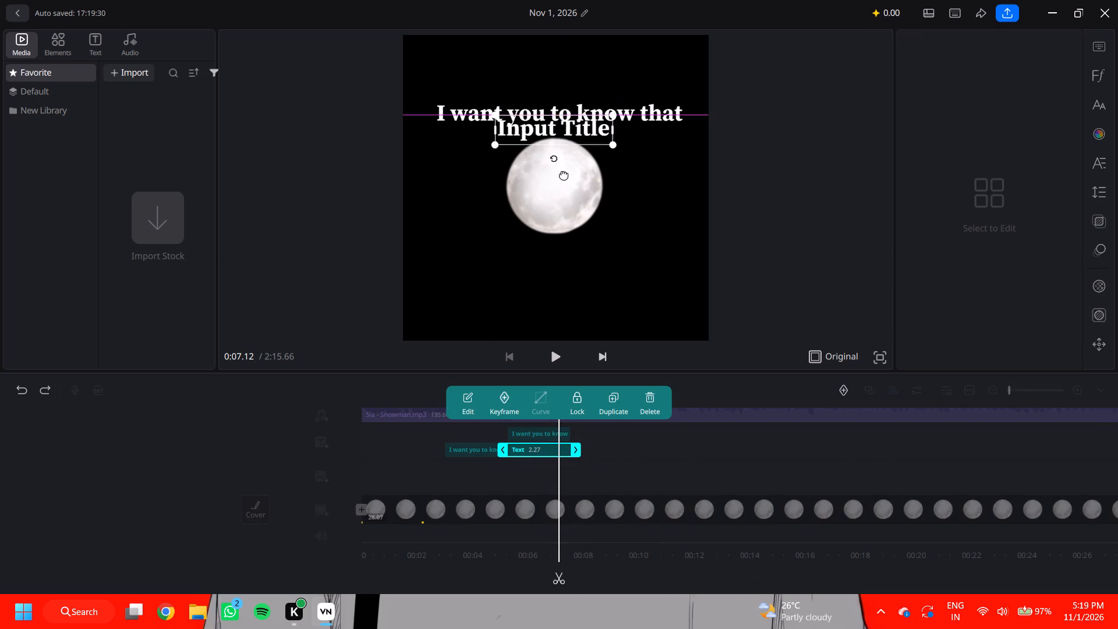
drag(564, 174, 570, 265)
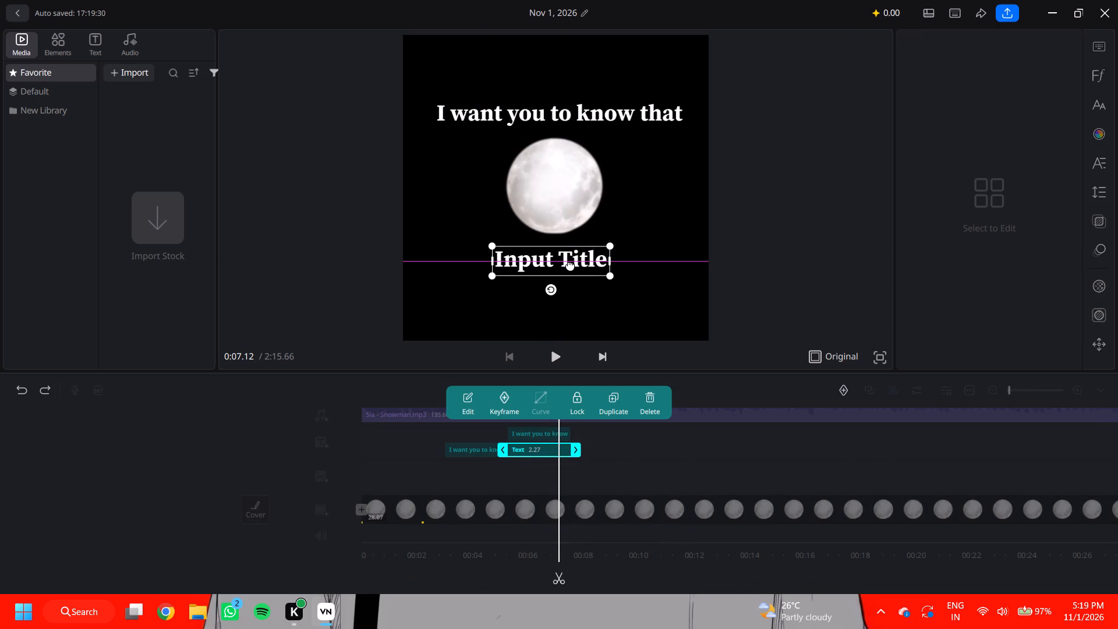
drag(570, 265, 573, 264)
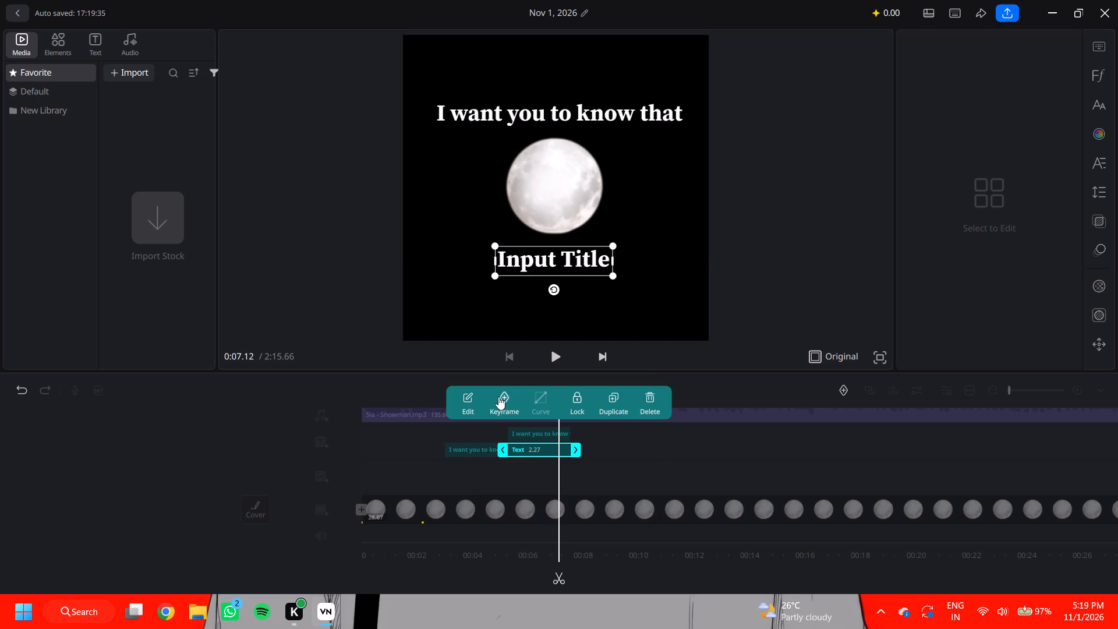
Replace the placeholder title beneath the moon with the lyric "I'm Never Leaving".
click(475, 400)
click(970, 97)
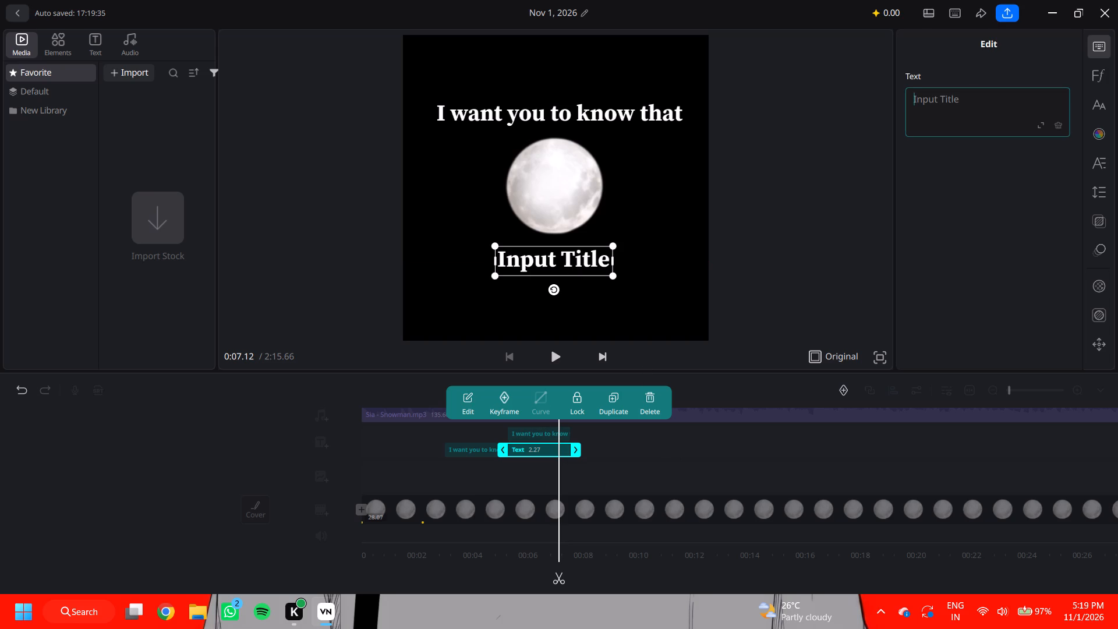
key(i)
text('m)
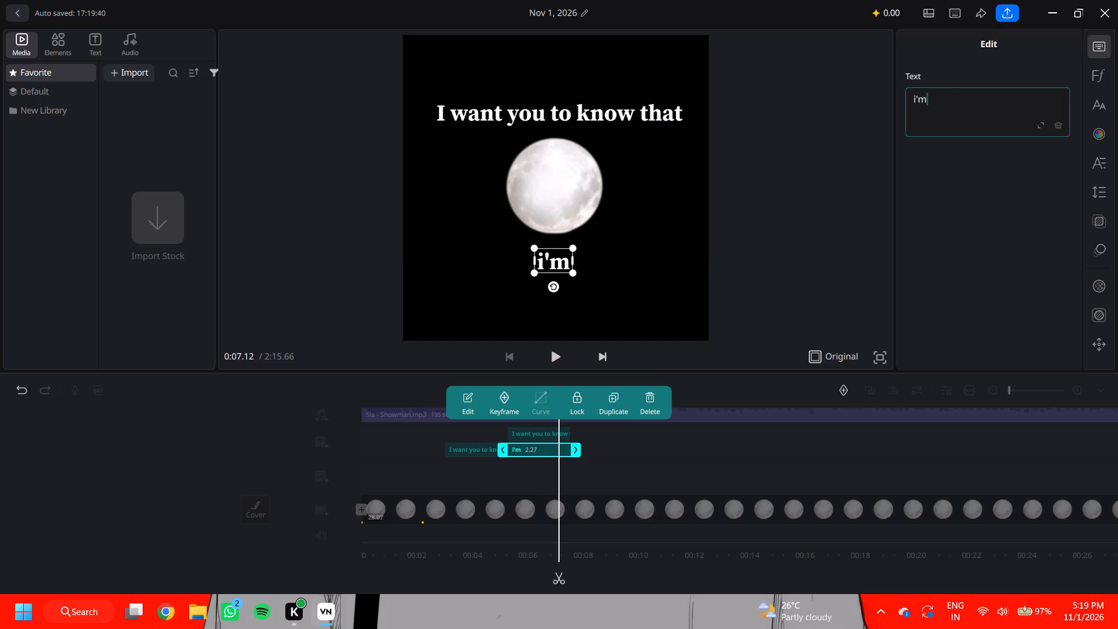
key(BackSpace)
key(BackSpace)
key(BackSpace)
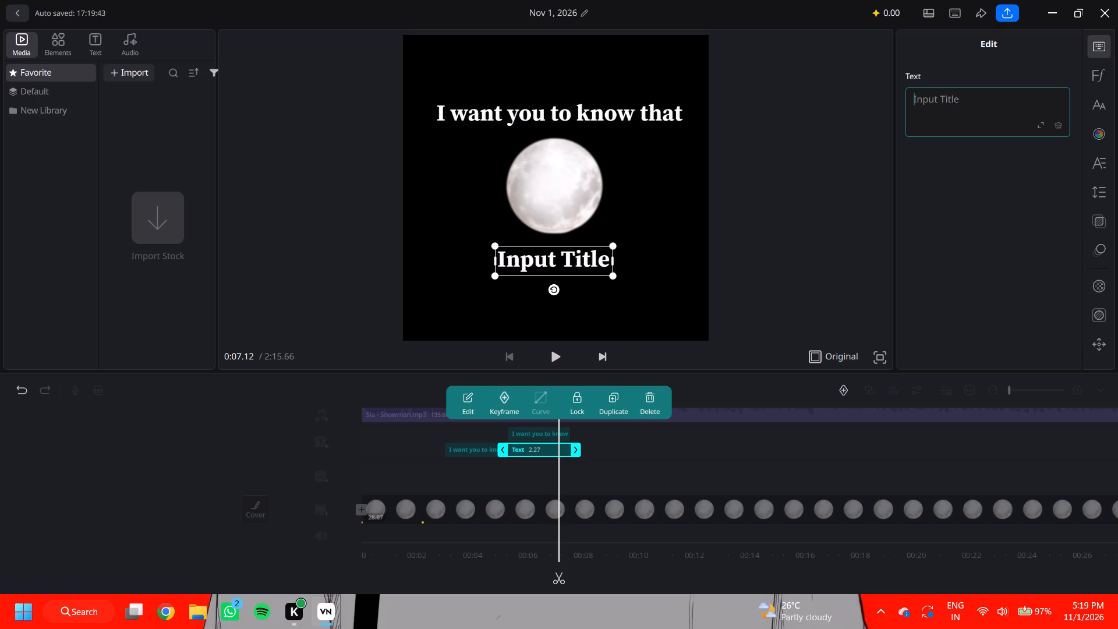
key(shift+i)
text('M)
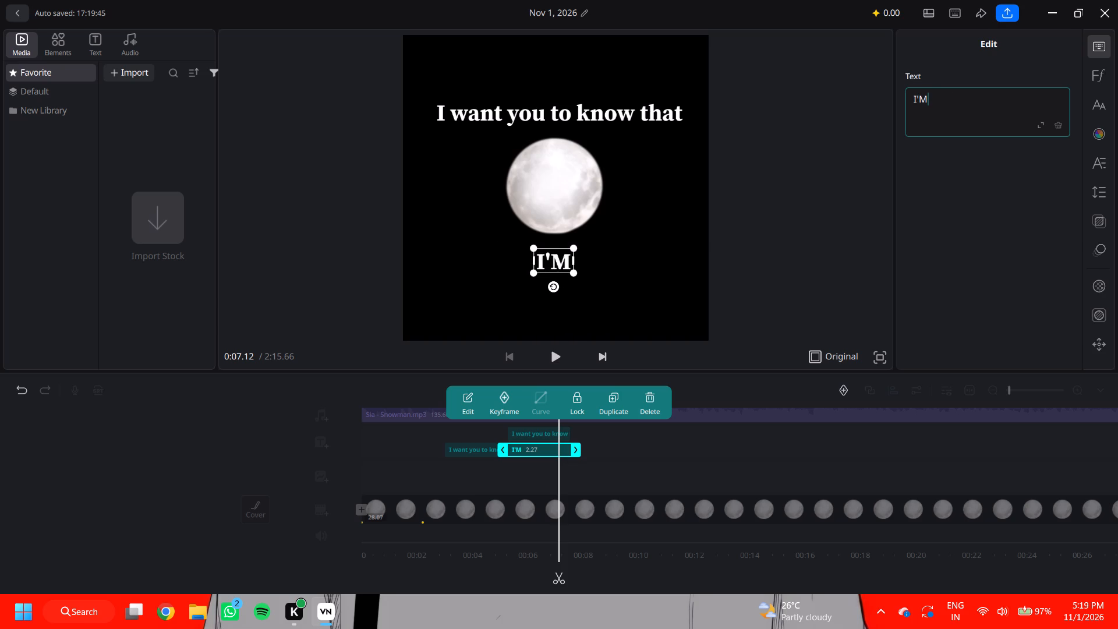
key(space)
key(BackSpace)
key(BackSpace)
text(m)
key(space)
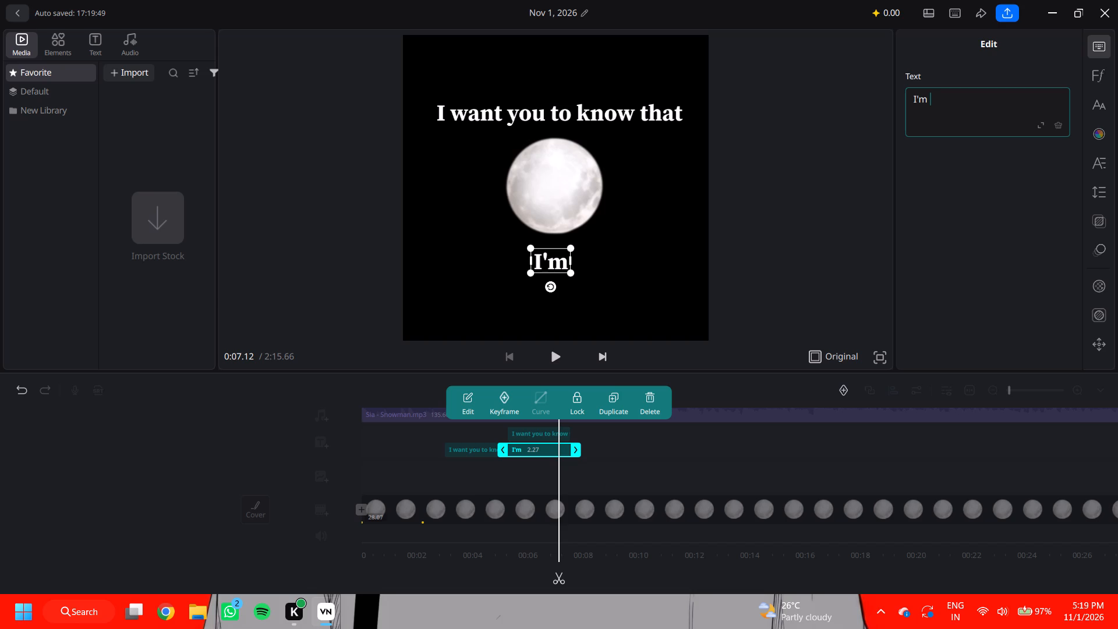
text(Never)
key(space)
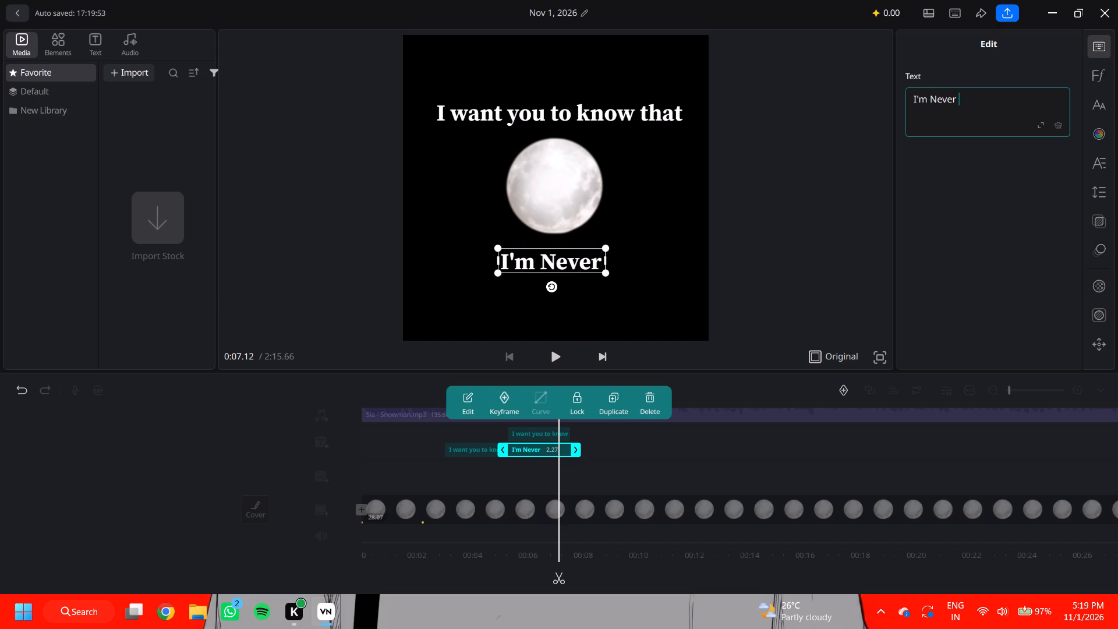
key(e)
key(BackSpace)
text(Lea)
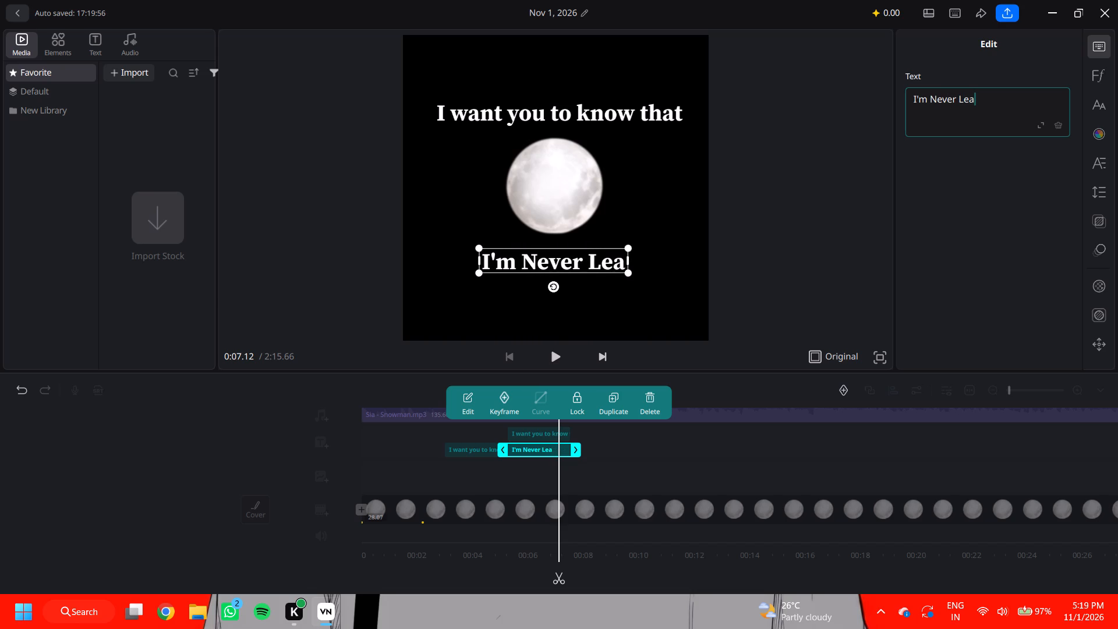
text(ving)
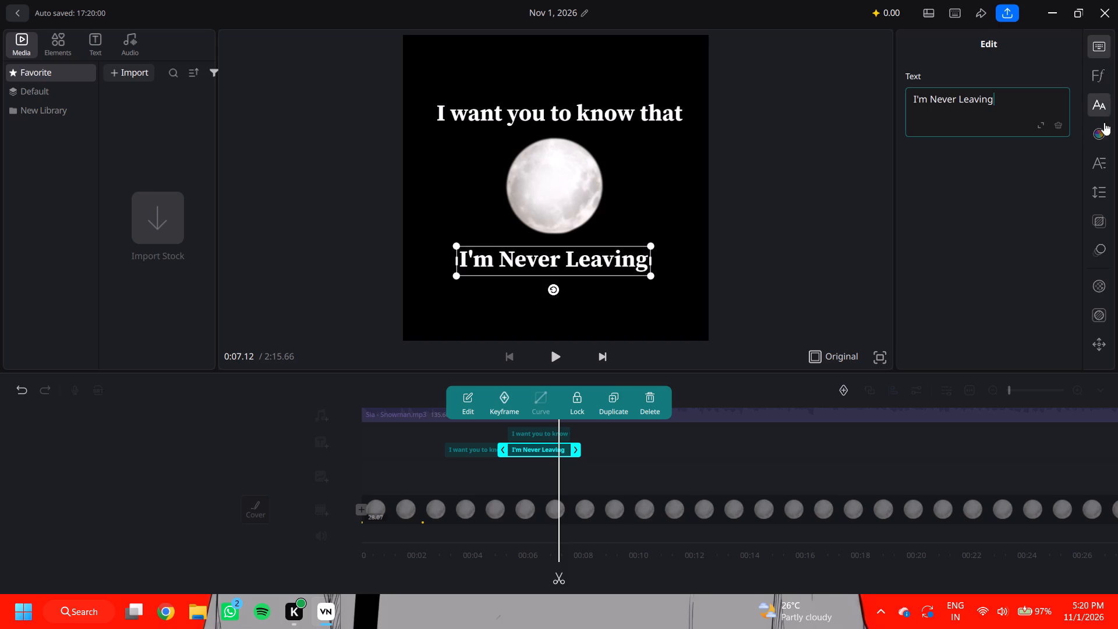
Apply the word-by-word caption animation to the "I'm Never Leaving" text clip.
click(1104, 255)
double_click(1054, 144)
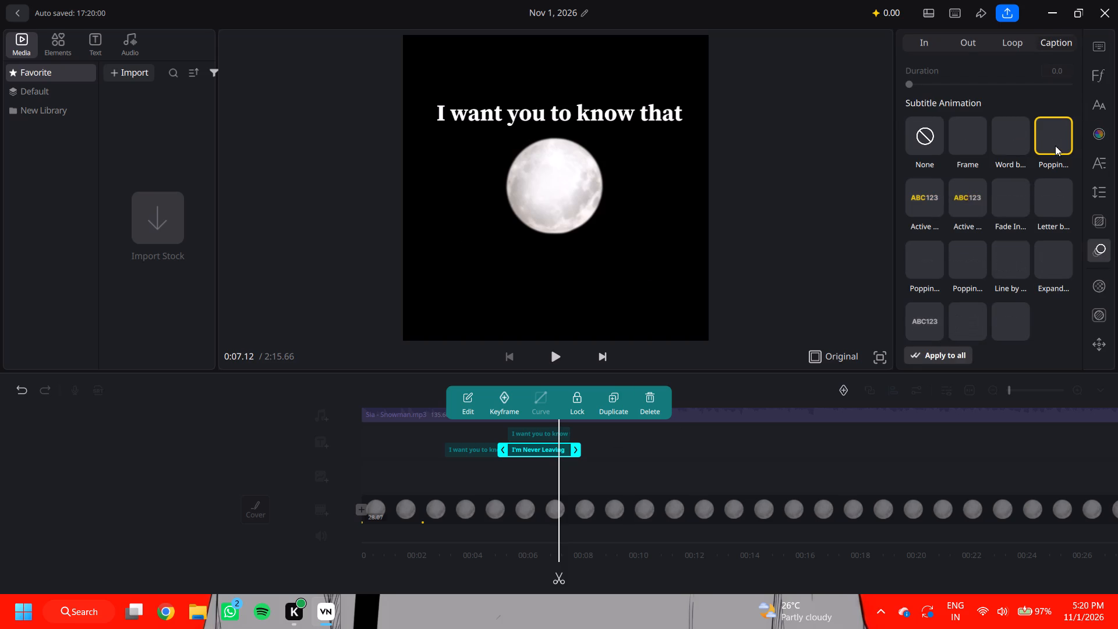
click(929, 199)
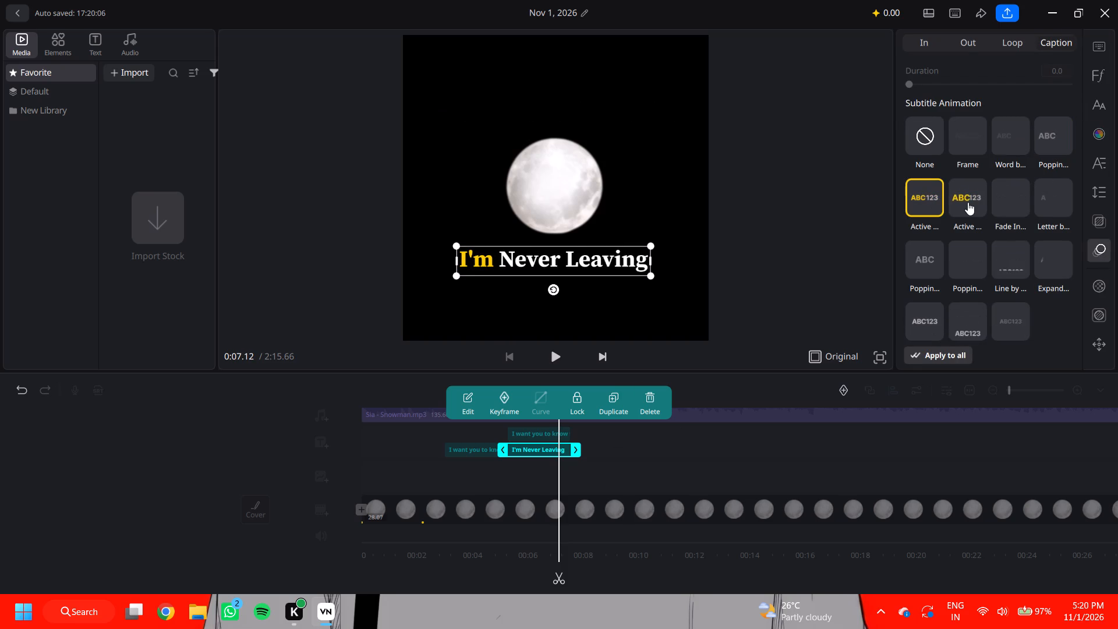
double_click(983, 146)
click(993, 142)
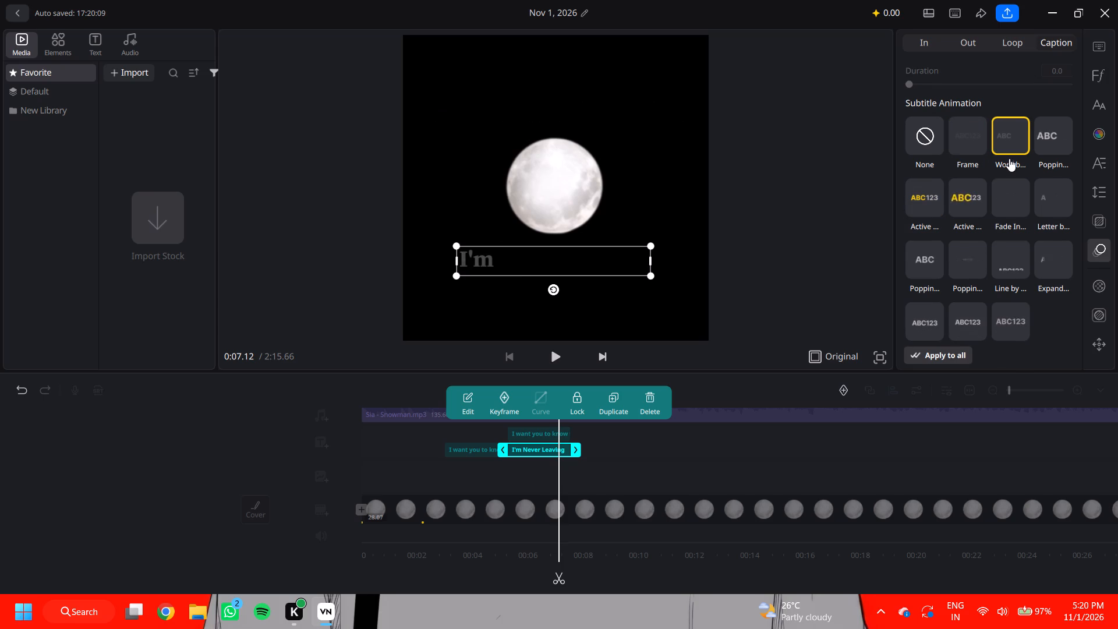
Play back from about 3.8 s to check the word timing of both lyric lines against the song.
drag(689, 443, 804, 448)
click(799, 447)
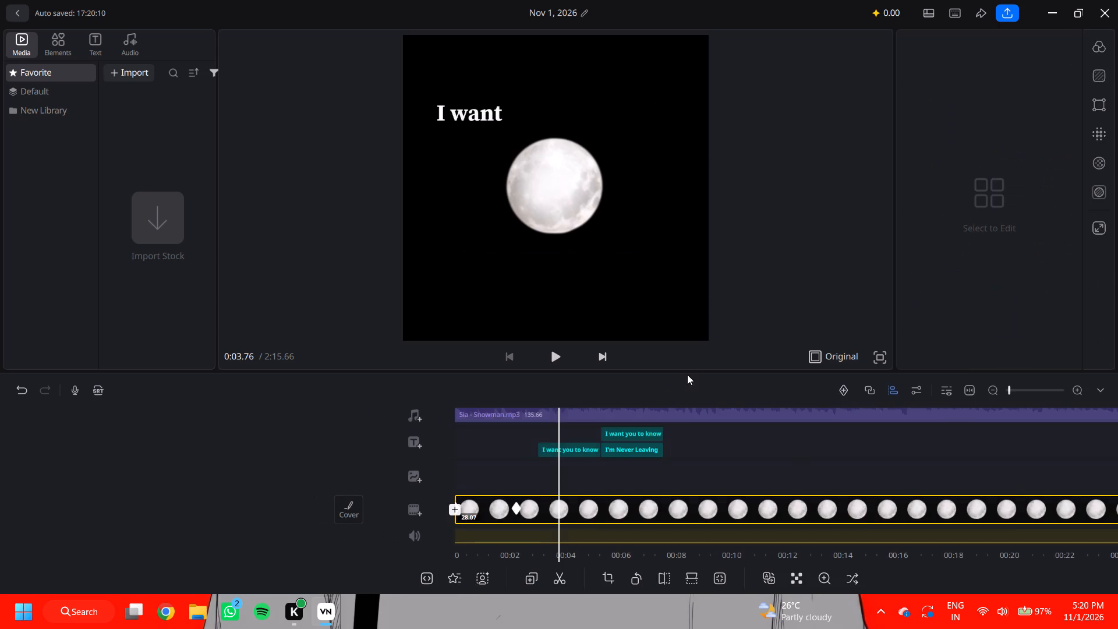
click(560, 354)
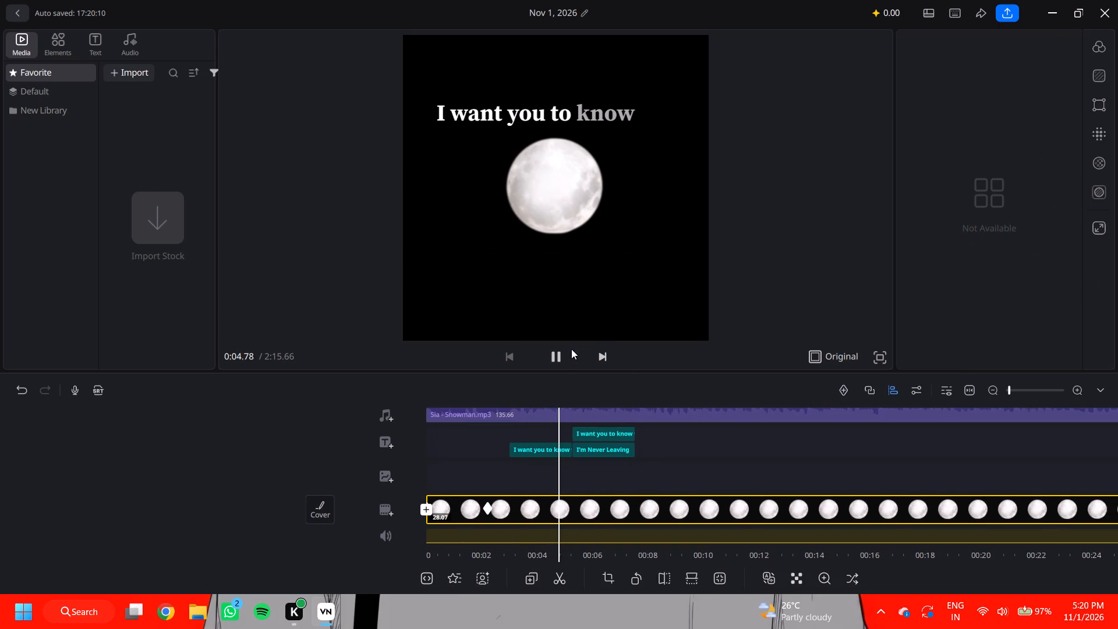
click(557, 346)
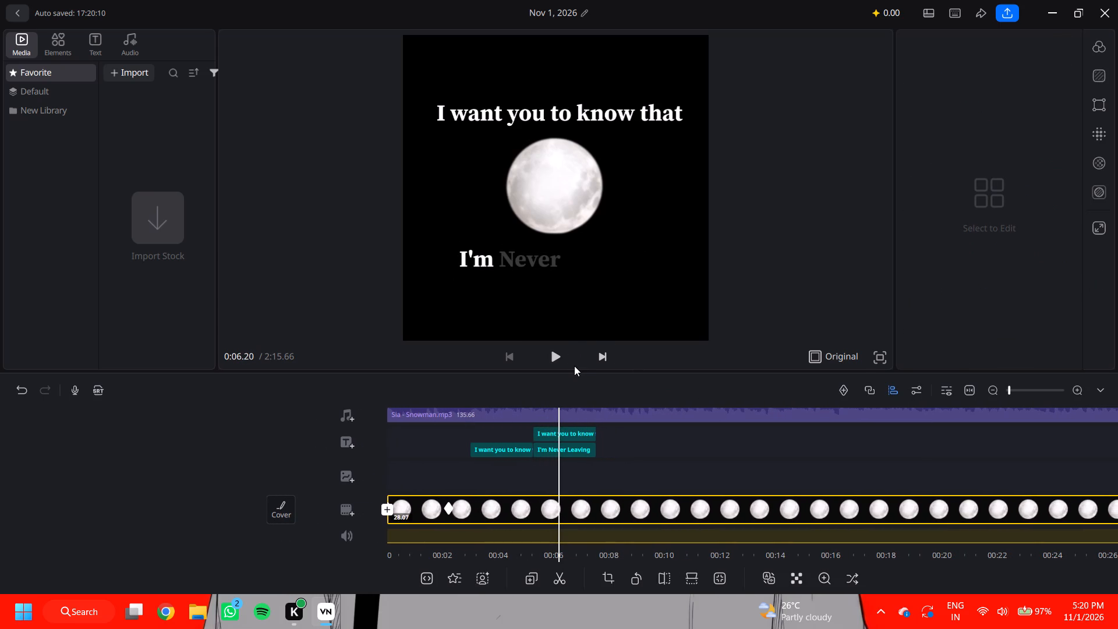
click(574, 366)
click(563, 361)
click(558, 361)
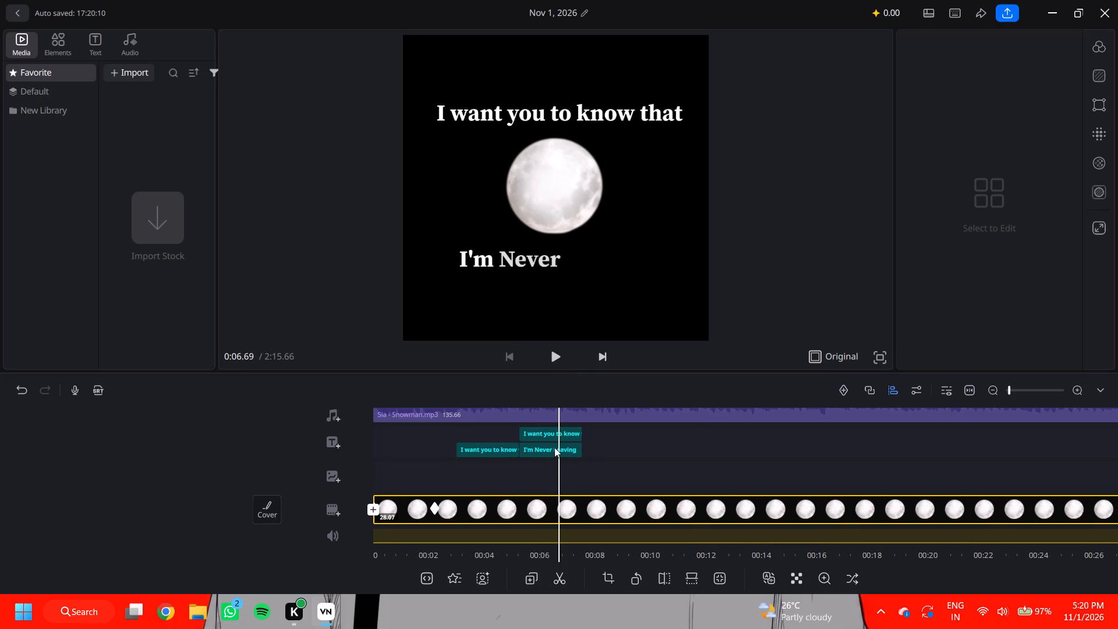
Shorten the "I'm Never Leaving" text clip so it ends at about 6.5 s.
click(554, 447)
drag(590, 451, 577, 455)
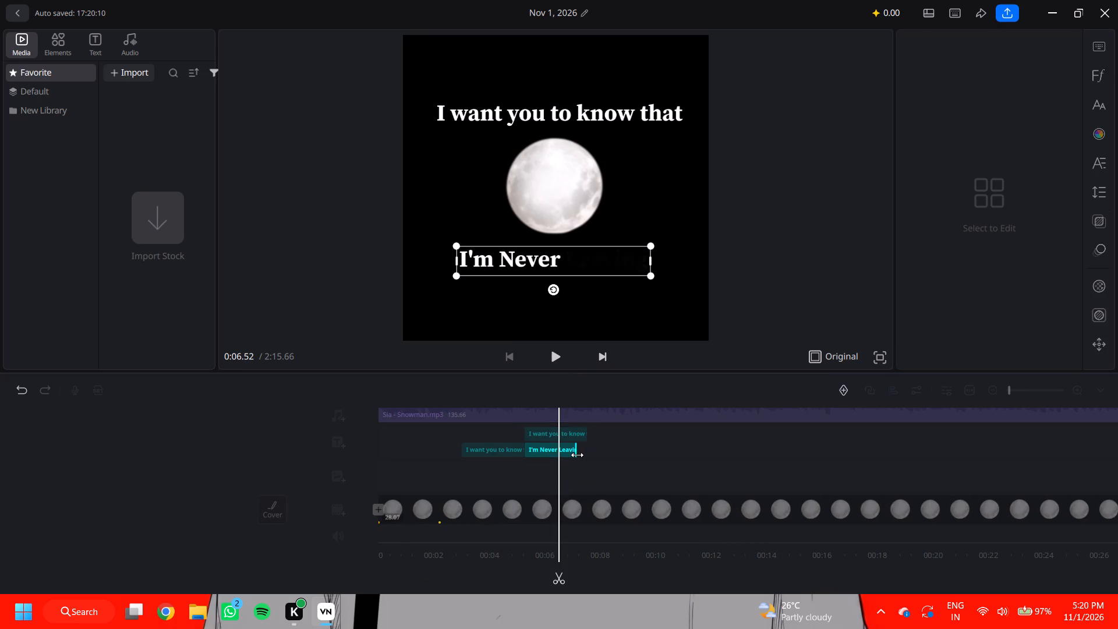
drag(577, 455, 563, 458)
Trim the unanimated "I want you to know that" copy to end at about 6.5 s, level with the clip below it.
click(576, 434)
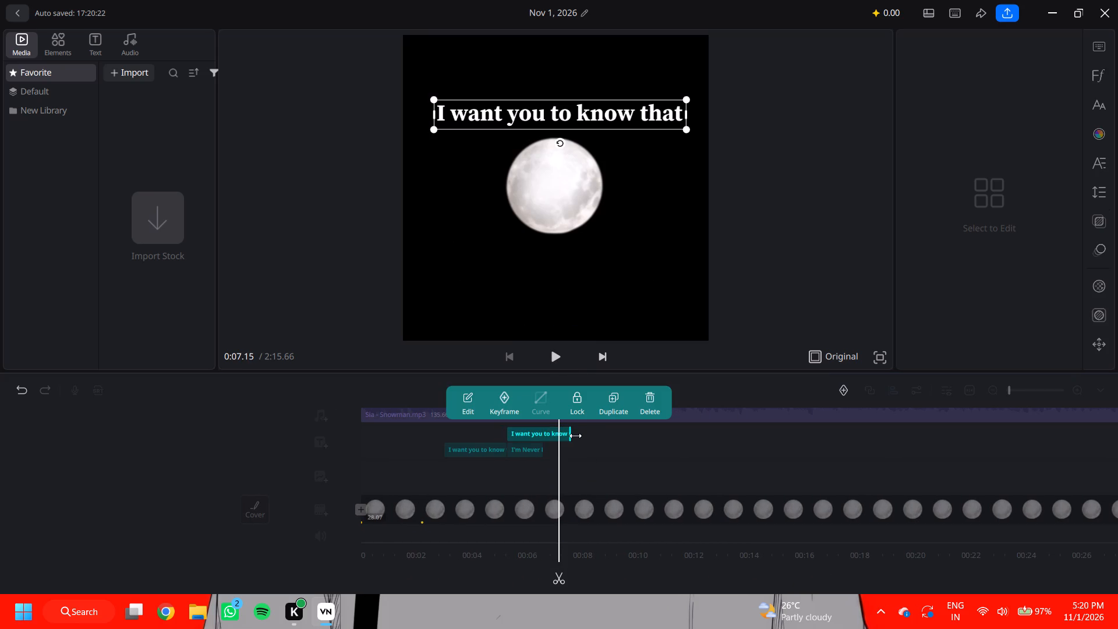
click(575, 436)
drag(573, 436, 547, 458)
drag(553, 456, 618, 459)
drag(619, 459, 629, 460)
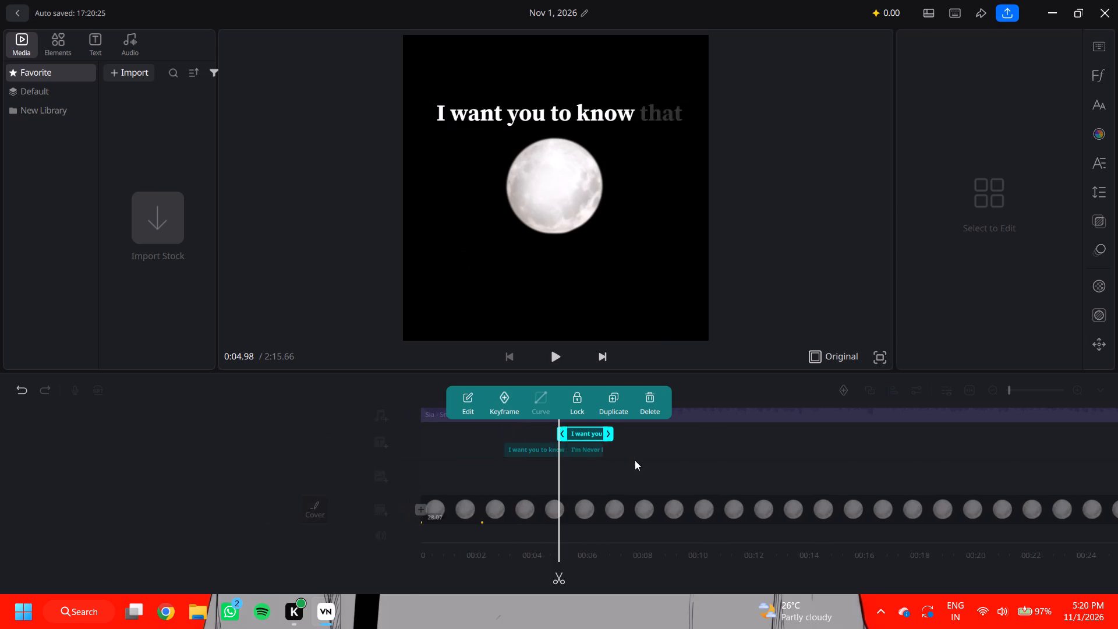
Play back the section from about 4.3 s to 5.6 s to check the handover between the two lyric lines.
click(636, 458)
click(564, 369)
click(560, 357)
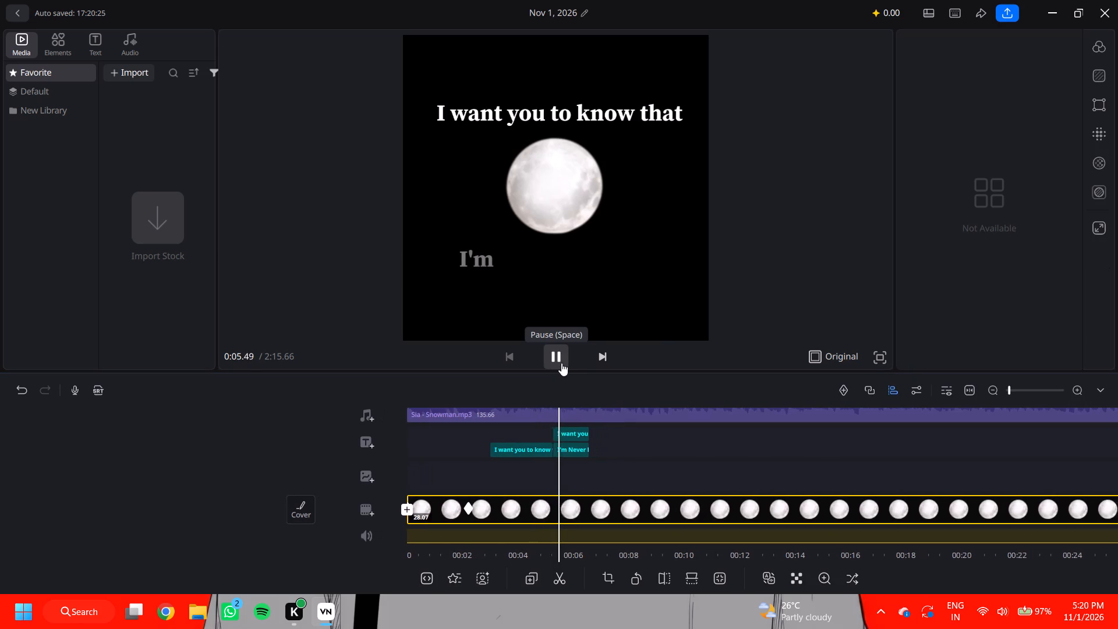
click(560, 343)
drag(611, 477, 788, 478)
click(557, 353)
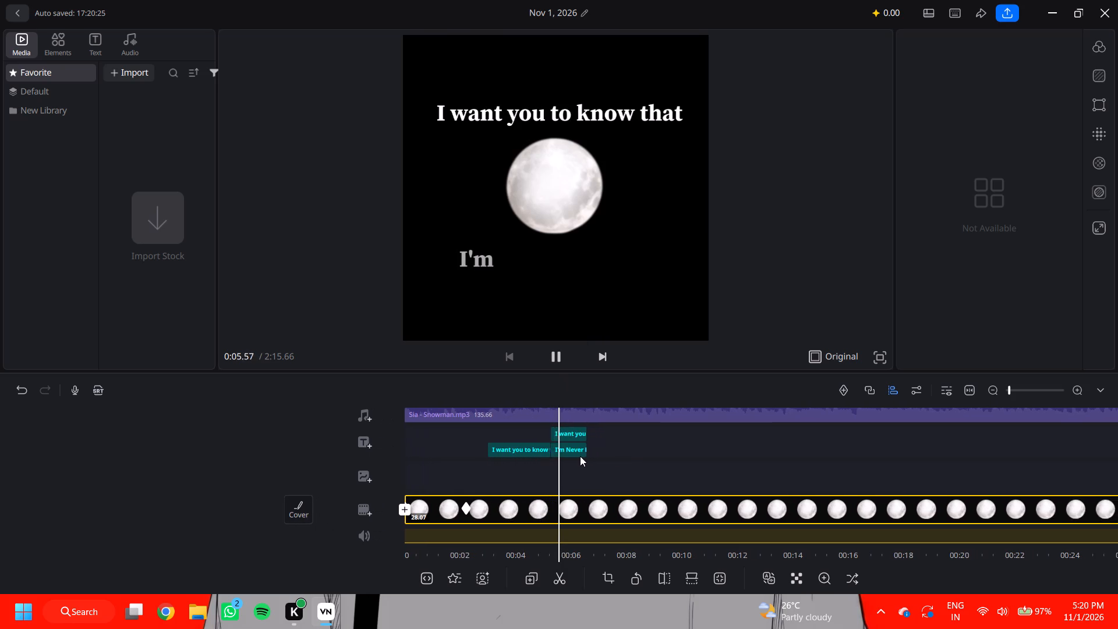
drag(593, 467, 659, 483)
click(556, 366)
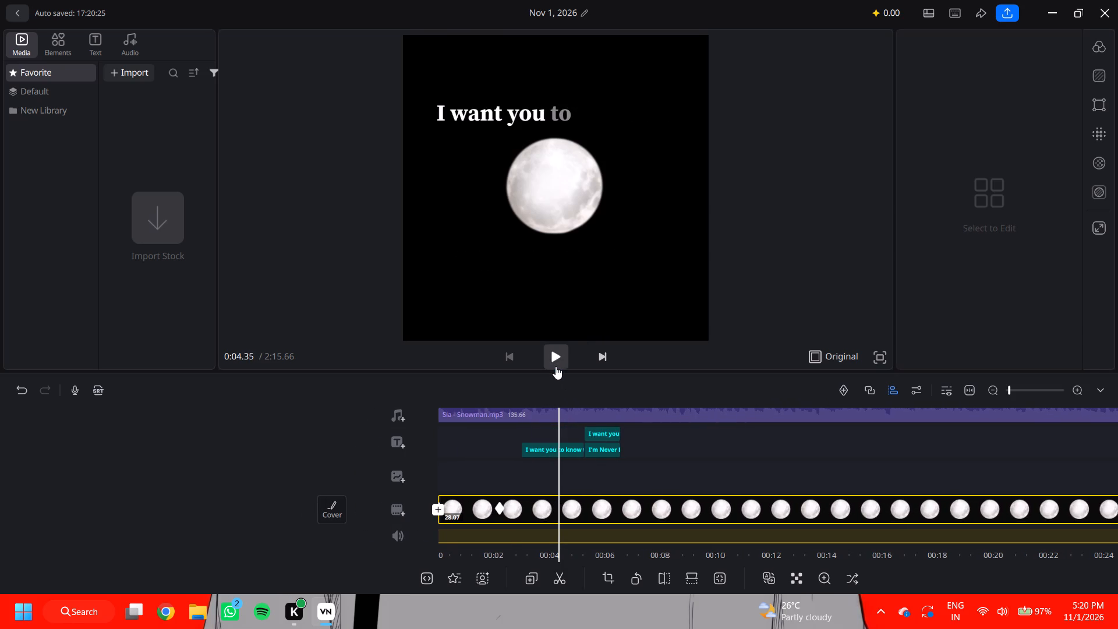
click(556, 363)
click(557, 360)
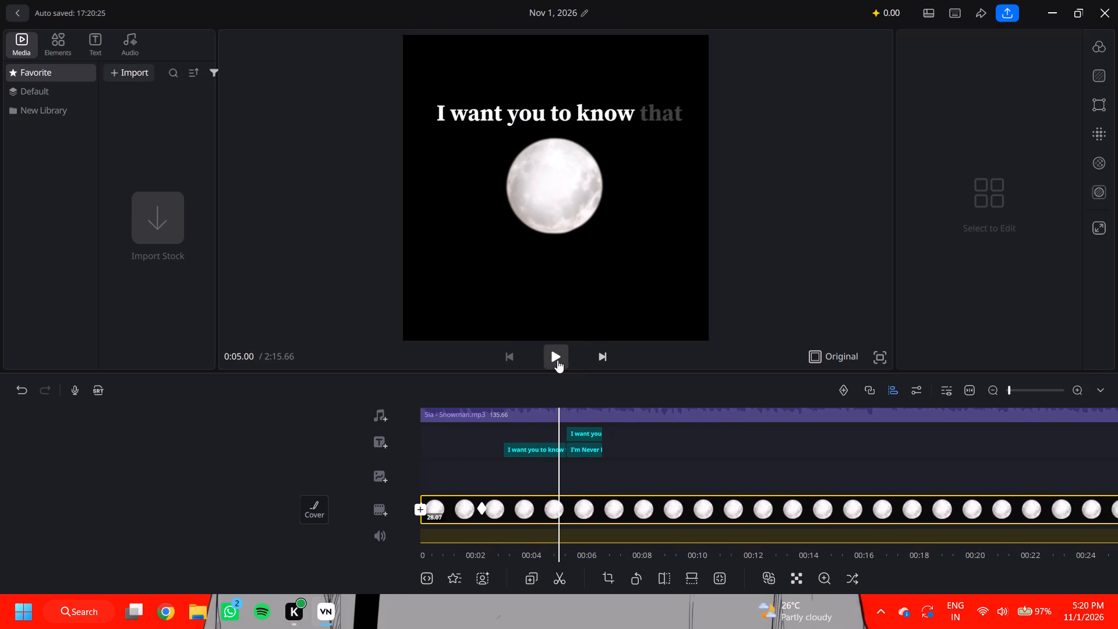
click(557, 360)
drag(608, 447, 617, 449)
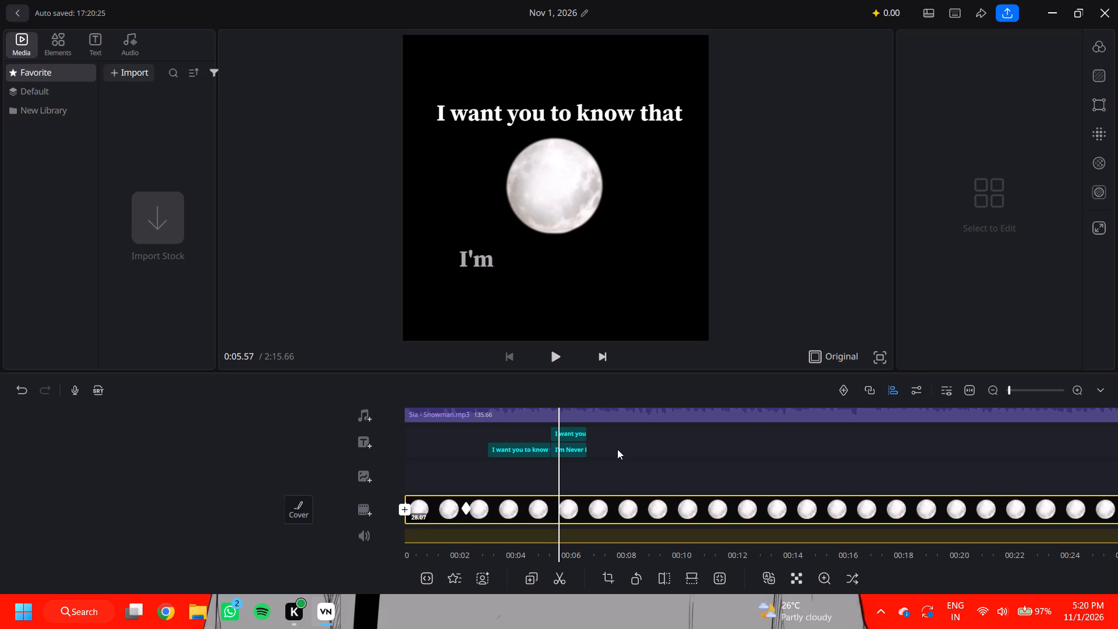
drag(617, 449, 631, 457)
Shorten the first "I want you to know that" text clip so it ends at about 5.1 s.
click(558, 450)
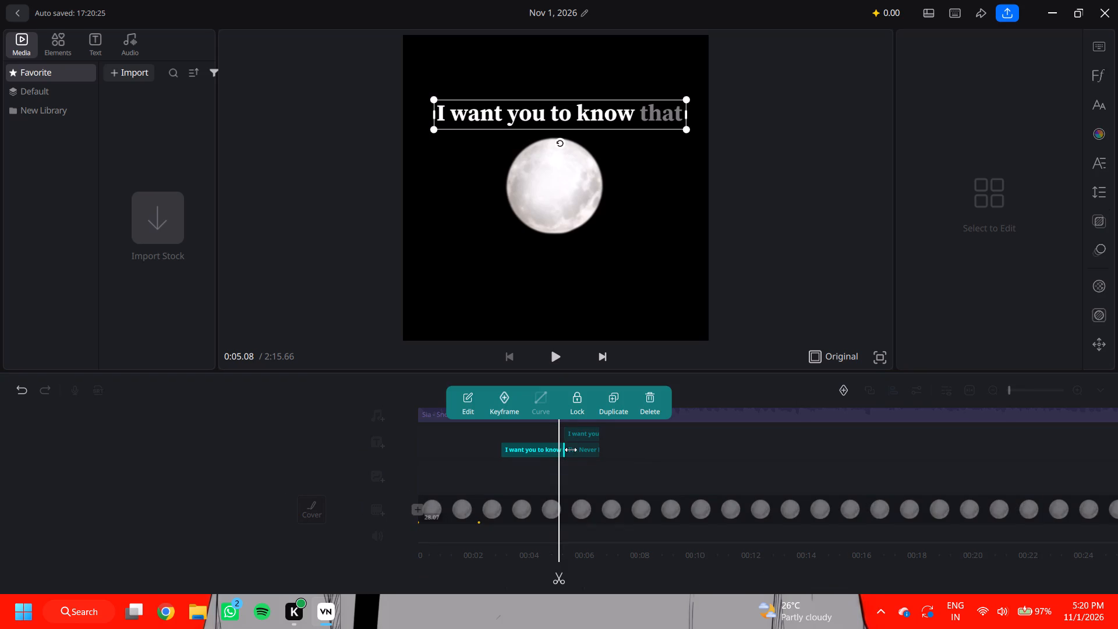
click(568, 450)
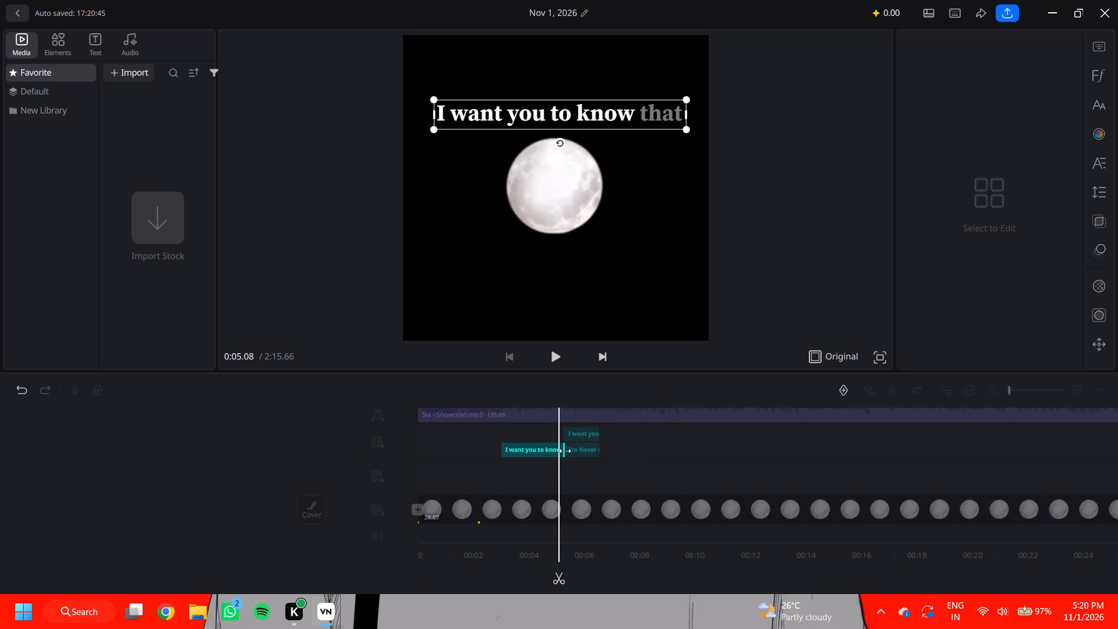
click(585, 458)
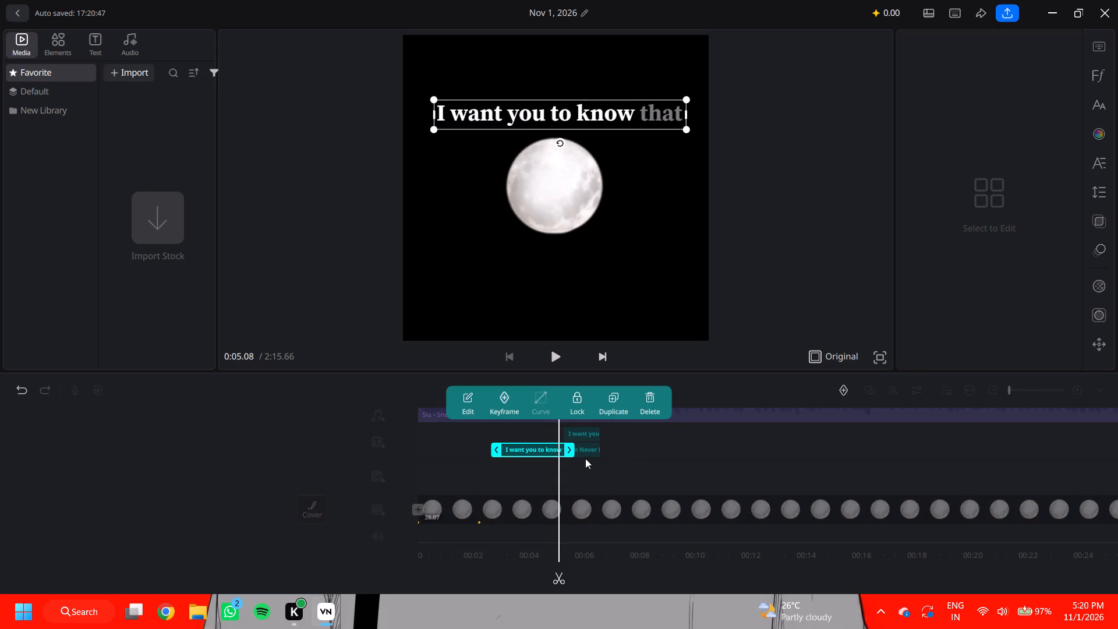
click(582, 451)
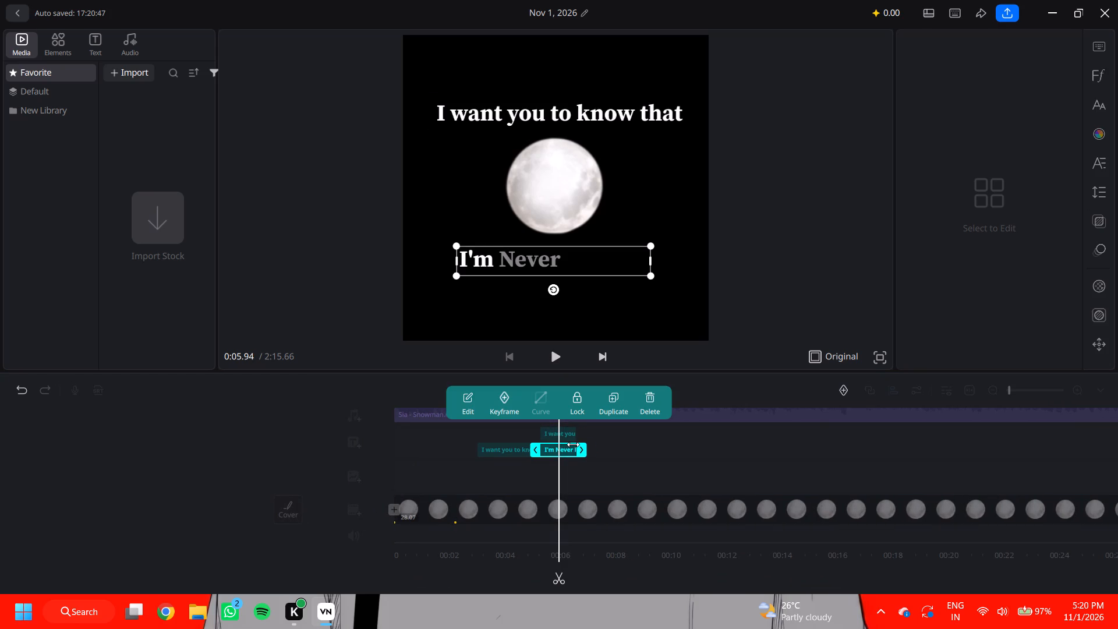
click(565, 452)
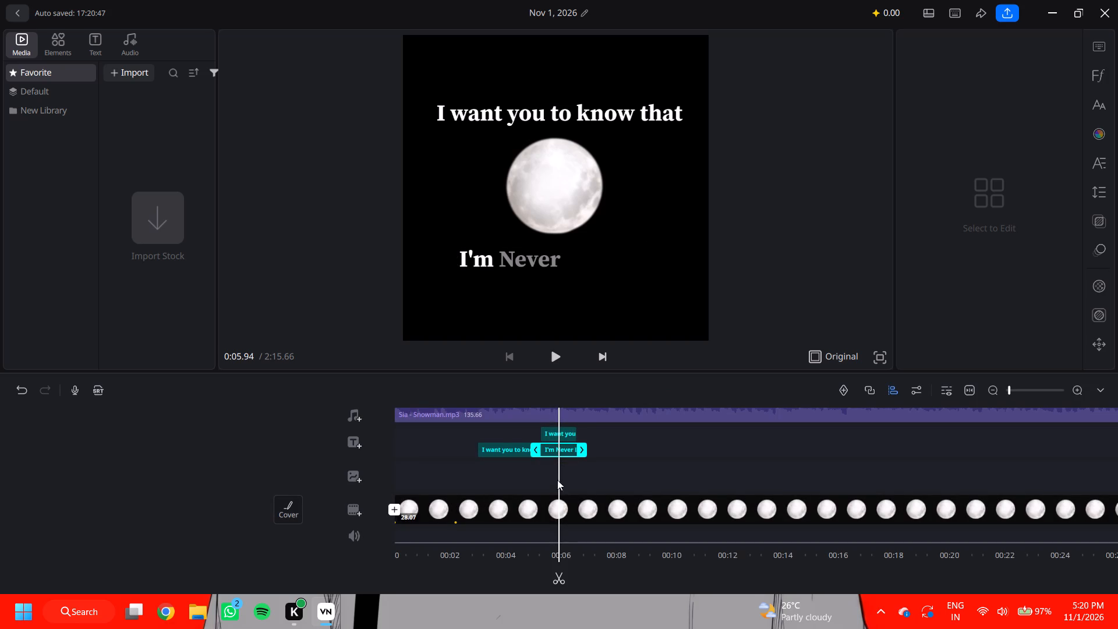
click(529, 450)
drag(587, 476, 606, 474)
drag(585, 451, 578, 451)
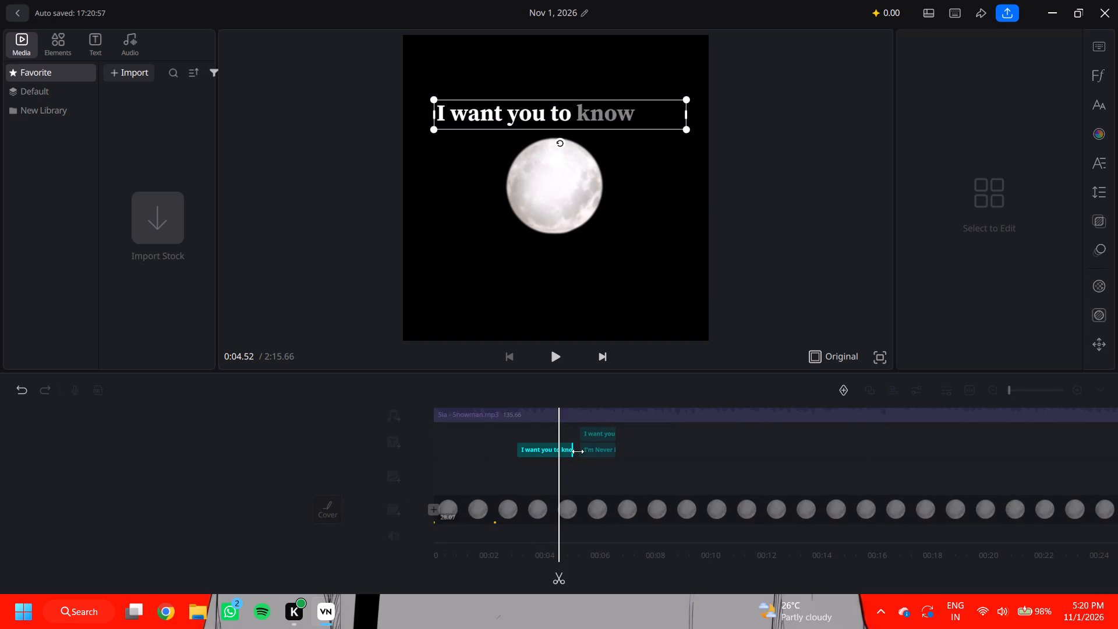
drag(578, 451, 580, 458)
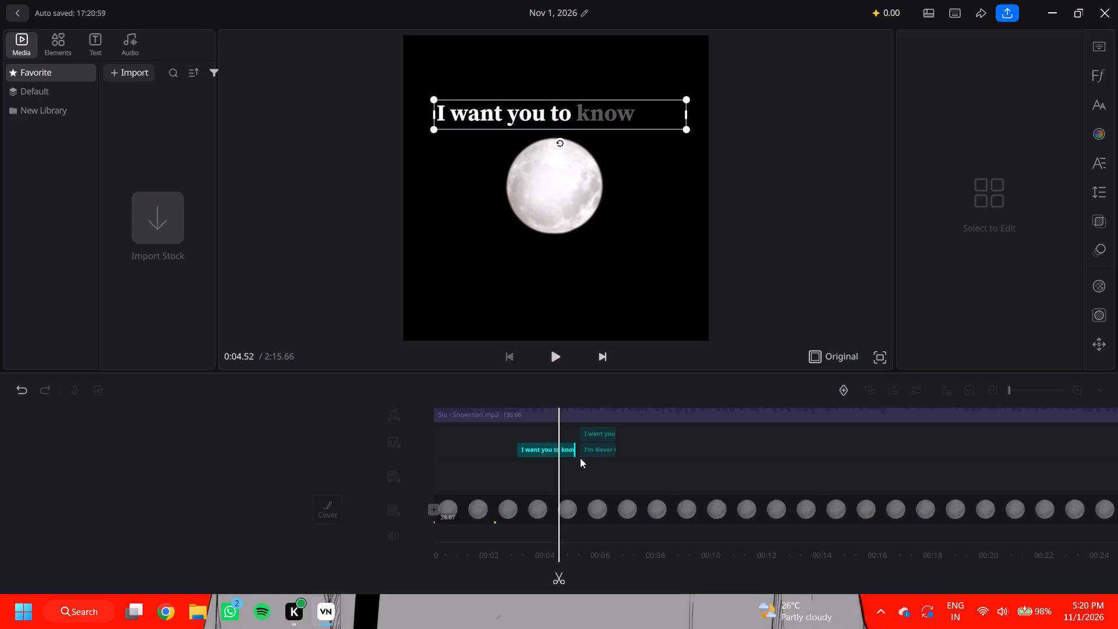
drag(580, 458, 581, 458)
click(581, 458)
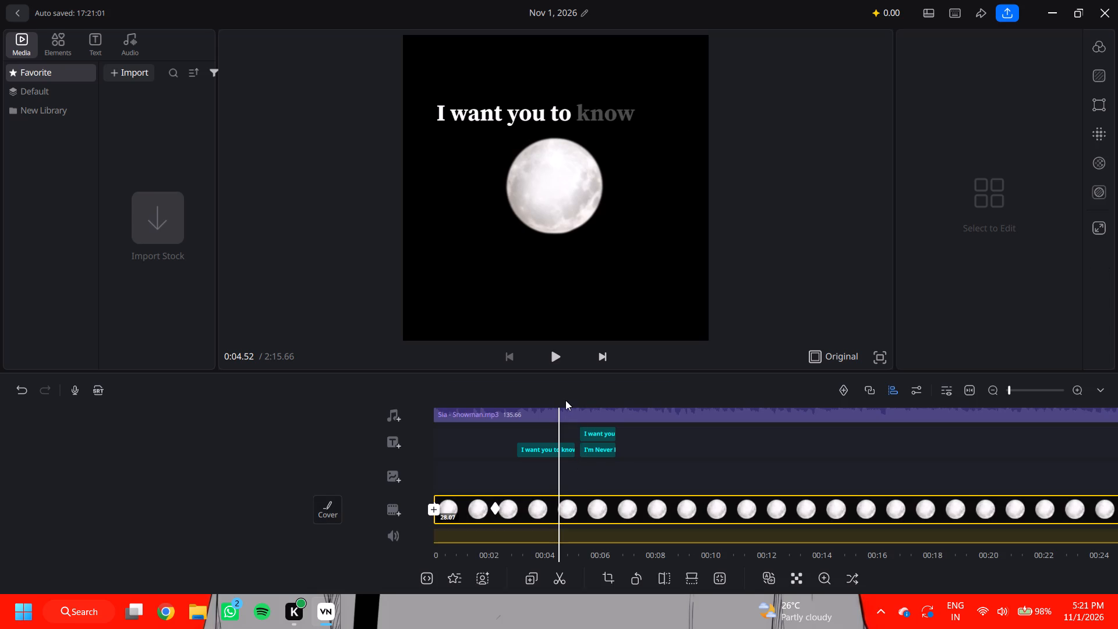
Extend the starts of the "I'm Never Leaving" clip and the "I want you to know that" copy above it back to about 5.1 s.
click(564, 358)
click(561, 358)
click(571, 449)
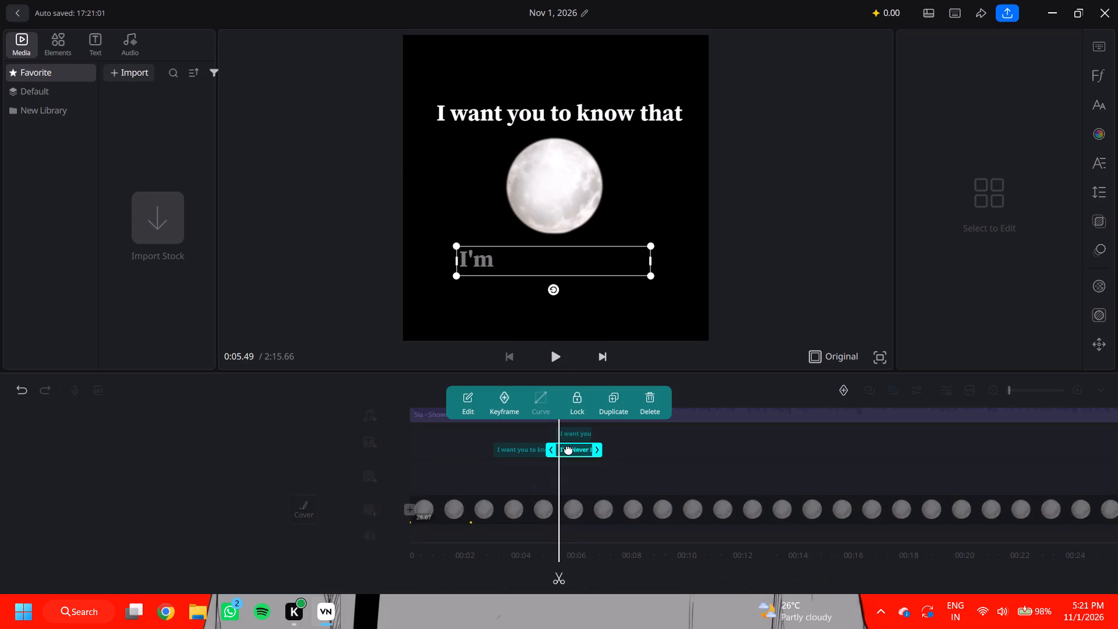
drag(549, 453, 536, 451)
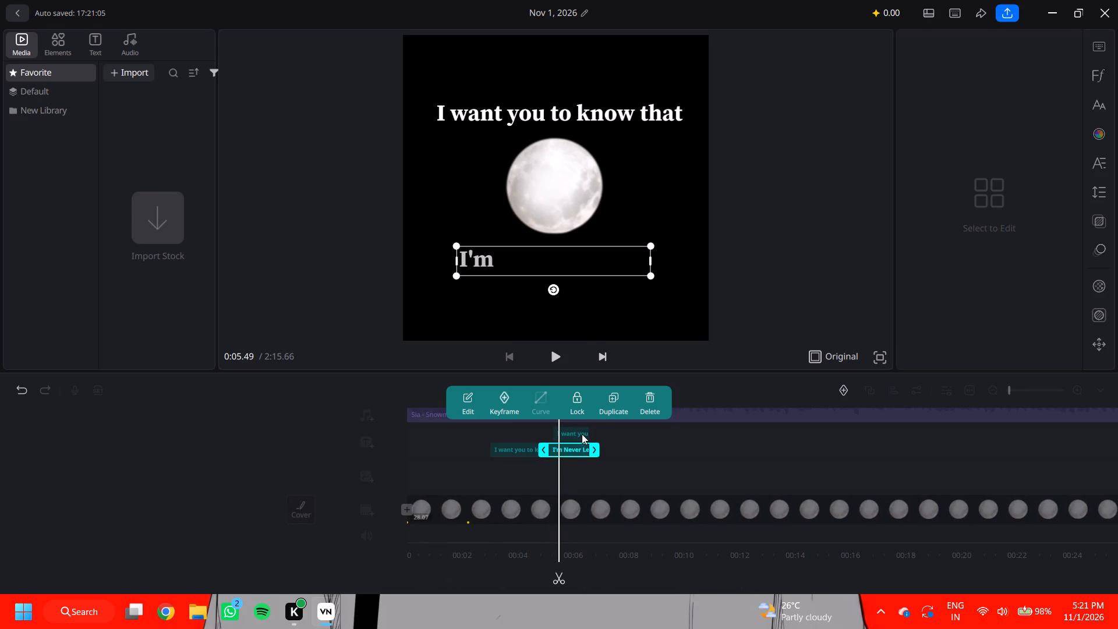
click(582, 434)
click(528, 435)
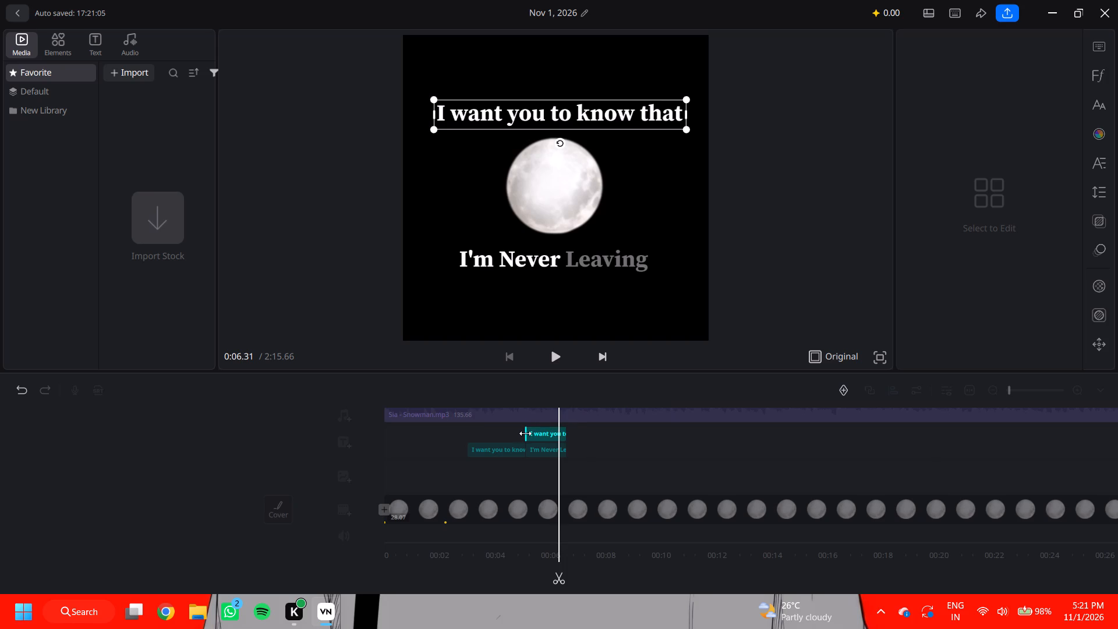
Play back from about 1.3 s to 6 s to check the retimed lyric lines against the song.
drag(530, 456, 625, 463)
click(622, 467)
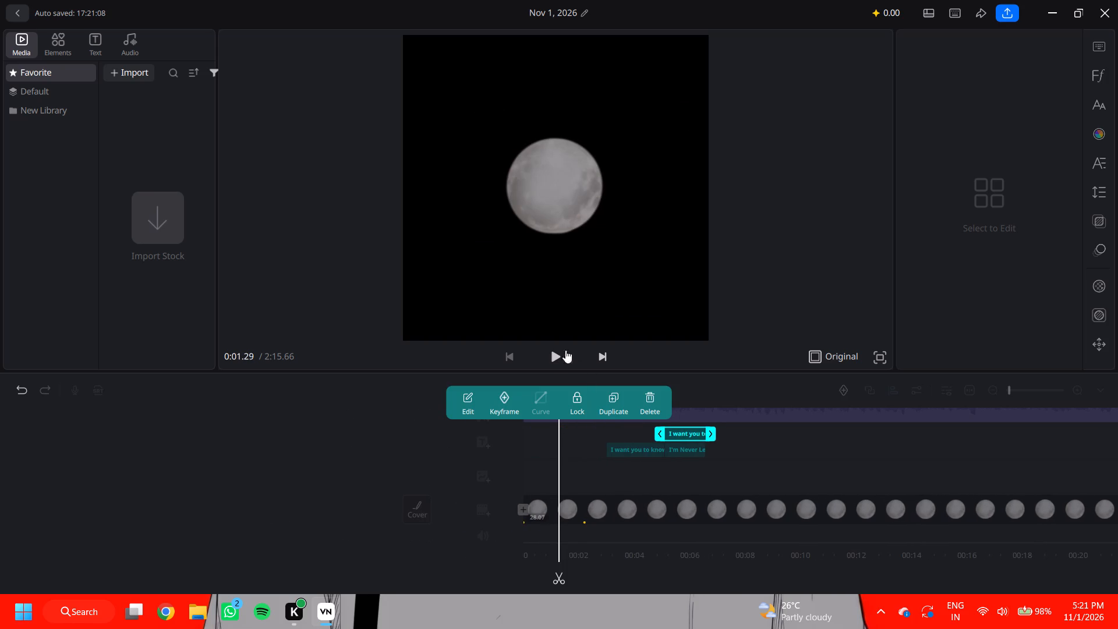
click(557, 352)
click(668, 467)
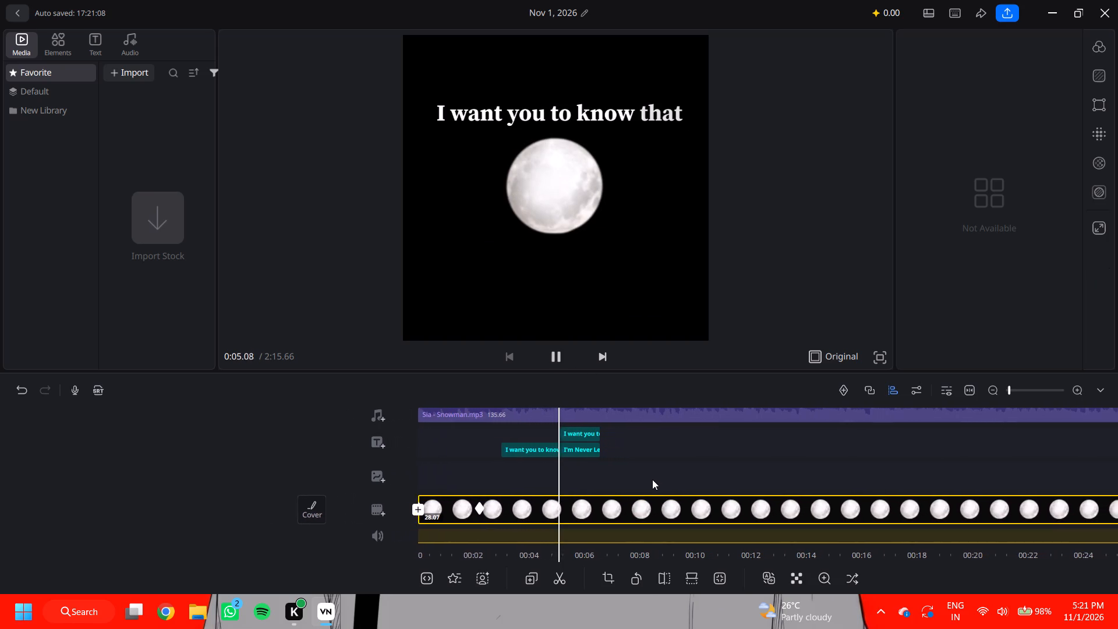
drag(617, 507, 695, 497)
click(695, 497)
click(691, 452)
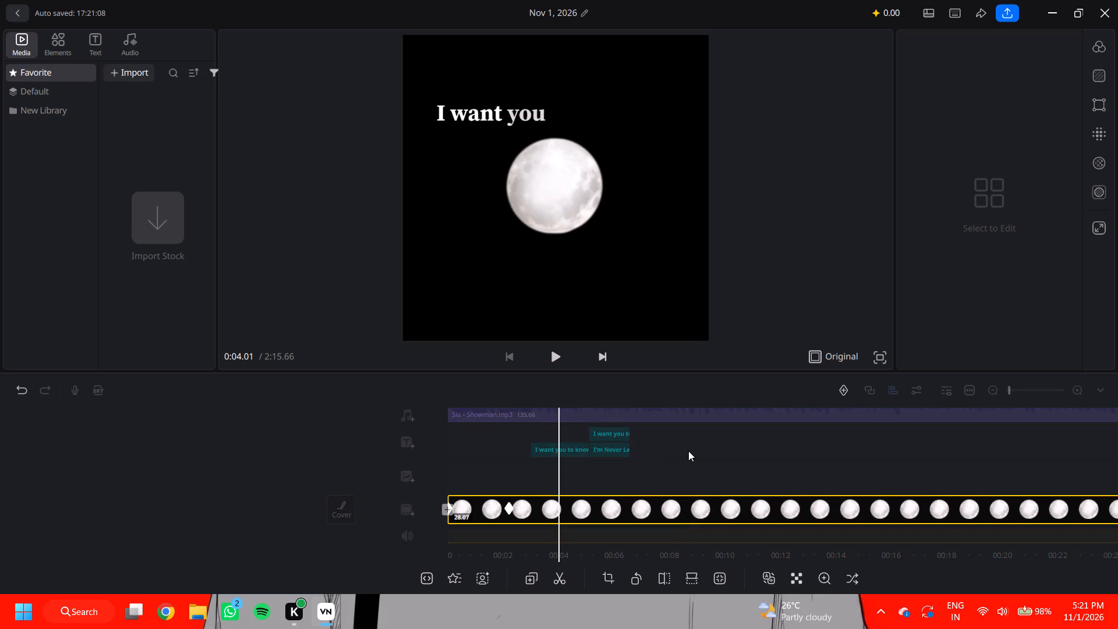
click(566, 367)
click(547, 343)
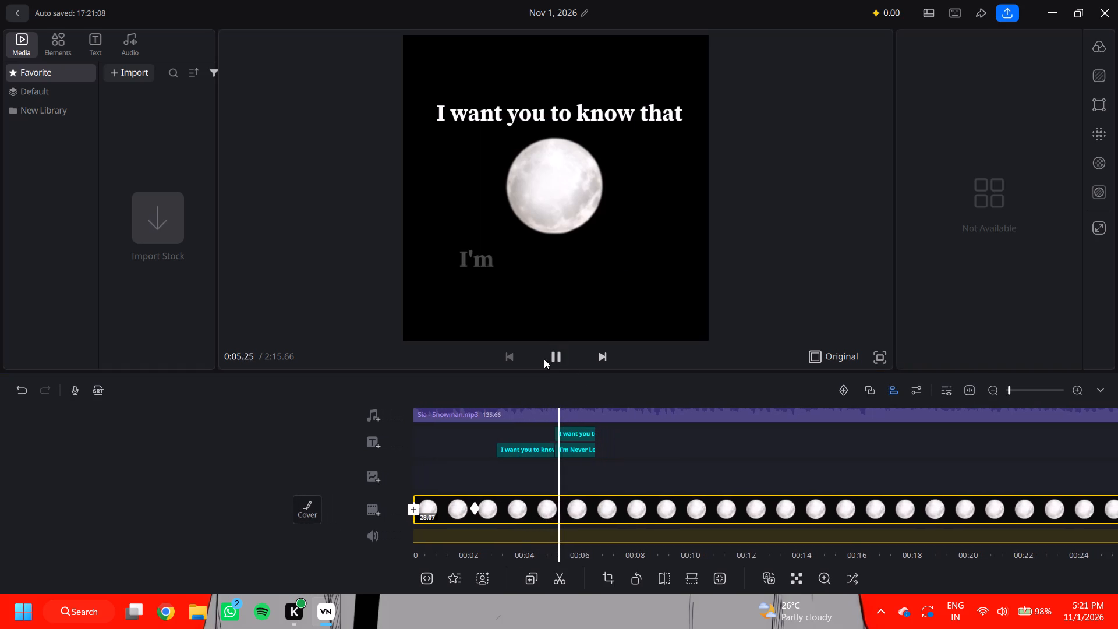
drag(582, 459, 618, 461)
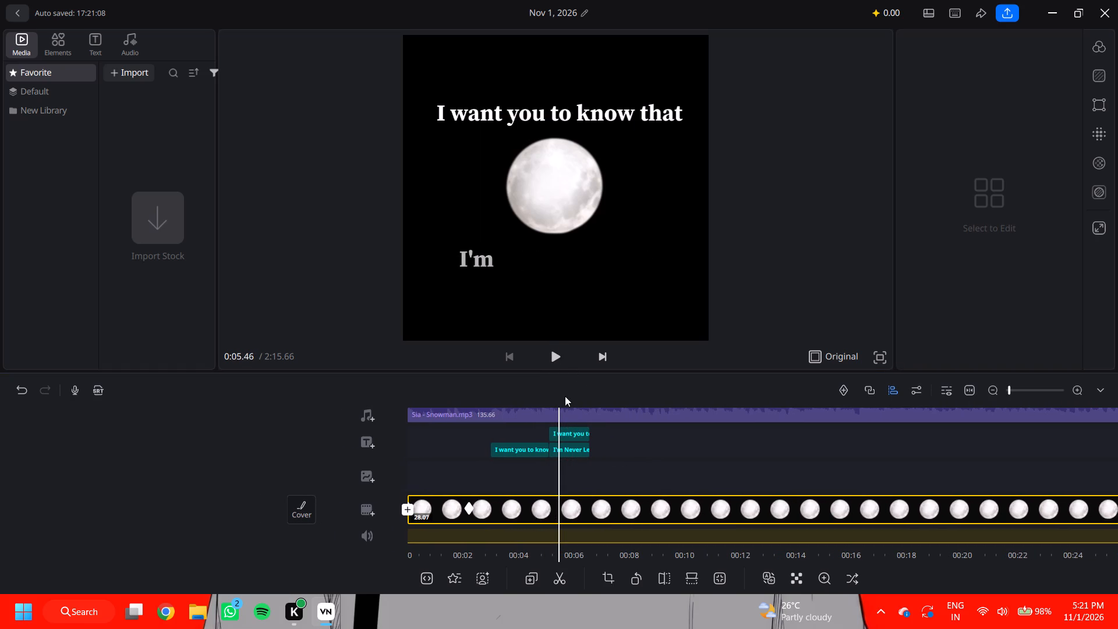
click(553, 363)
click(553, 362)
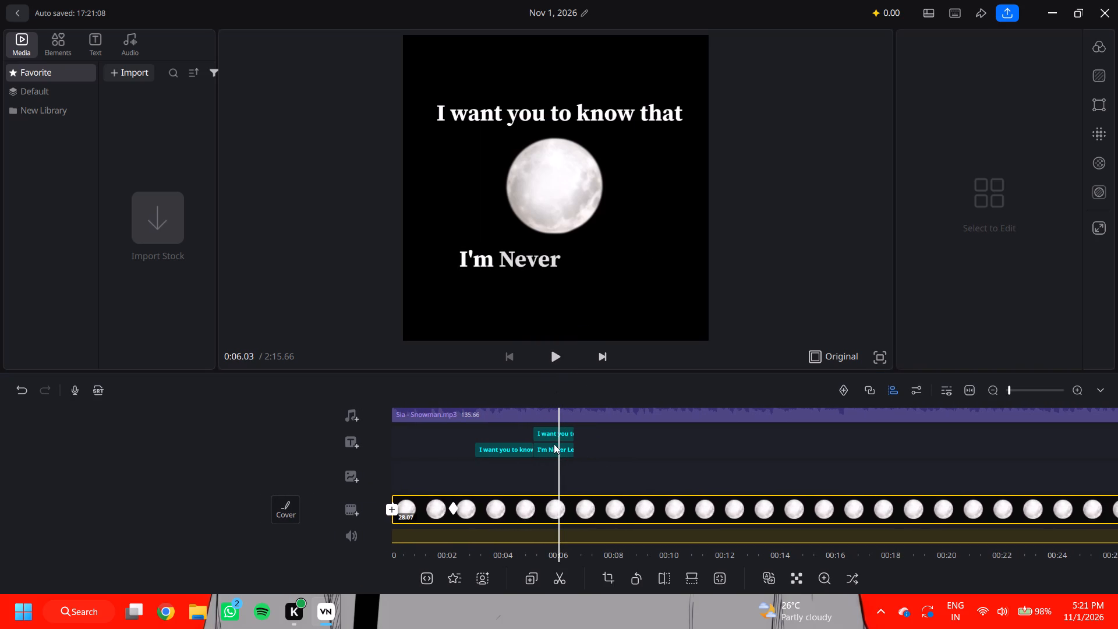
Trim the ends of the "I'm Never Leaving" clip and the "I want you to know that" copy to about 6.3 s.
click(567, 454)
click(564, 450)
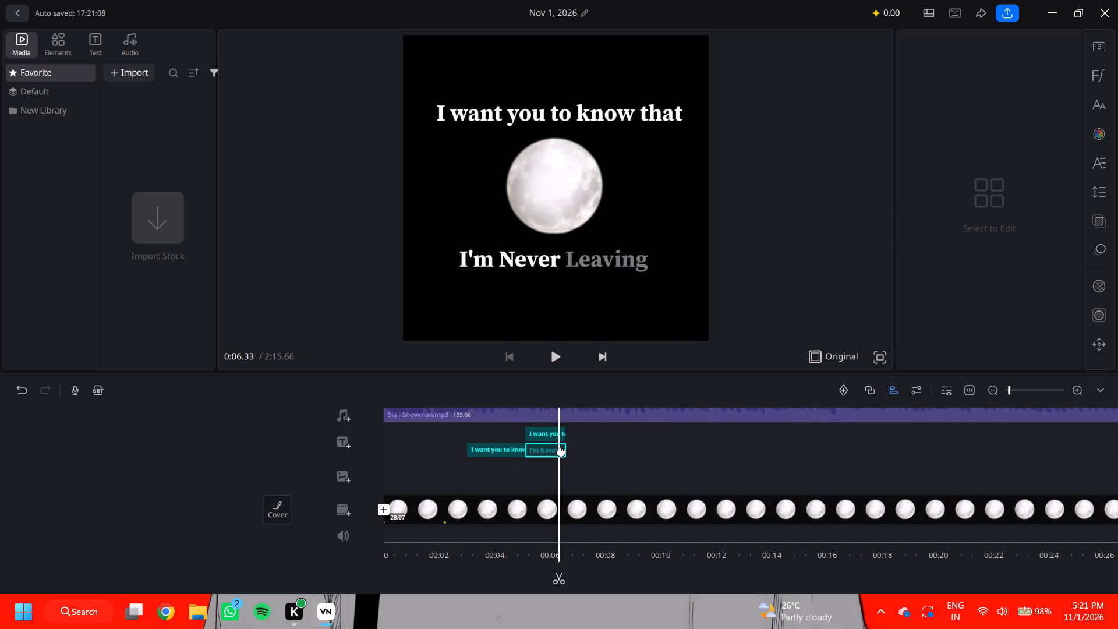
drag(568, 449, 562, 446)
click(560, 432)
drag(568, 432, 565, 432)
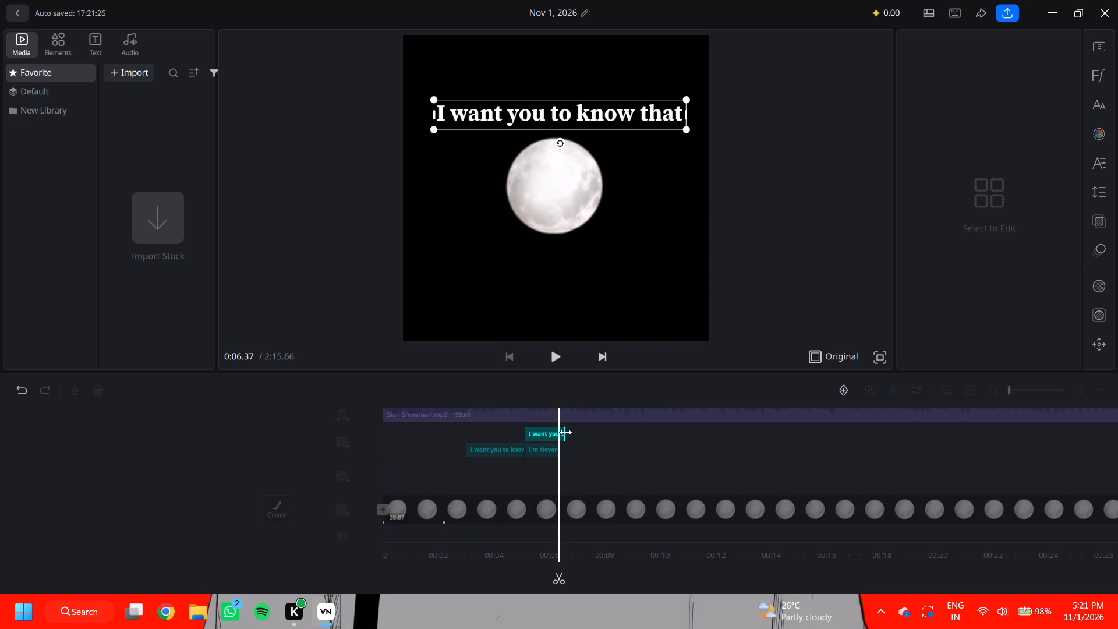
drag(565, 432, 561, 432)
Play back both lyric lines from about 4.7 s and scrub to their end to check when they should disappear.
drag(579, 451, 624, 443)
click(566, 354)
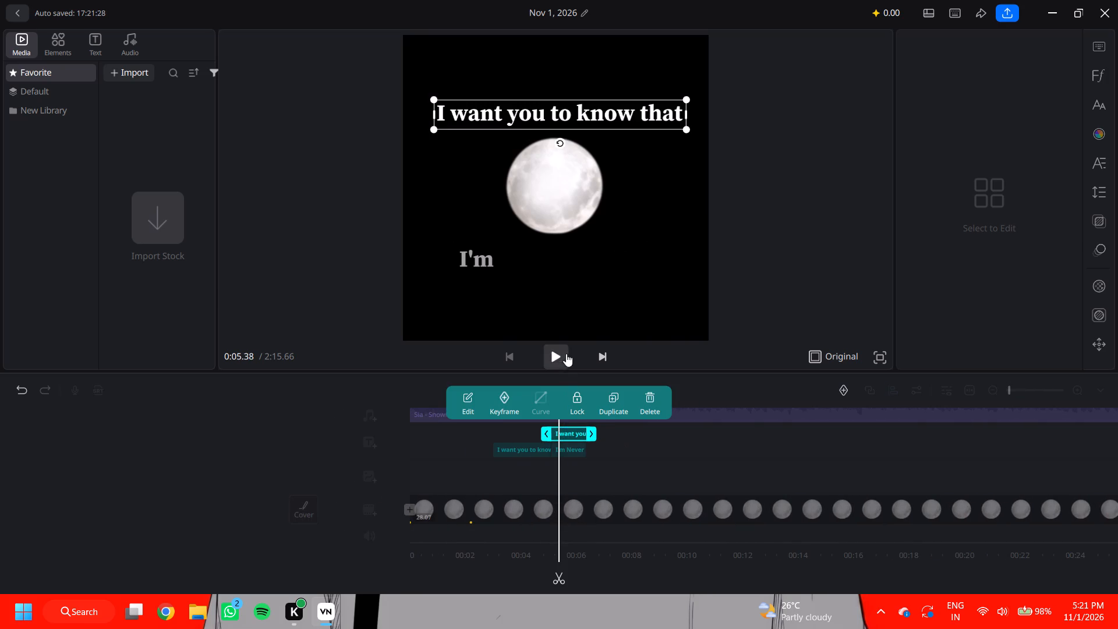
click(613, 442)
click(561, 368)
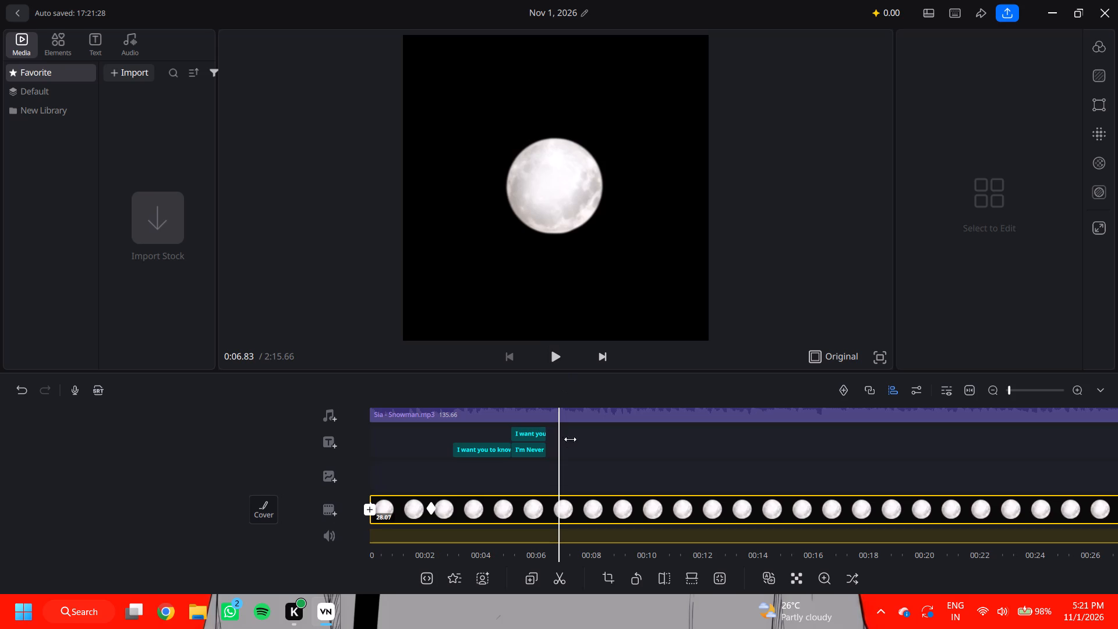
drag(572, 441, 584, 443)
click(501, 448)
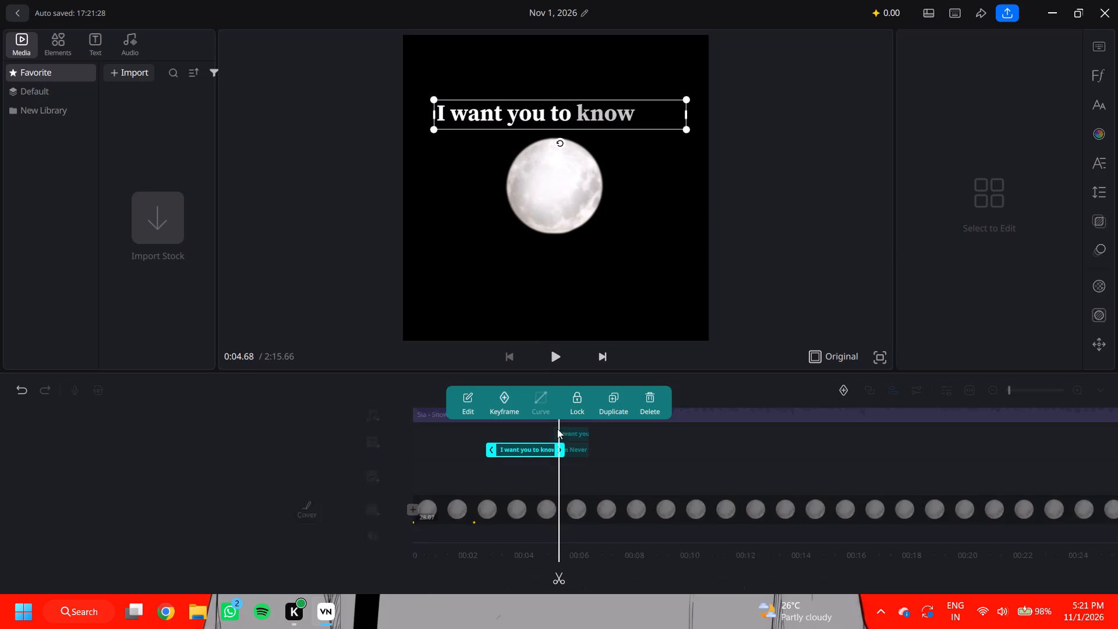
click(663, 445)
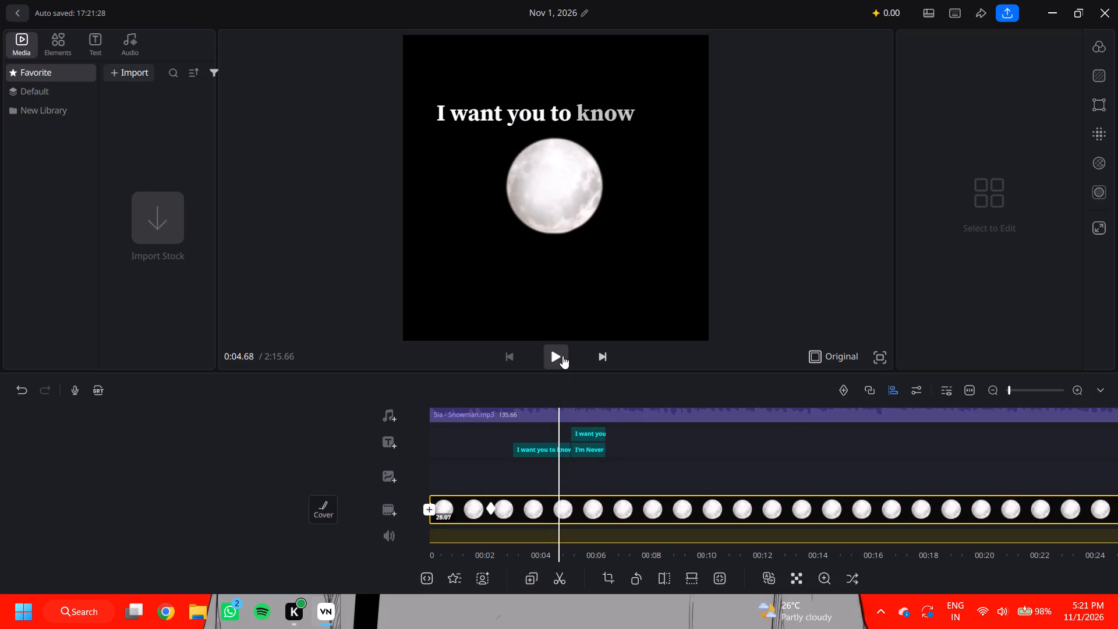
click(562, 353)
click(537, 351)
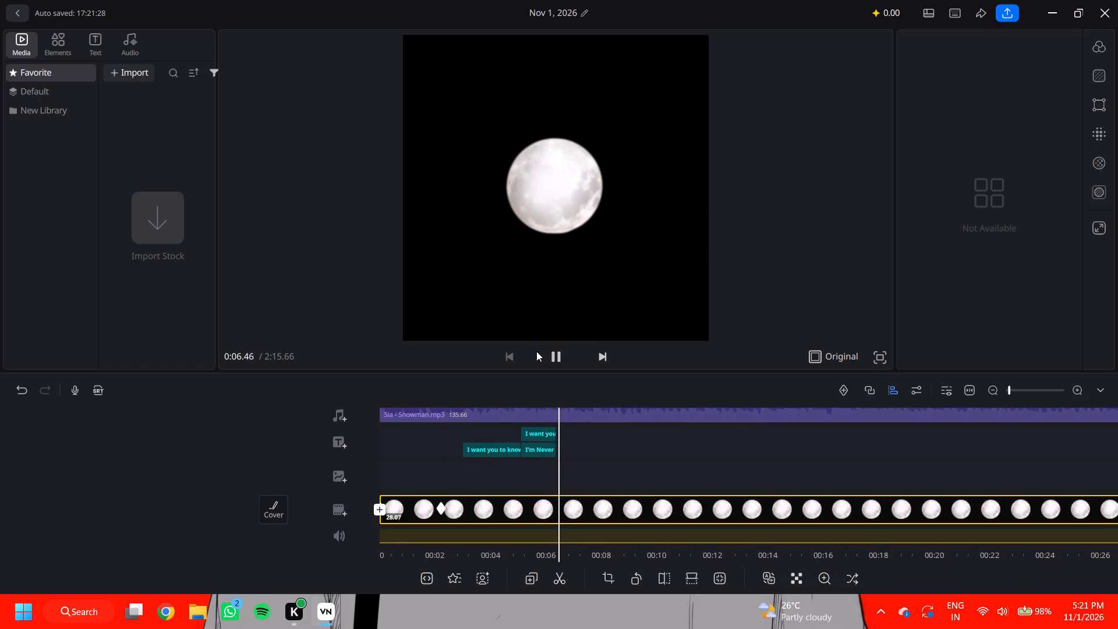
drag(588, 455, 631, 455)
drag(631, 455, 622, 455)
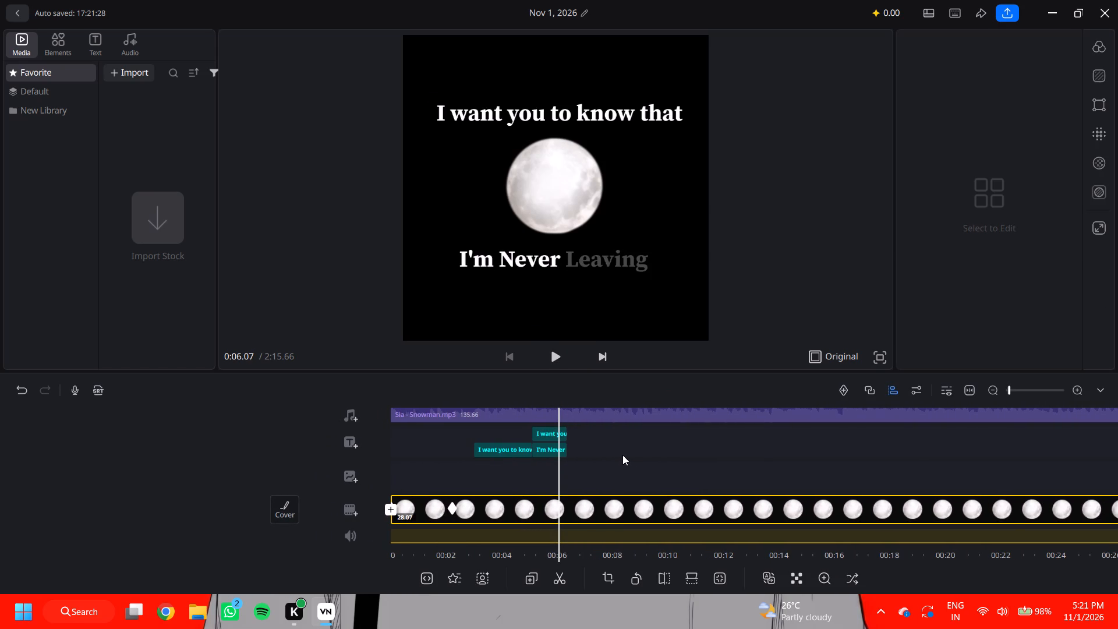
drag(622, 455, 615, 455)
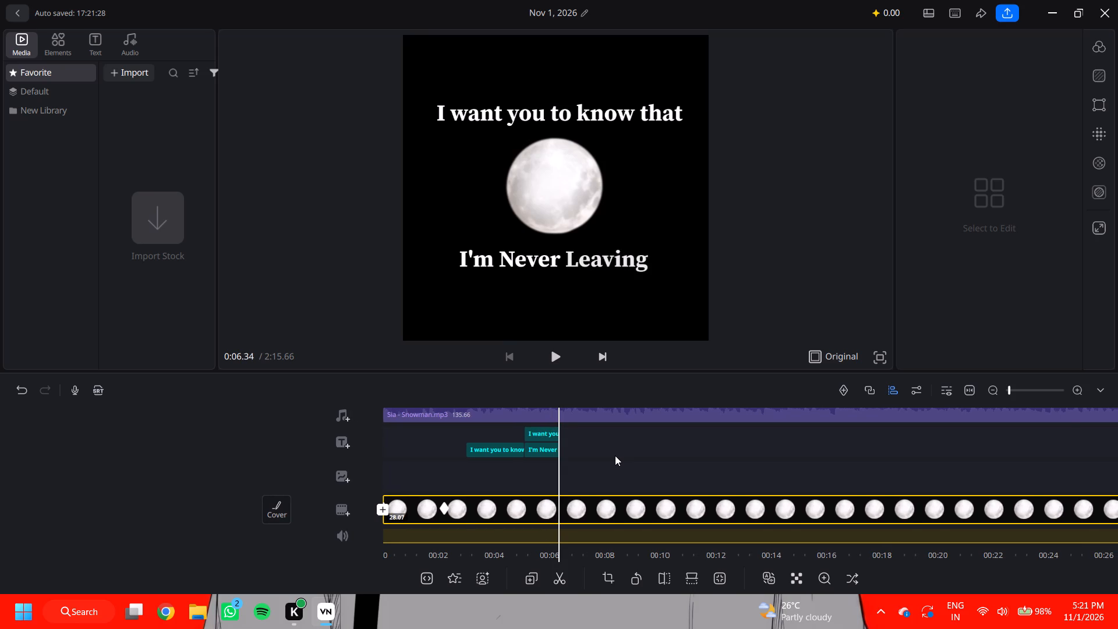
click(614, 455)
Add a text clip at about 6.3 s and enter "Cause" as its first lyric word.
click(582, 437)
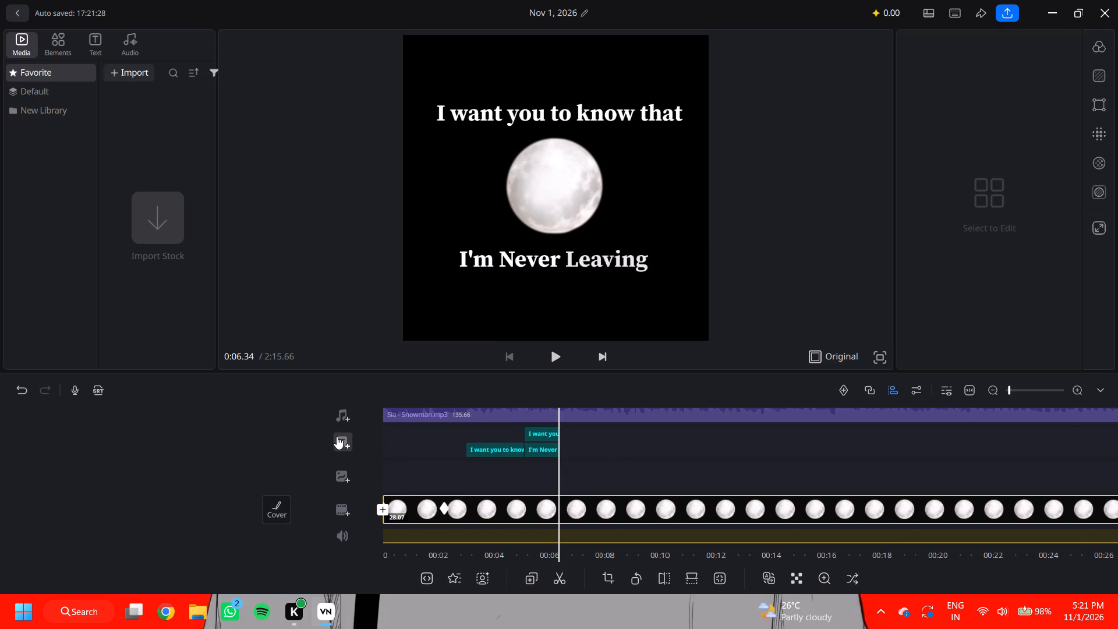
click(337, 436)
click(472, 390)
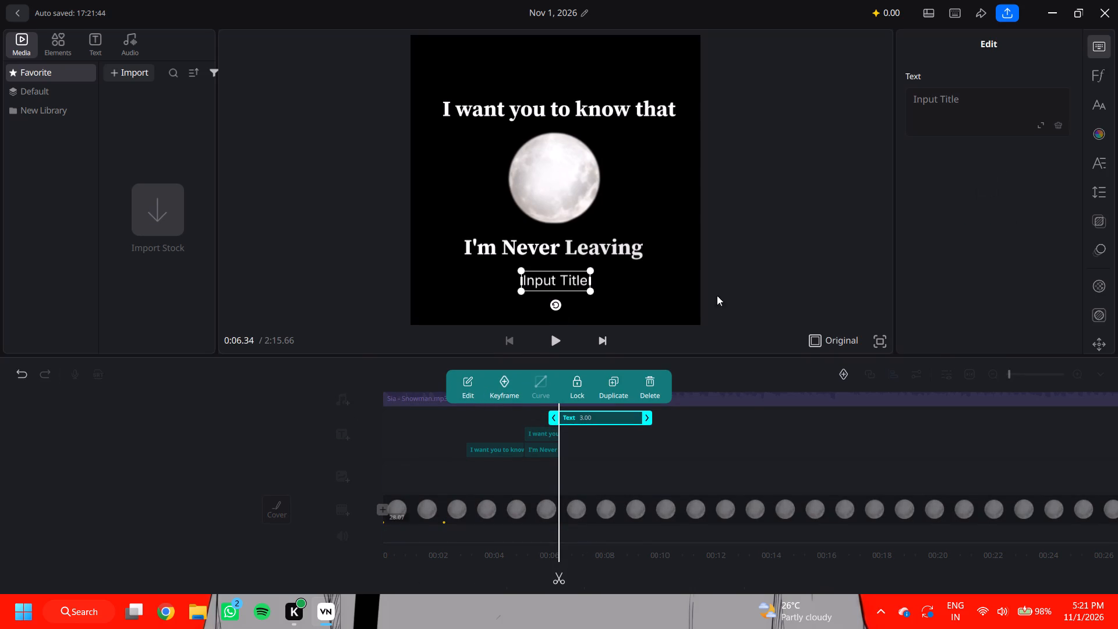
click(1003, 101)
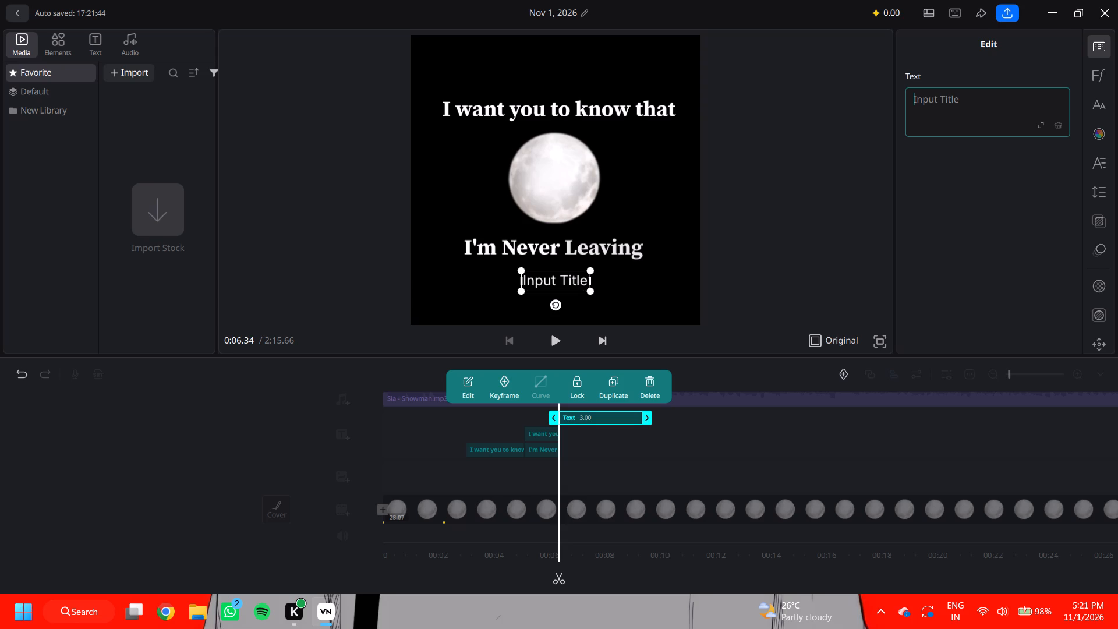
text(Cause)
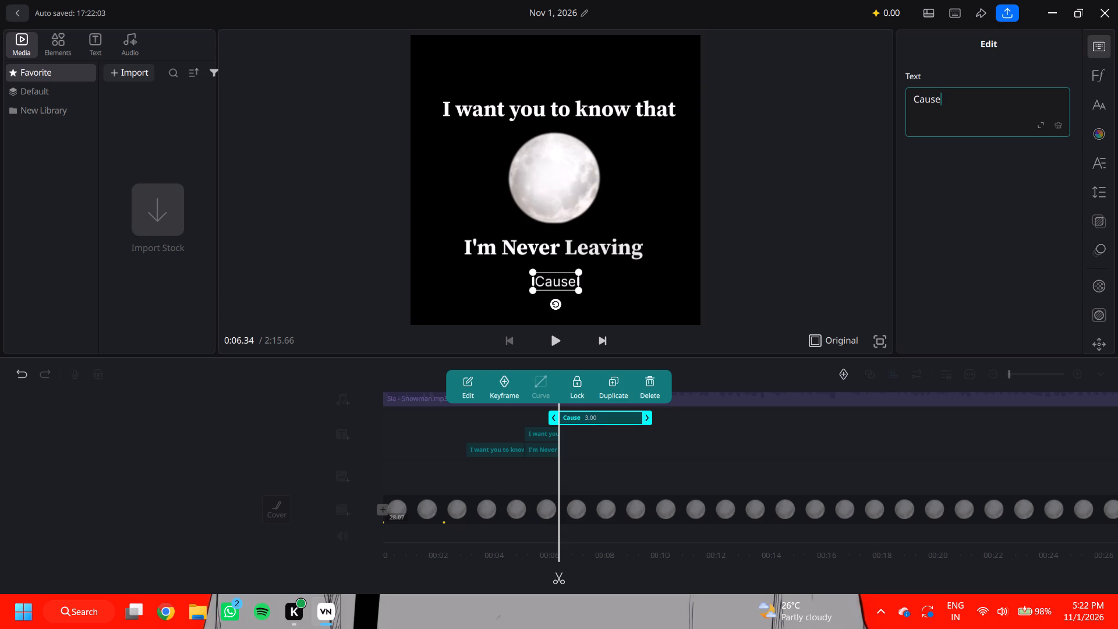
Complete the new lyric text so it reads "Cause I'm Mrs. Snow".
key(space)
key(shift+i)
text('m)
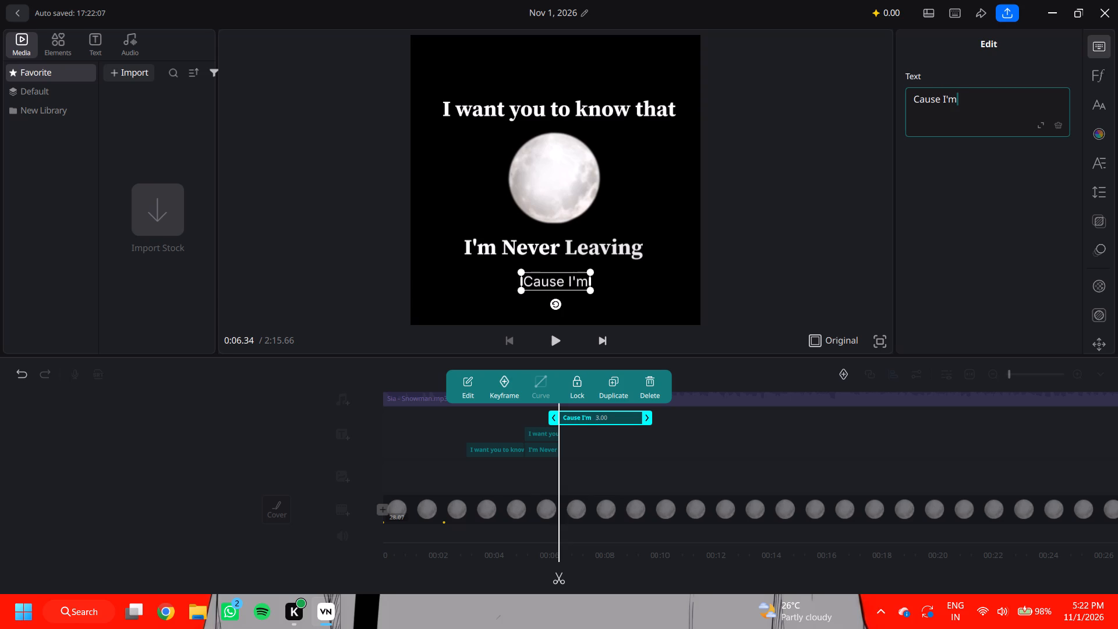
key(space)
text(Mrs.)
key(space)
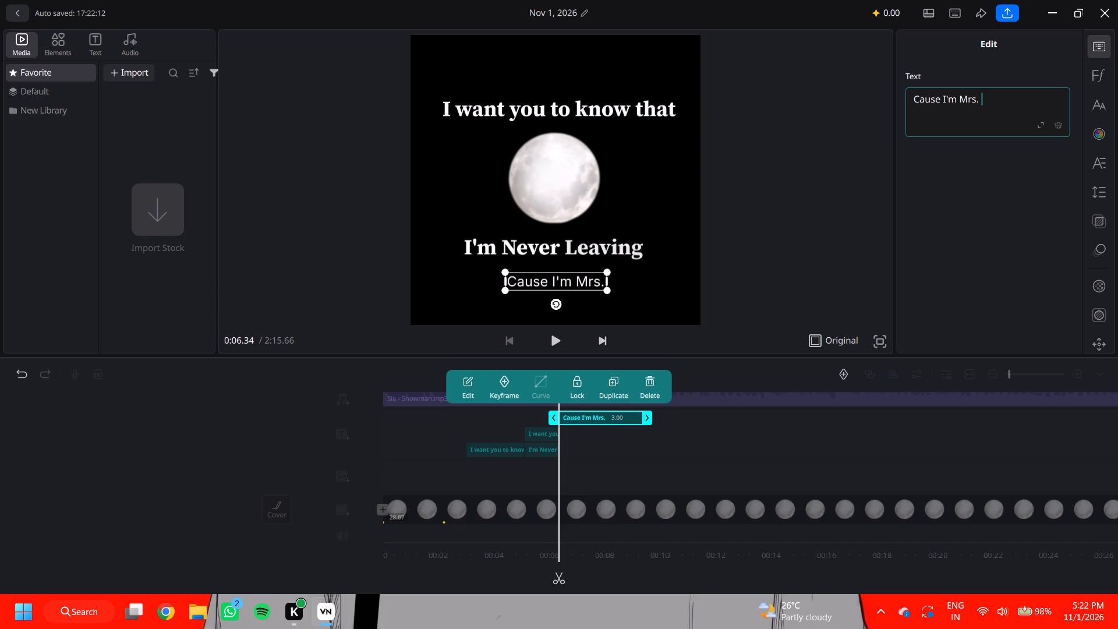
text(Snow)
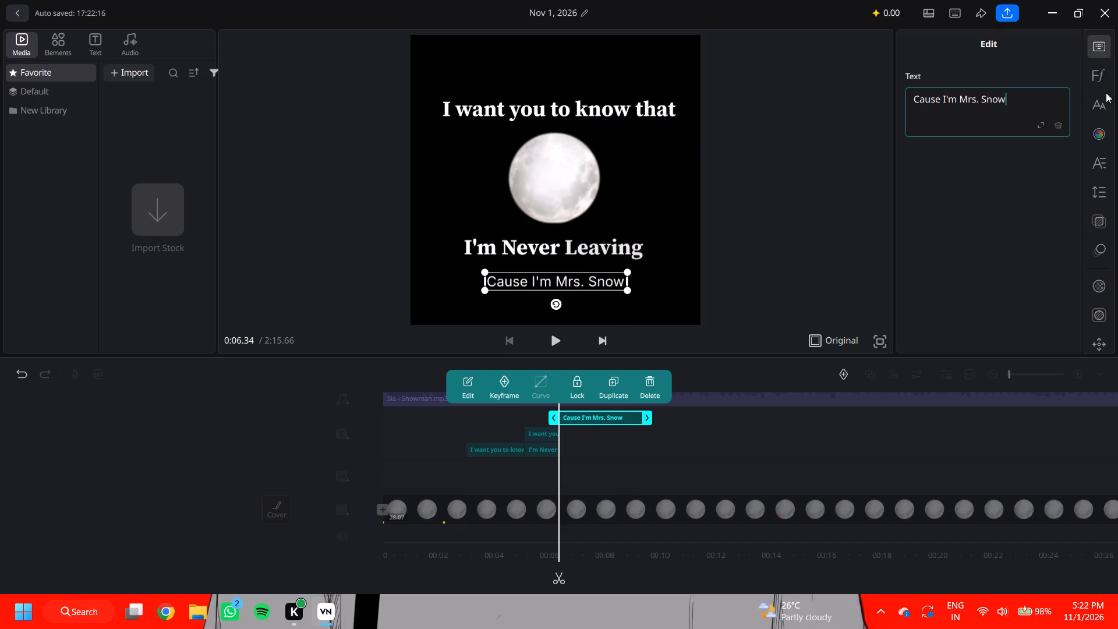
Set the font of the "Cause I'm Mrs. Snow" text to Creepster.
click(1103, 69)
scroll(1024, 178, down, 5)
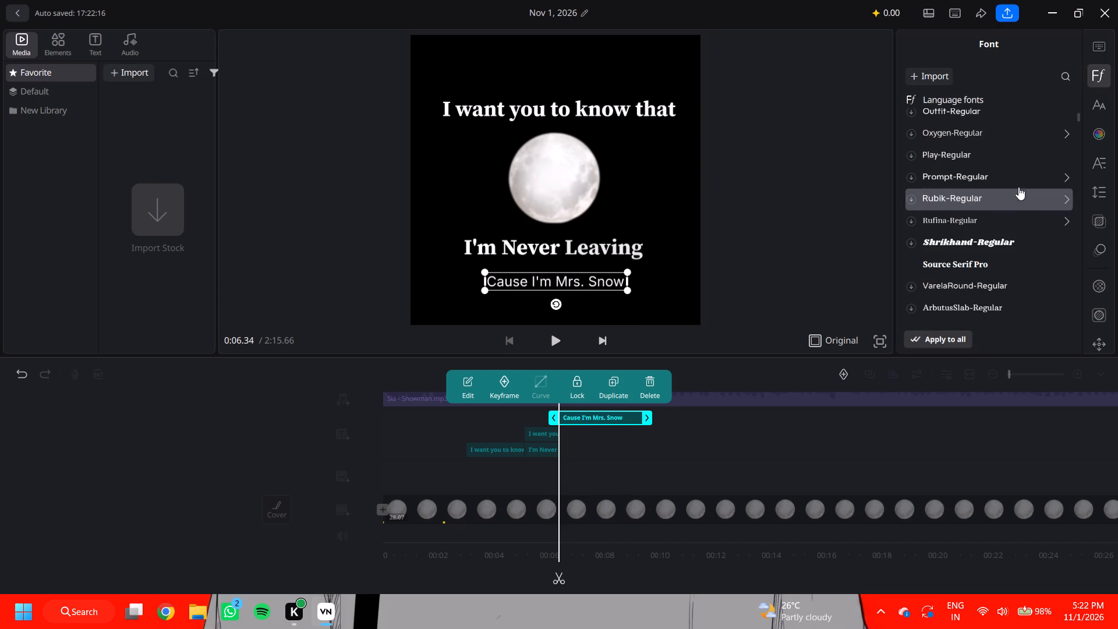
scroll(1018, 187, down, 8)
click(1024, 271)
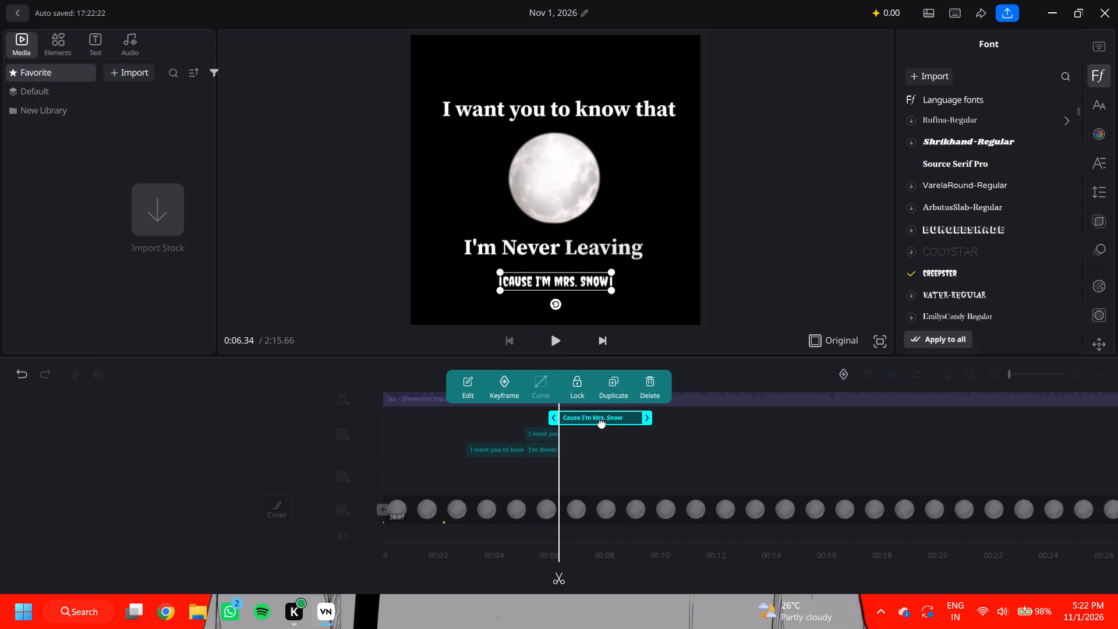
click(592, 443)
Play back from about 6 s to 7.6 s to check the new lyric's entry against the song.
drag(626, 461, 646, 458)
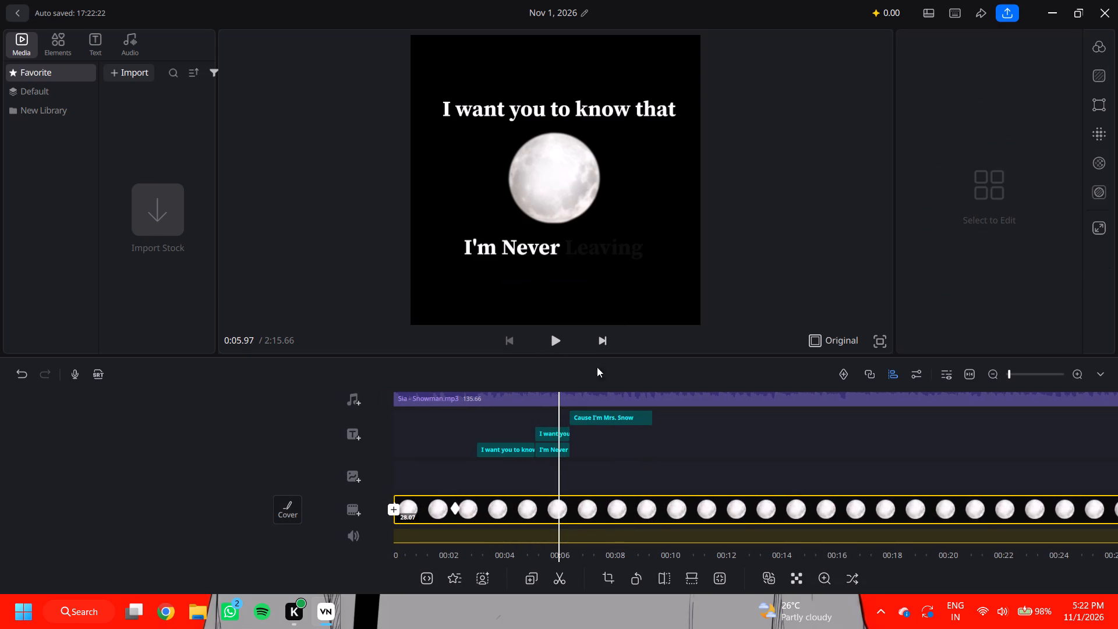
click(552, 342)
click(552, 341)
Move the "Cause I'm Mrs. Snow" text up to just below the moon, slightly left of centre.
click(585, 416)
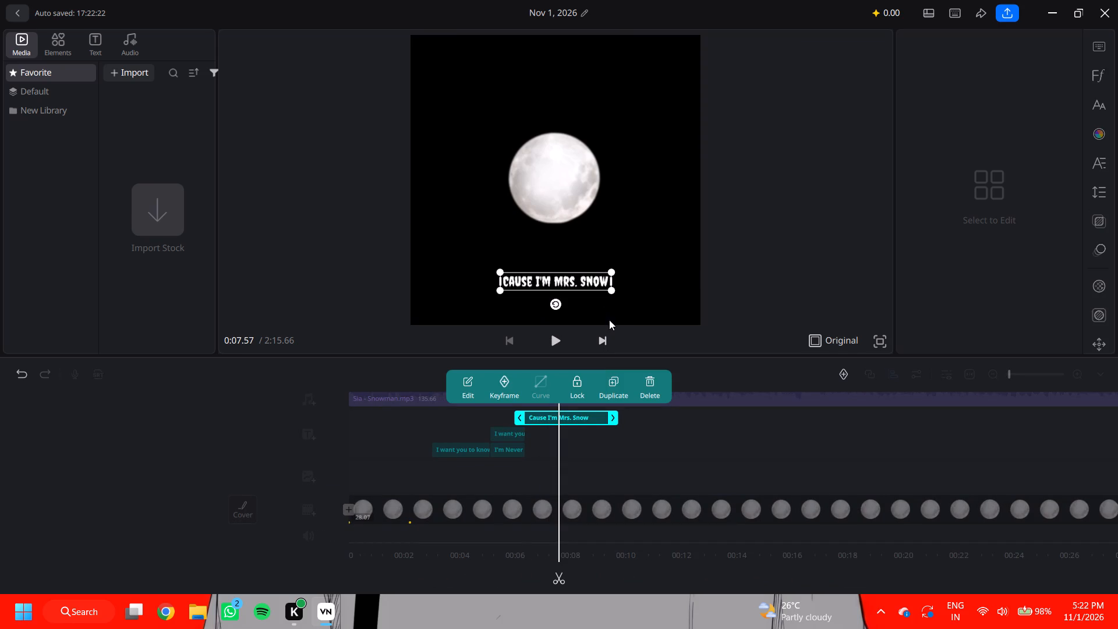
double_click(586, 286)
drag(586, 286, 564, 256)
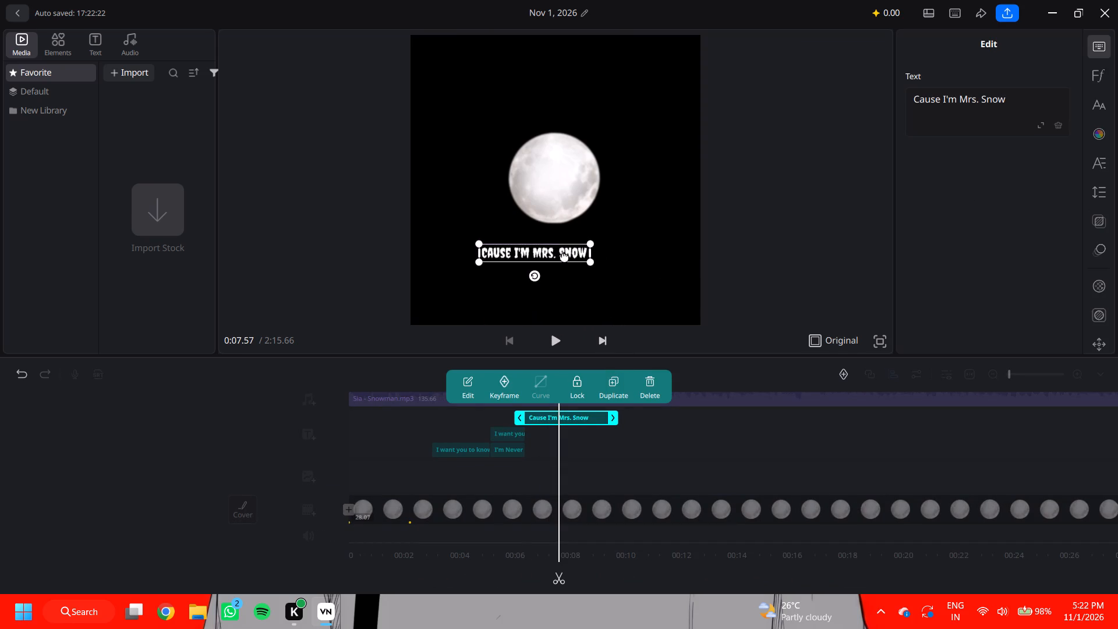
drag(564, 256, 558, 255)
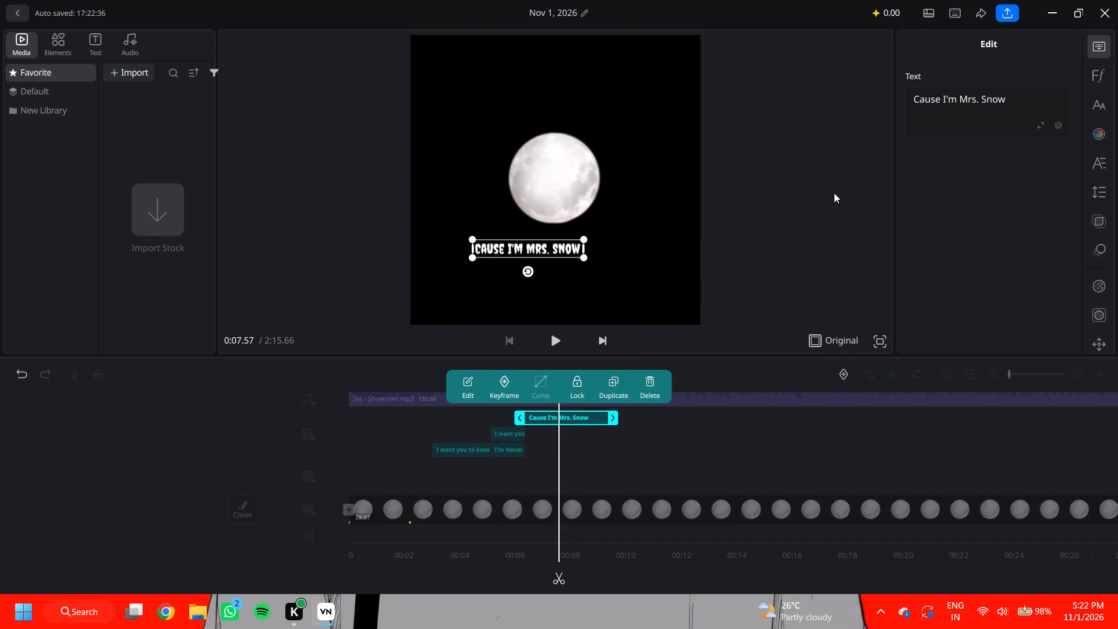
Break the lyric after "Cause" so that "I'm Mrs. Snow" starts on a second line.
double_click(944, 100)
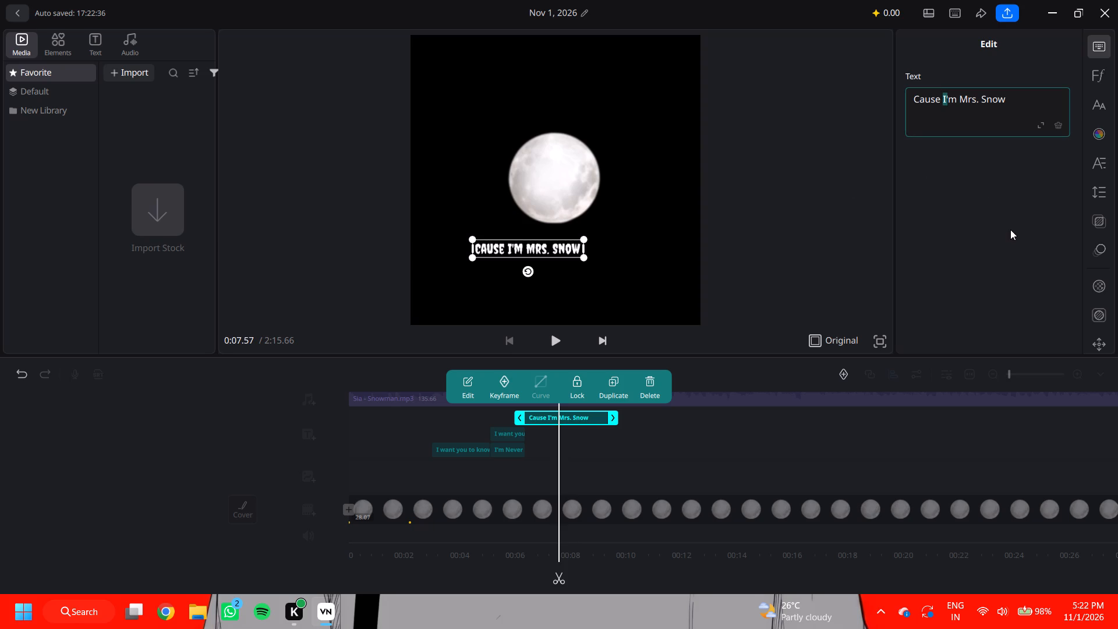
click(941, 101)
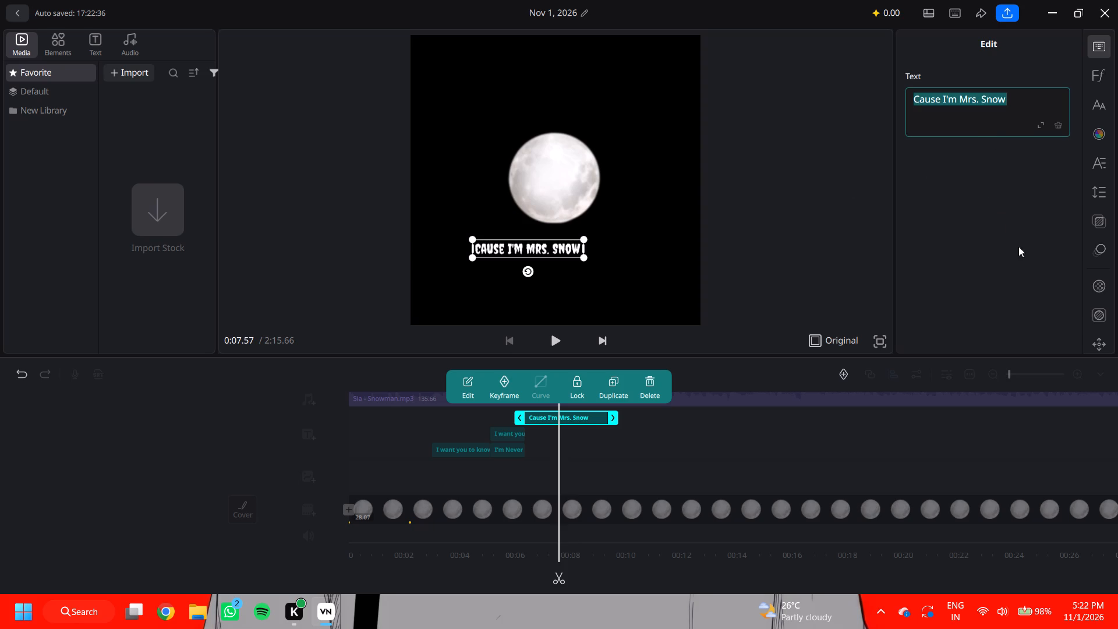
click(939, 97)
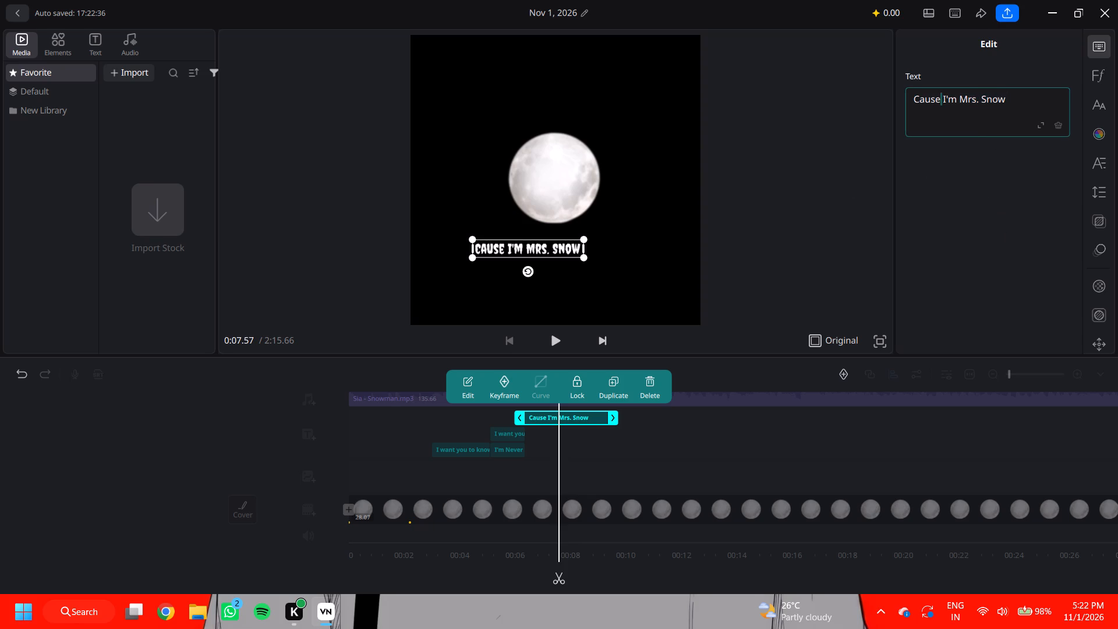
key(Return)
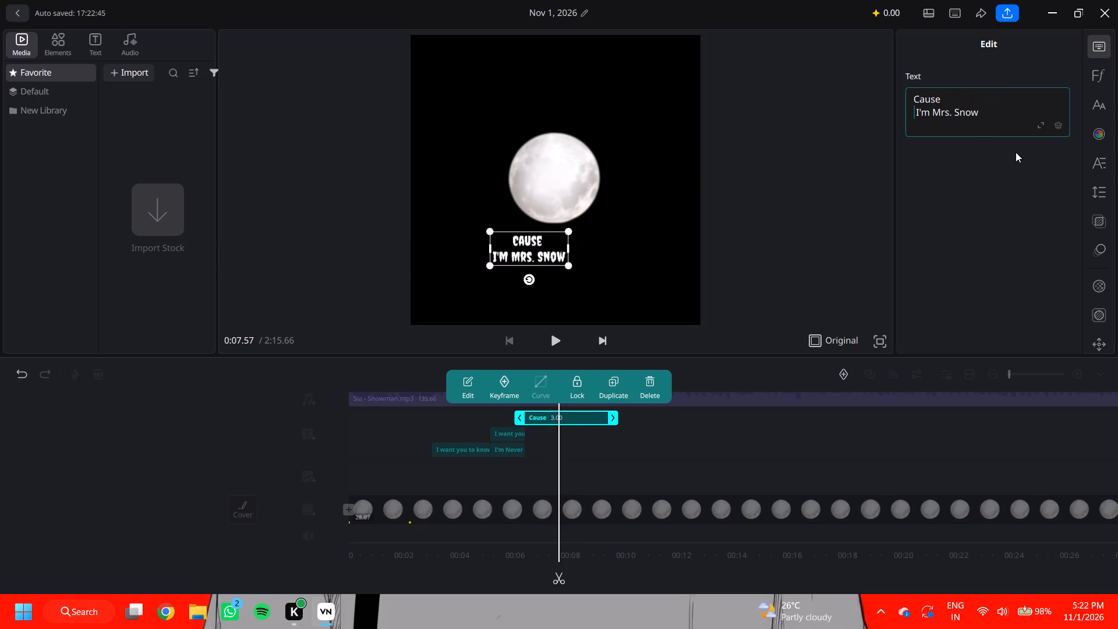
Indent the "I'm Mrs. Snow" line with leading spaces so it sits staggered to the right beneath "Cause".
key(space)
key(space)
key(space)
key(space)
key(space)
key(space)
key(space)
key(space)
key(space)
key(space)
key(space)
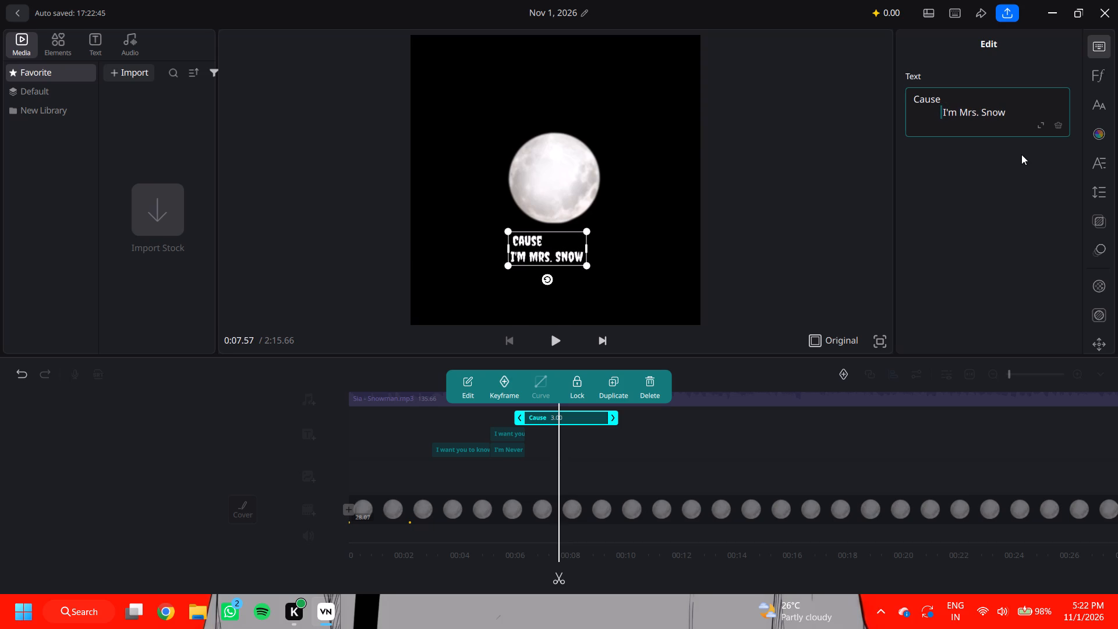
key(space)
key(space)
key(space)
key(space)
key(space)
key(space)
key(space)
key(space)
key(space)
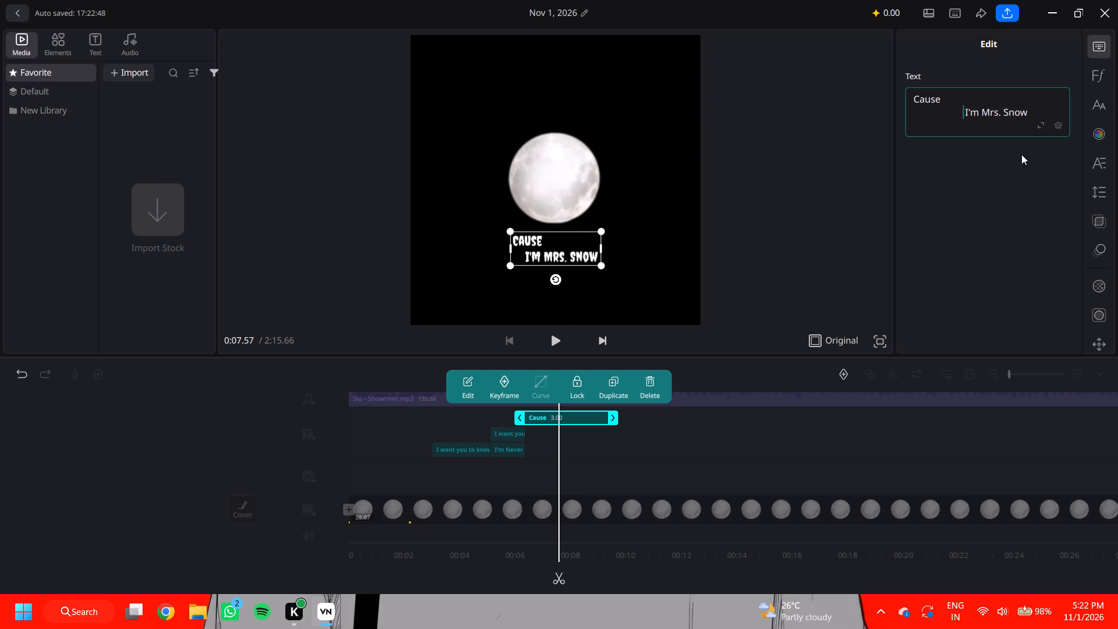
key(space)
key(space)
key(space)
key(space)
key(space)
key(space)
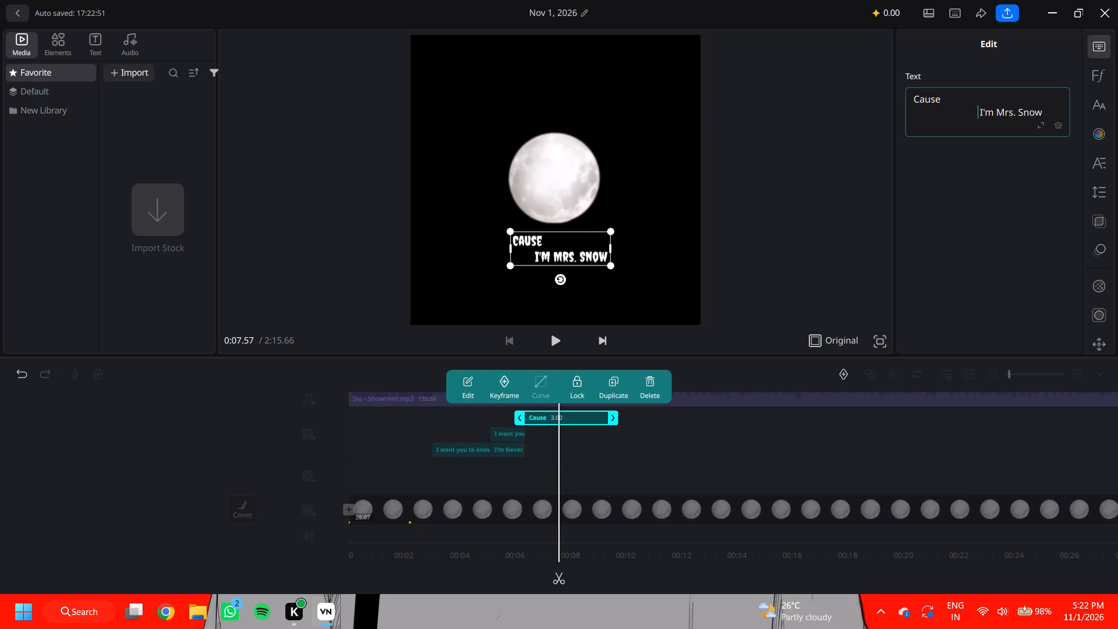
Break "Mrs. Snow" onto a third line of the lyric text and indent it beyond "I'm".
click(998, 113)
key(Return)
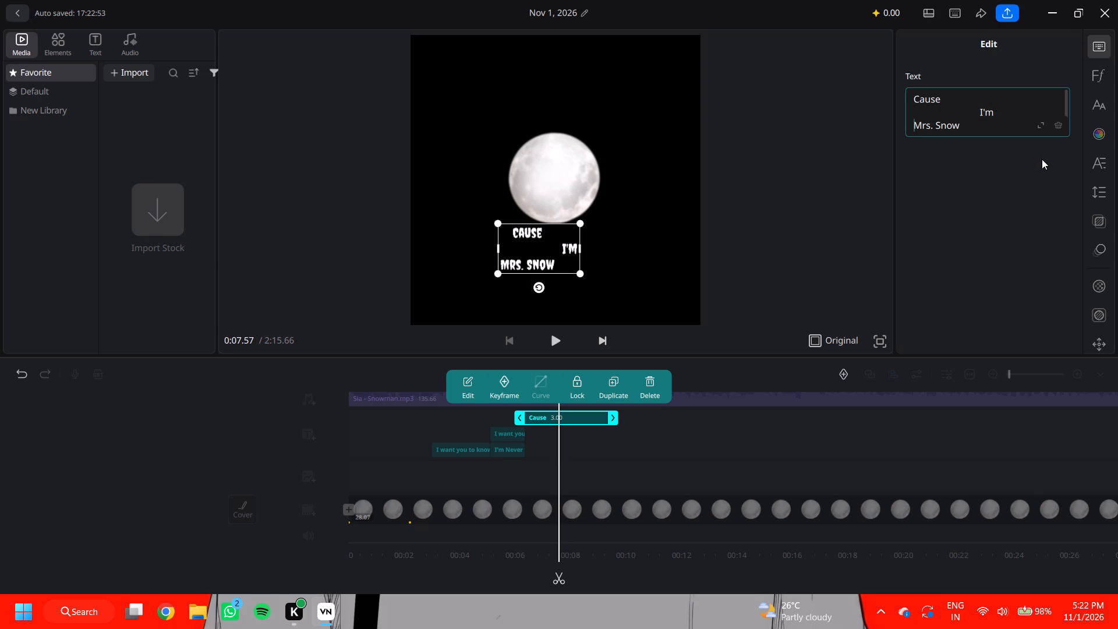
key(space)
key(space)
key(space)
key(space)
key(space)
key(space)
key(space)
key(space)
key(space)
key(space)
key(space)
key(space)
key(space)
key(space)
key(space)
key(space)
key(space)
key(space)
key(space)
key(space)
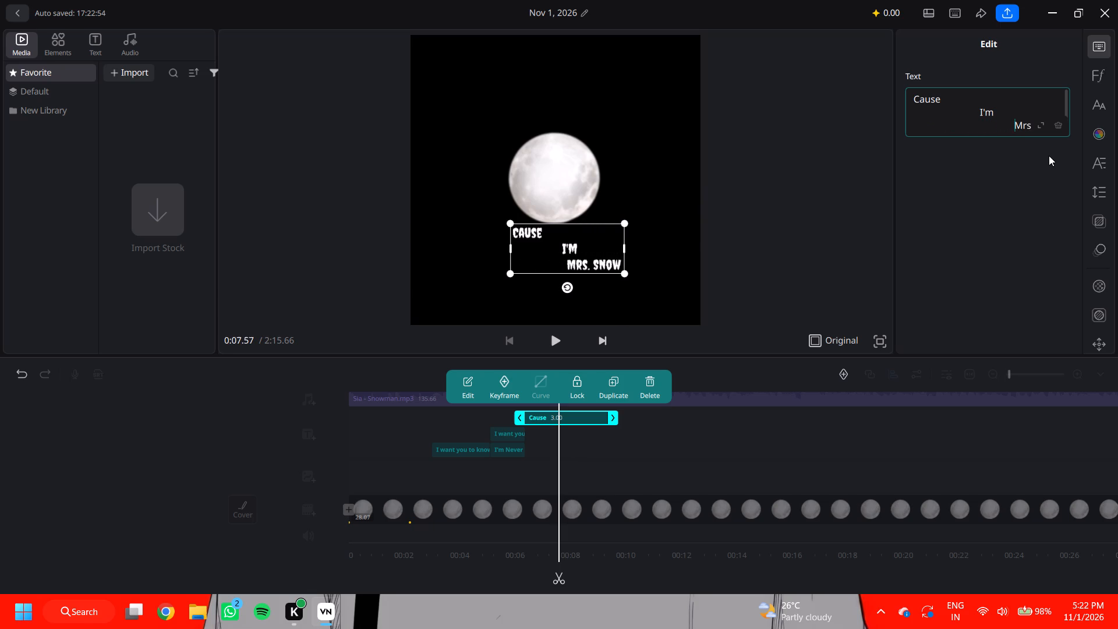
key(space)
key(space)
Reduce the indent of "I'm" so it starts just past the end of "Cause".
click(971, 113)
key(BackSpace)
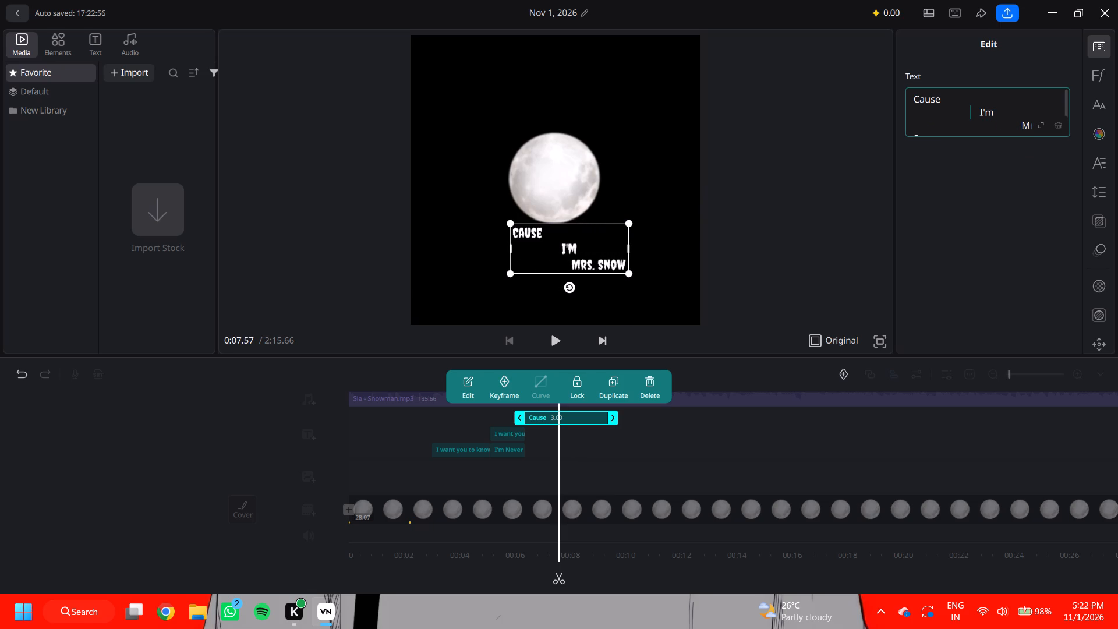
key(BackSpace)
key(BackSpace)
key(BackSpace)
key(BackSpace)
key(BackSpace)
key(BackSpace)
key(BackSpace)
key(BackSpace)
key(BackSpace)
key(BackSpace)
key(BackSpace)
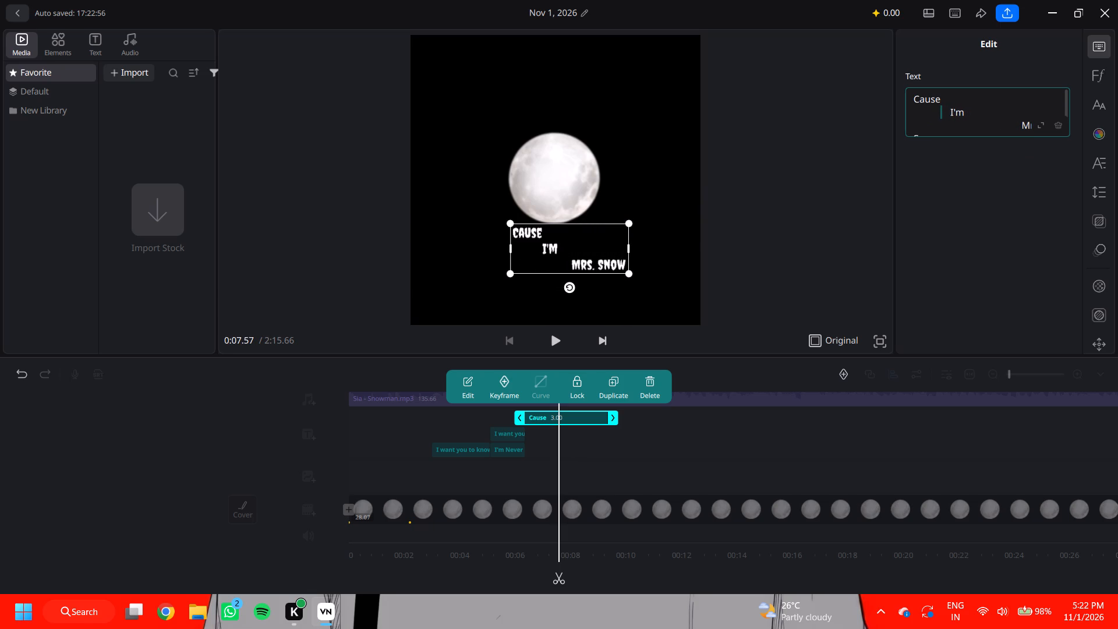
key(BackSpace)
click(1020, 118)
key(BackSpace)
Shorten the indent in front of the "Mrs. Snow" line.
click(1010, 125)
key(BackSpace)
key(BackSpace)
key(BackSpace)
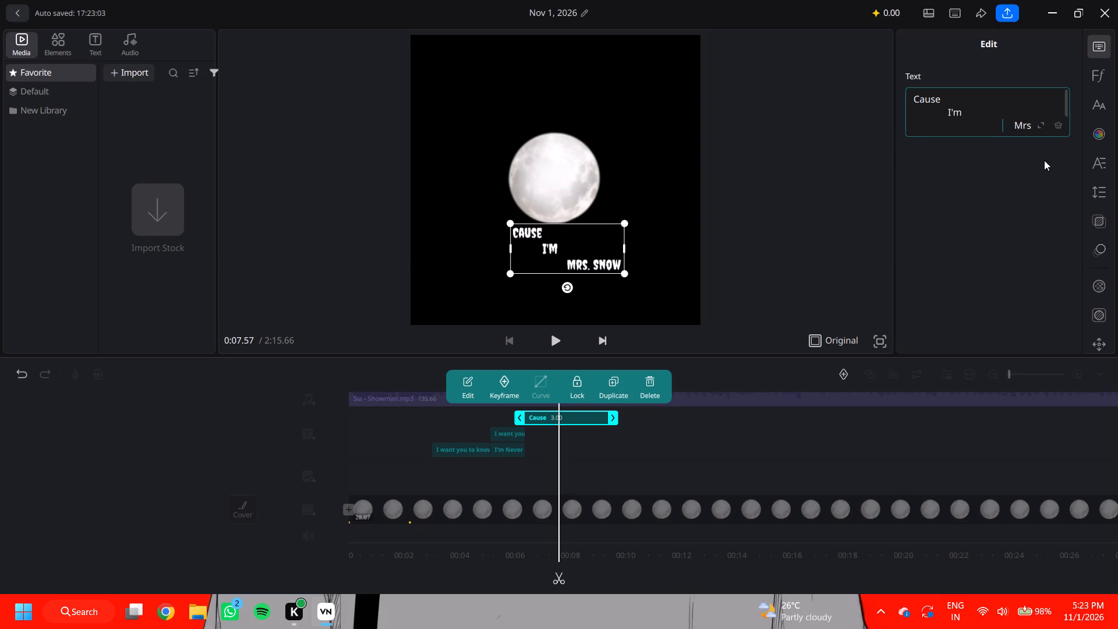
key(BackSpace)
key(BackSpace)
key(BackSpace)
key(BackSpace)
key(BackSpace)
Move "Snow" onto its own fourth line and shorten the indent of "Mrs." to continue the staircase layout.
click(1025, 125)
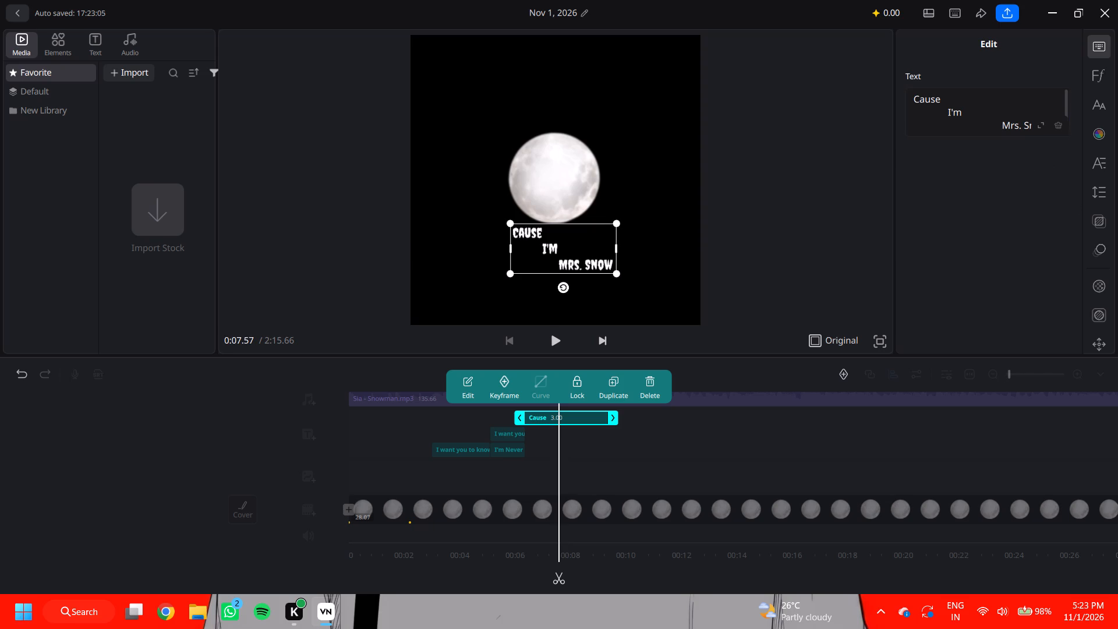
key(Return)
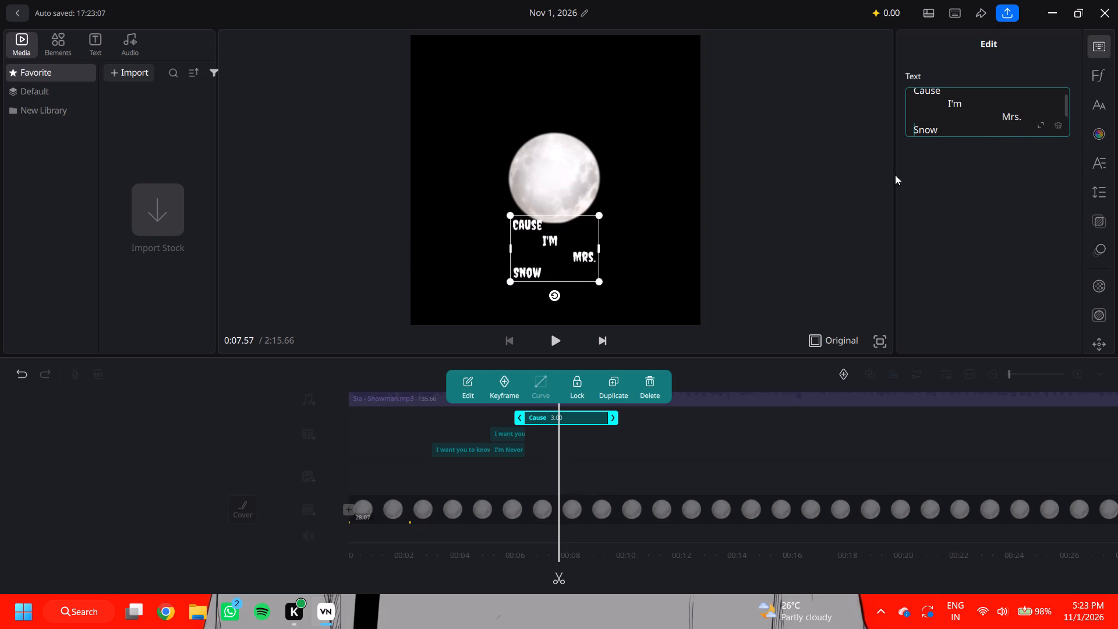
click(997, 119)
key(BackSpace)
key(BackSpace)
key(BackSpace)
key(BackSpace)
key(BackSpace)
key(BackSpace)
key(BackSpace)
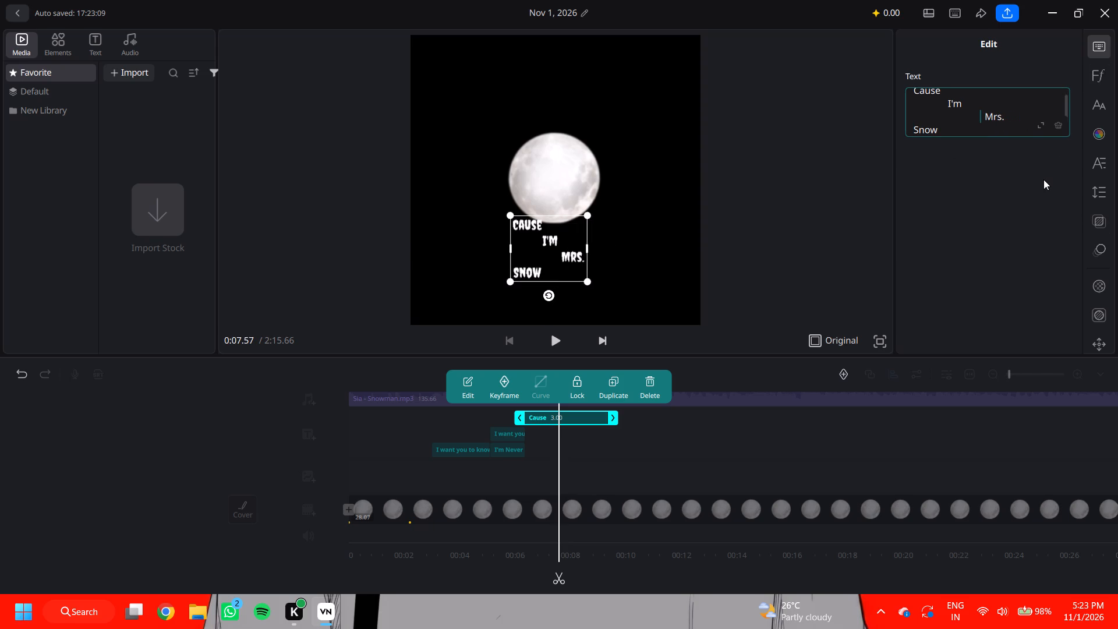
click(913, 129)
Indent "Snow" on the fourth line so it starts just past the end of "Mrs.".
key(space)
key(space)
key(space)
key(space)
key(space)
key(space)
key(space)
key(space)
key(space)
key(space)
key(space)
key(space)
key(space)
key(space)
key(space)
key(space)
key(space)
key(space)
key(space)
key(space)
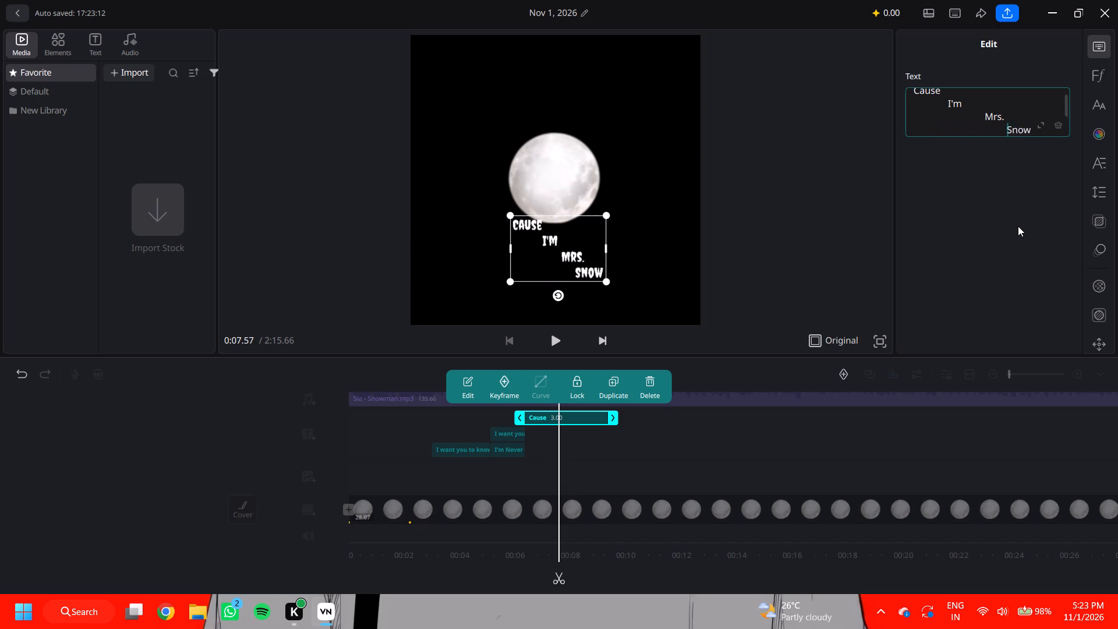
key(BackSpace)
key(BackSpace)
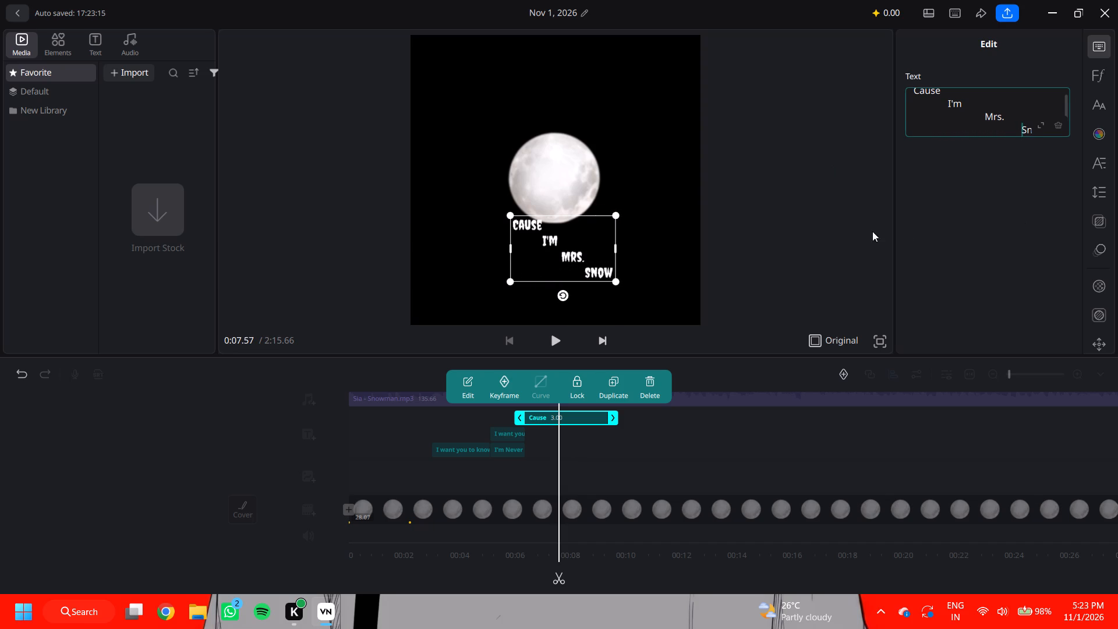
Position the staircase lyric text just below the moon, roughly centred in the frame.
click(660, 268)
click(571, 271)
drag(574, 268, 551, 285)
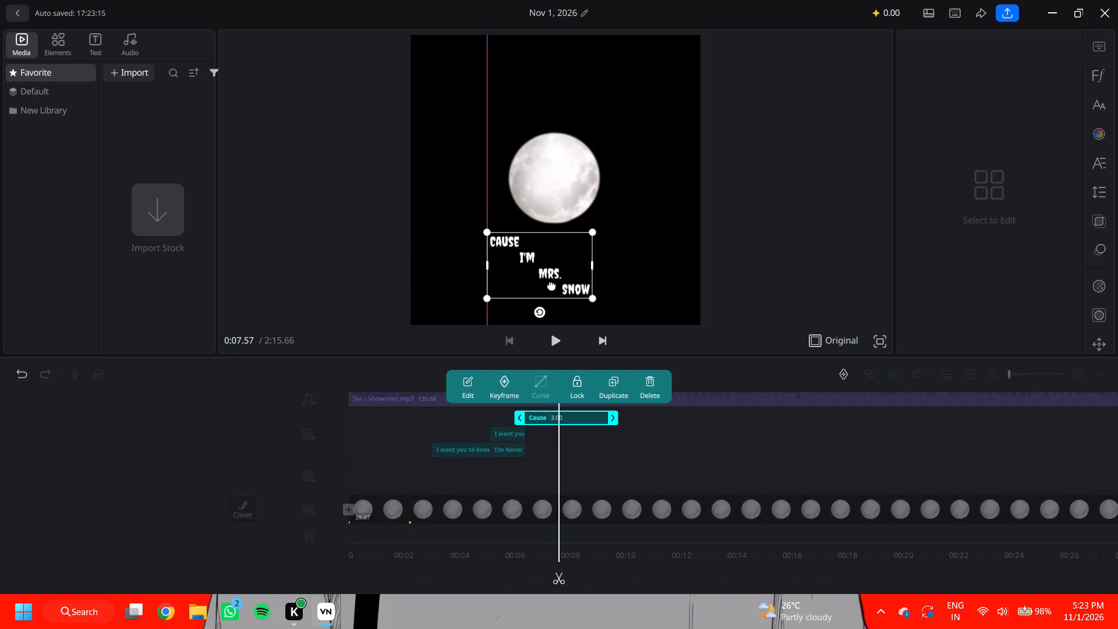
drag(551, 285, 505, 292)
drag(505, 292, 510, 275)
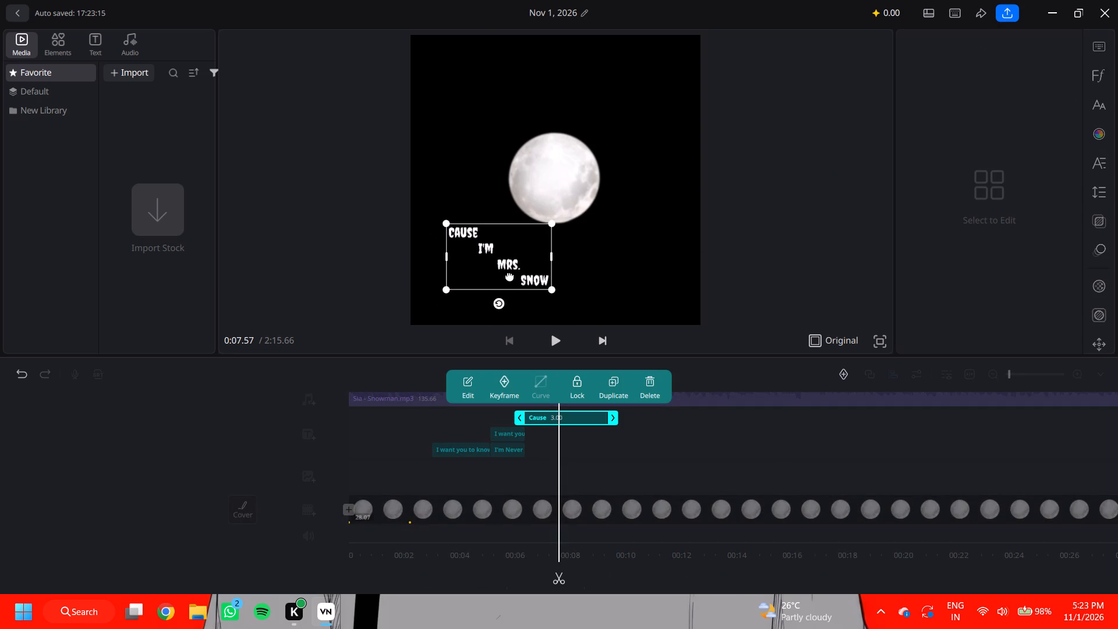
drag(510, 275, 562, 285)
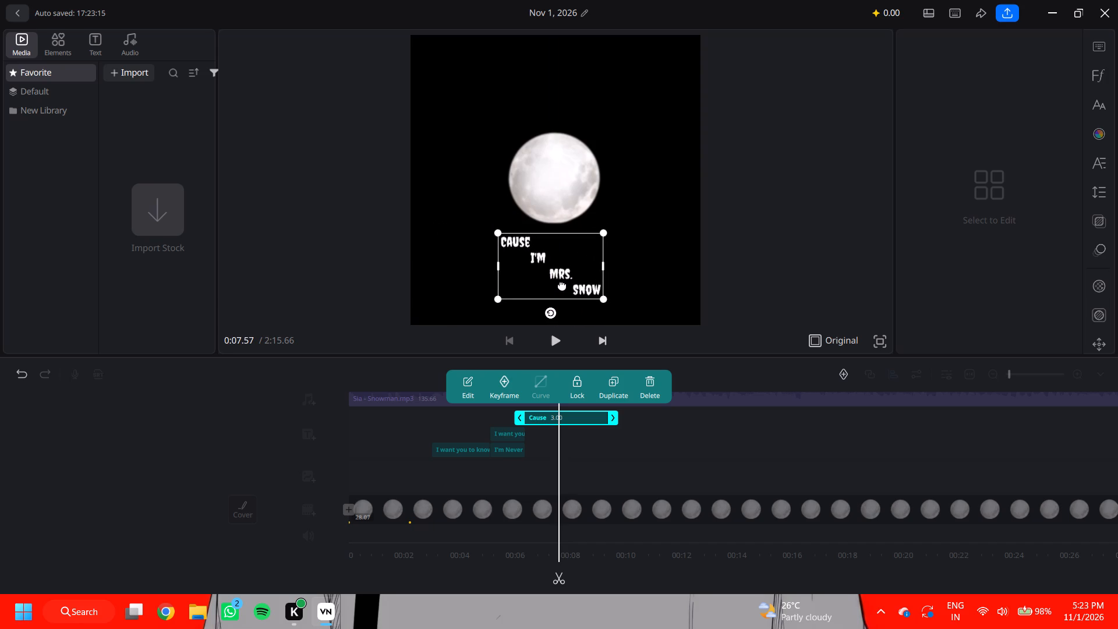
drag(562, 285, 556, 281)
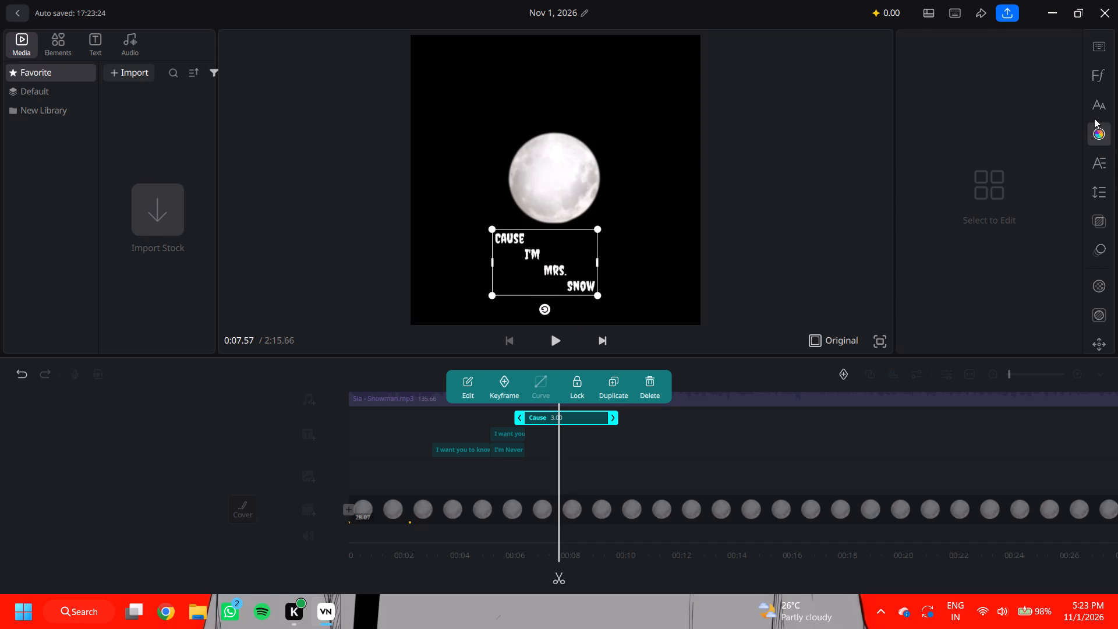
Apply the word-by-word caption animation to the "Cause I'm Mrs. Snow" text.
click(1103, 80)
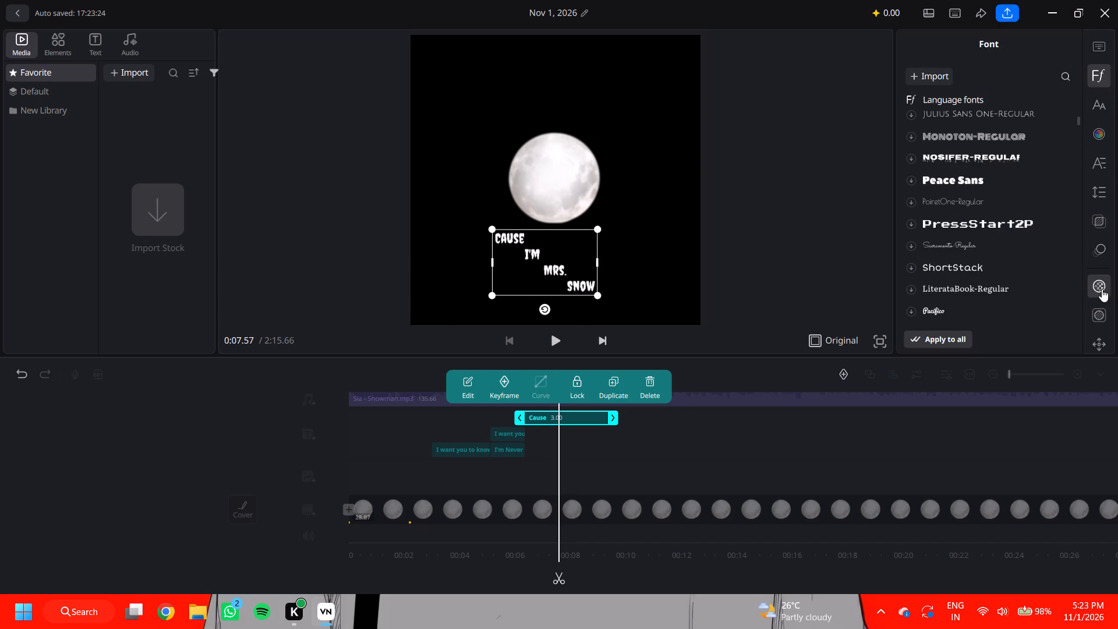
click(1100, 255)
scroll(1020, 243, down, 3)
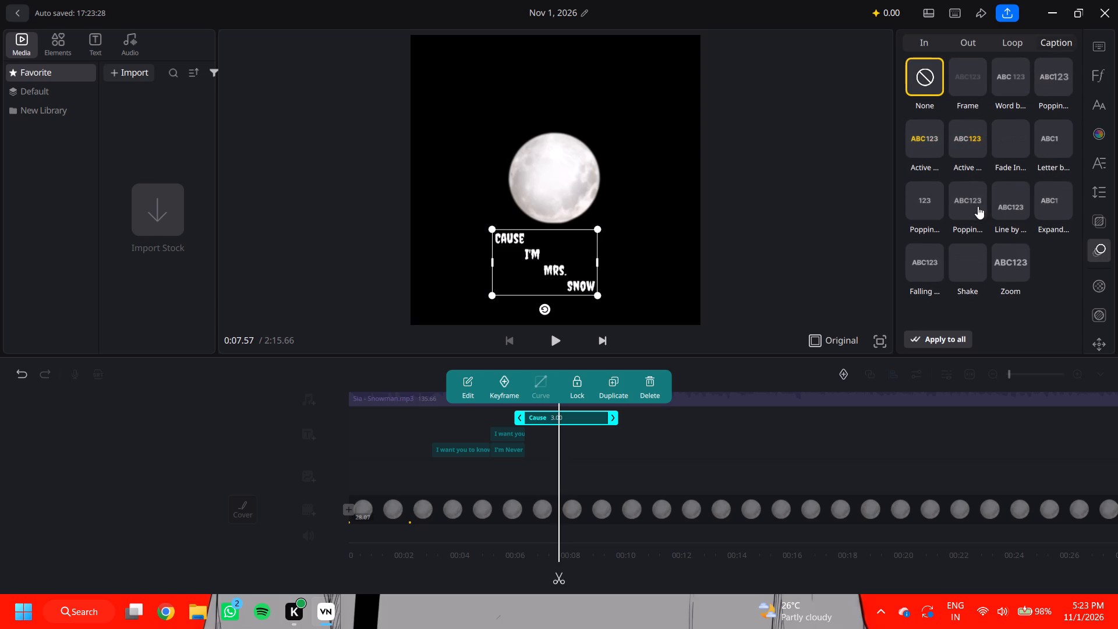
click(1020, 152)
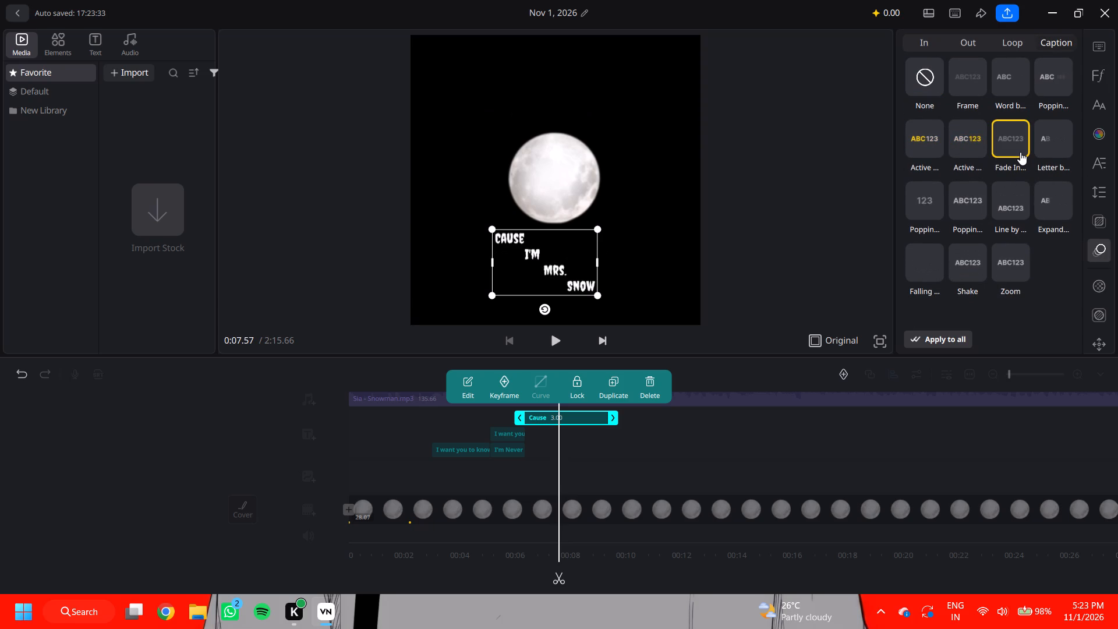
click(1005, 81)
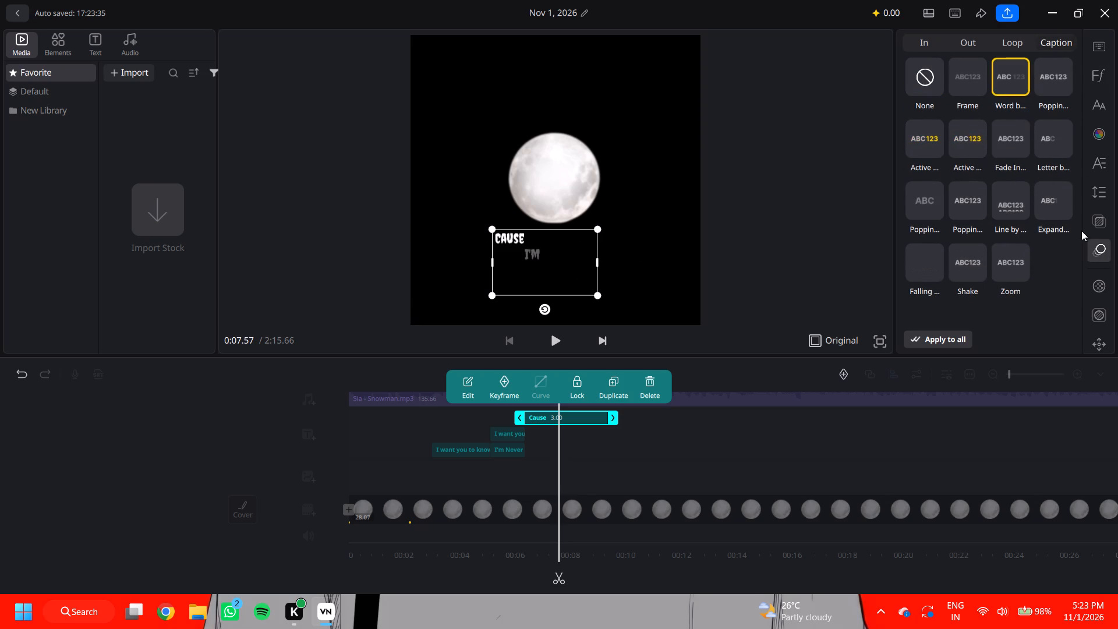
click(720, 426)
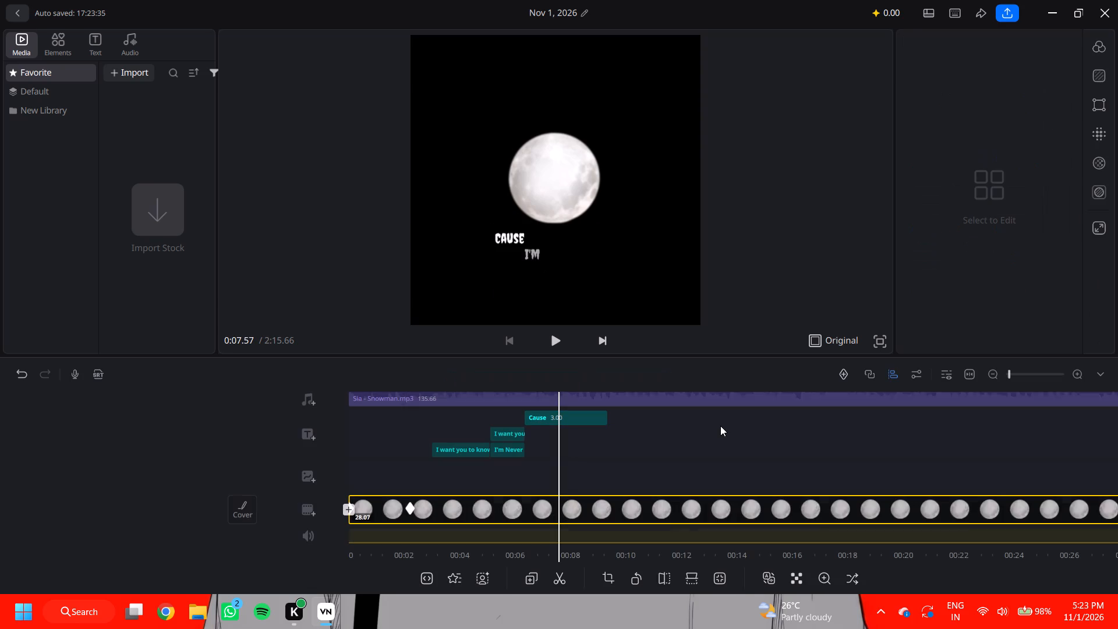
Move the "Cause I'm Mrs. Snow" text to the upper-left area of the frame, above the moon.
click(538, 270)
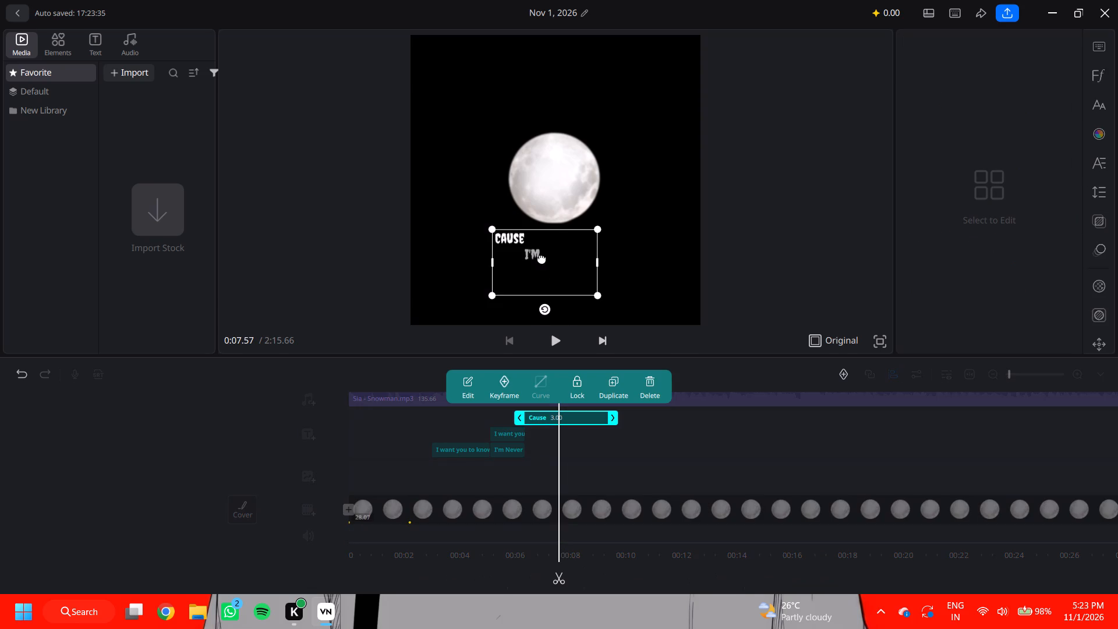
drag(542, 258, 493, 73)
Trim the end of the "Cause" text clip to a 1.85-second duration, playing the section before and after to check its timing.
drag(562, 448, 585, 446)
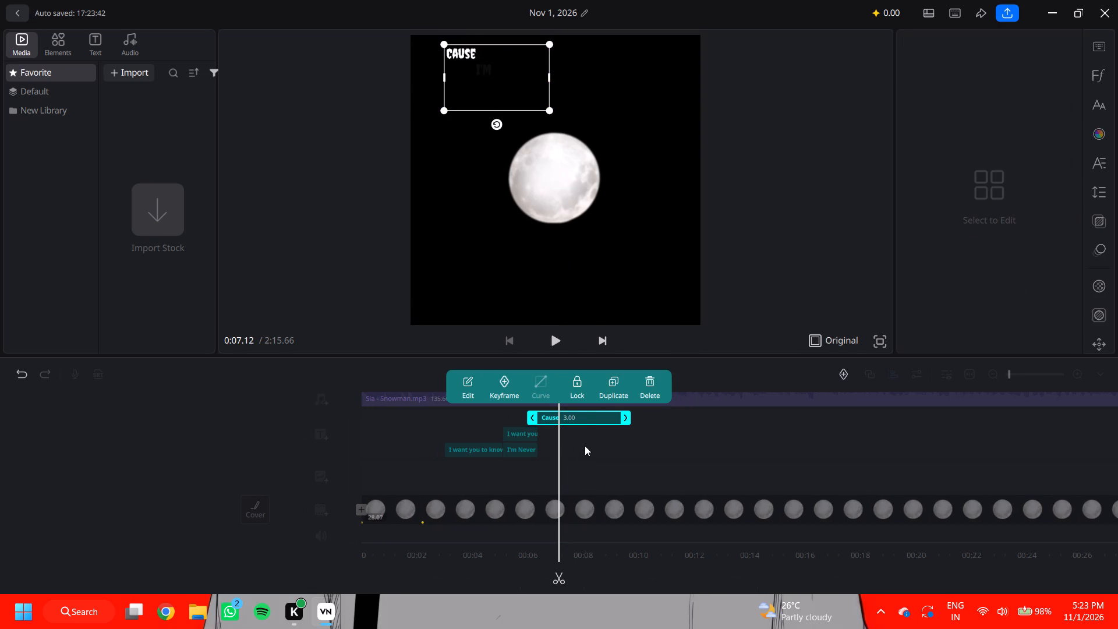
drag(585, 446, 600, 449)
click(551, 334)
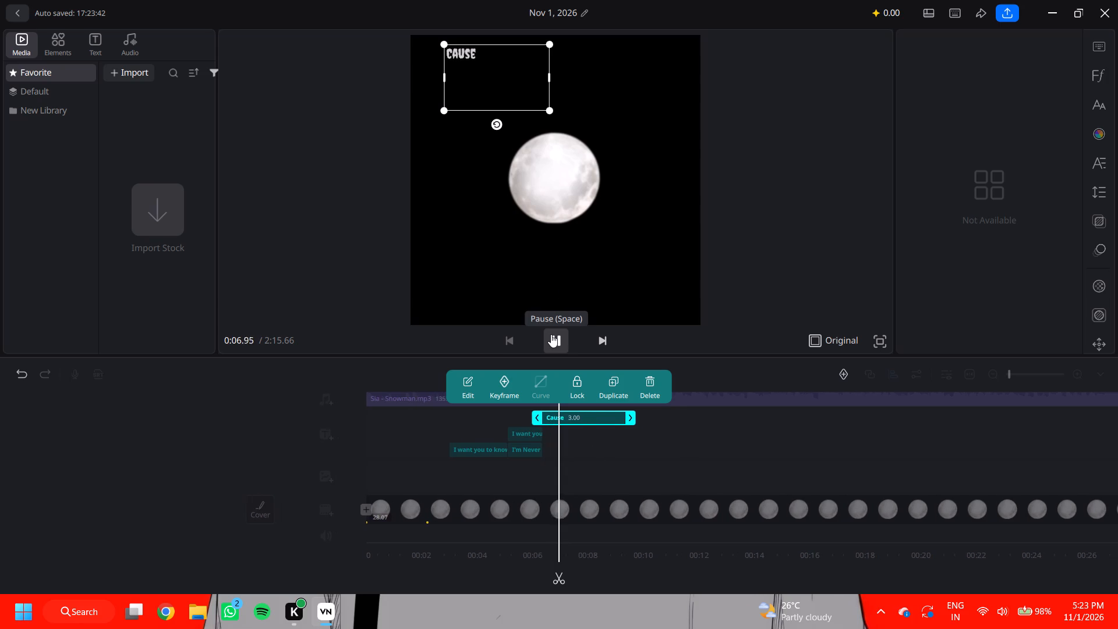
click(551, 335)
click(556, 339)
click(556, 339)
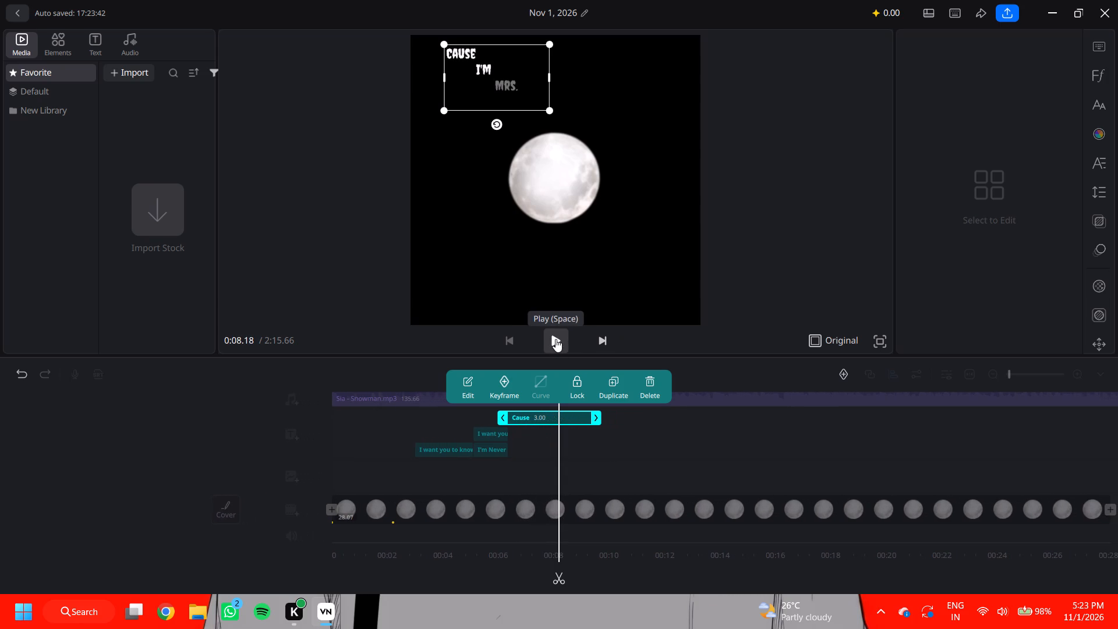
drag(595, 419, 574, 415)
drag(574, 415, 562, 418)
drag(572, 447, 609, 444)
click(611, 443)
click(553, 335)
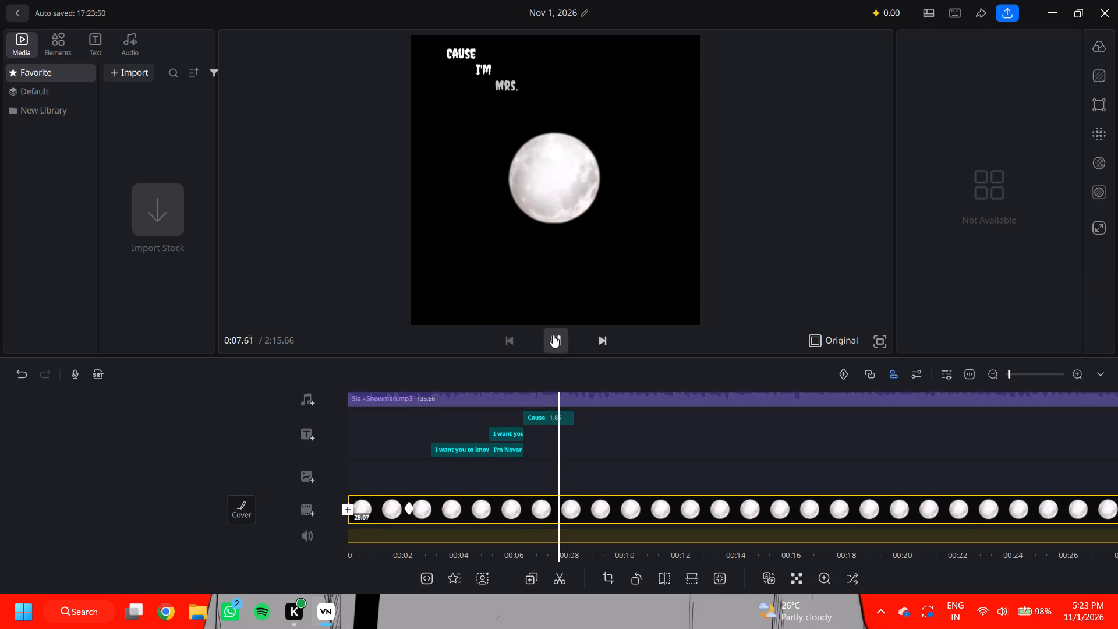
click(553, 335)
double_click(553, 335)
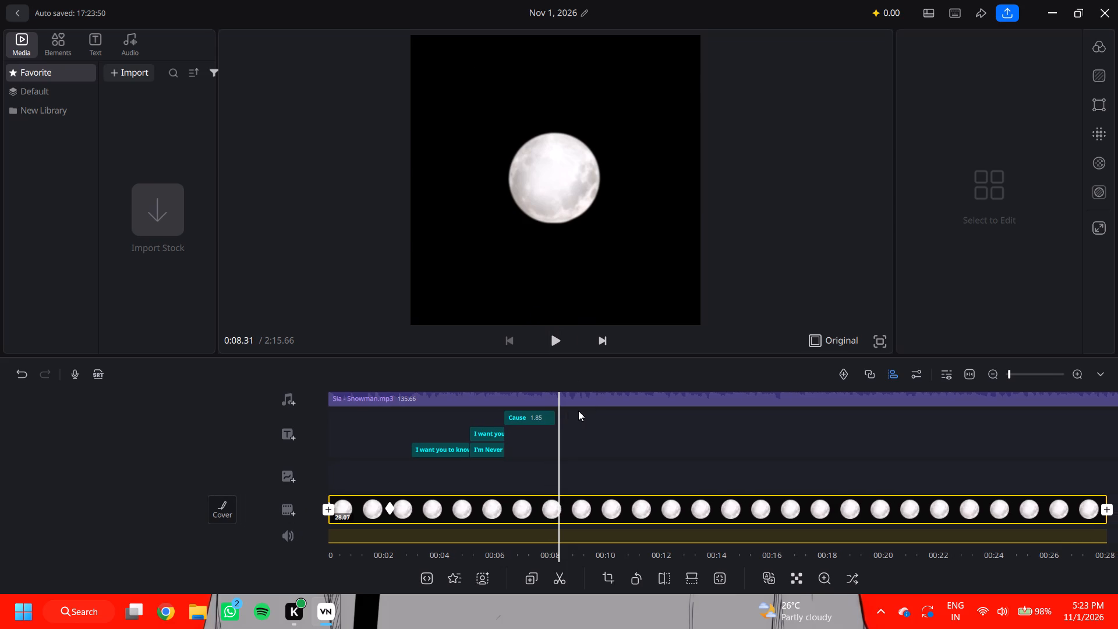
Select the "Cause" text clip on the timeline.
click(551, 414)
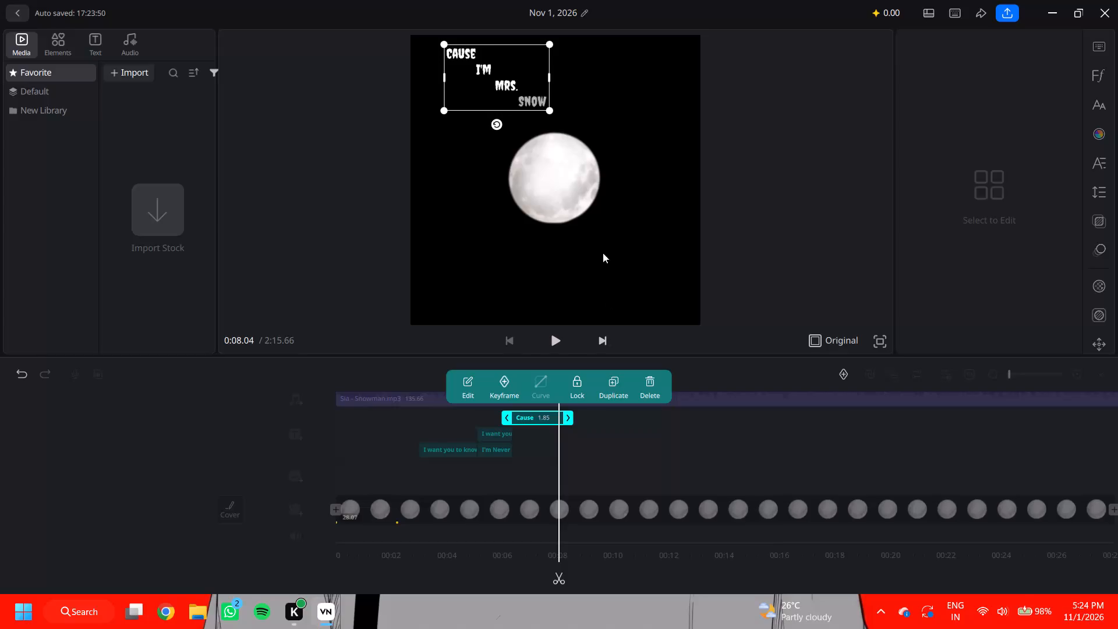
Enlarge the "Cause I'm Mrs. Snow" text block slightly in the space above the moon.
drag(551, 109, 600, 111)
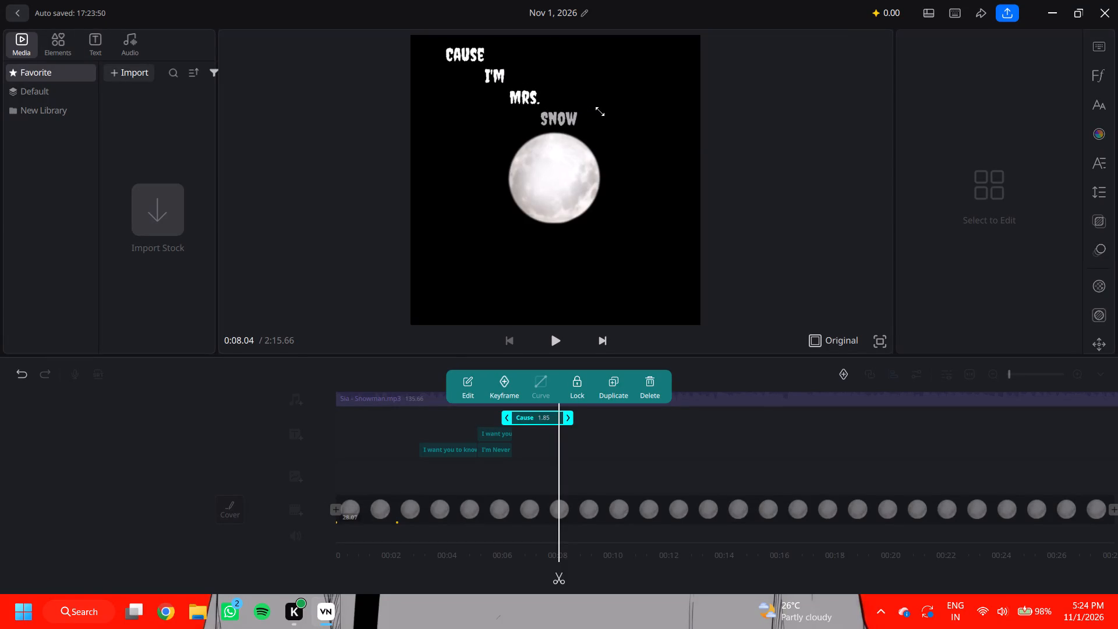
drag(600, 111, 583, 90)
double_click(583, 90)
drag(583, 90, 617, 101)
click(556, 96)
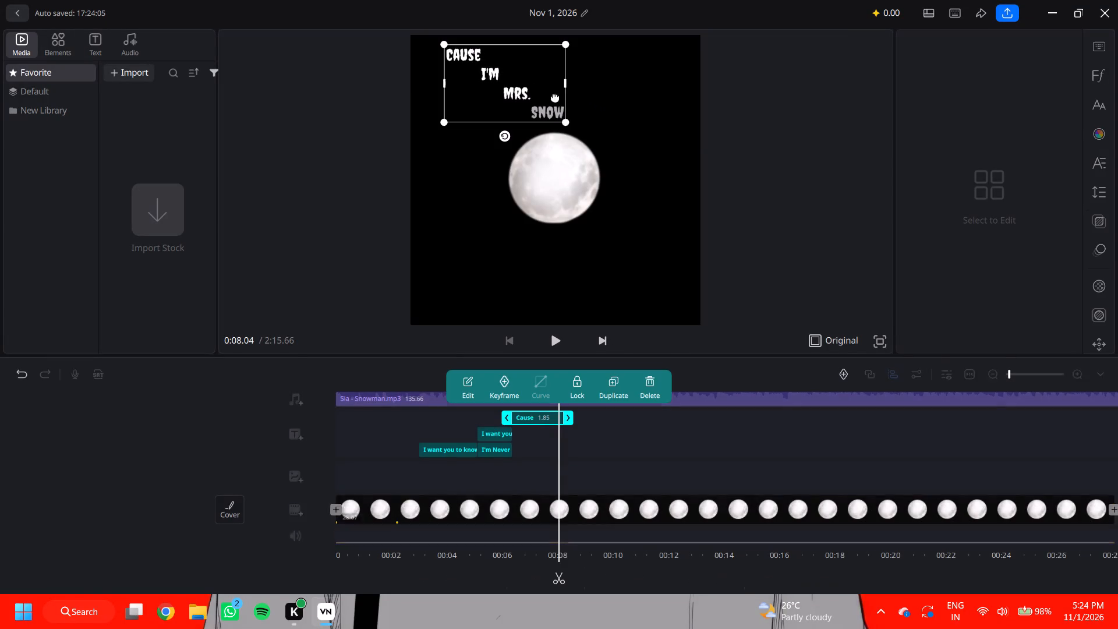
Widen the "Cause I'm Mrs. Snow" text box until its four words stack centred above the moon.
drag(569, 82, 611, 83)
click(611, 83)
drag(611, 83, 625, 88)
click(625, 88)
drag(622, 87, 665, 97)
drag(600, 475, 592, 459)
triple_click(592, 459)
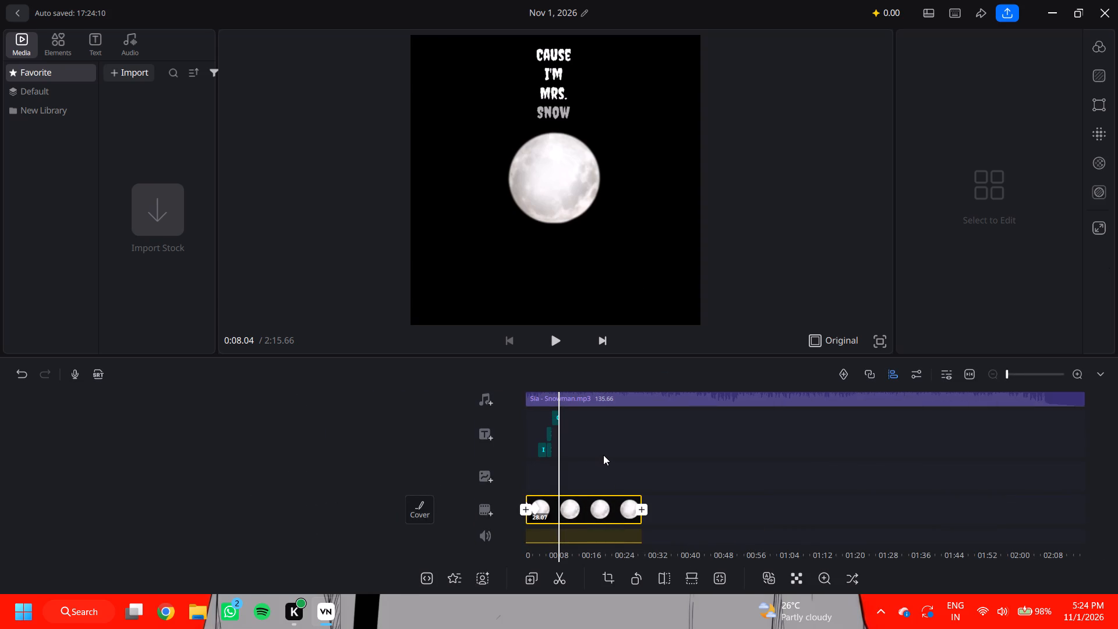
Play back from about 5 s through the "Cause I'm Mrs. Snow" line to check its timing against the song.
double_click(1078, 369)
drag(787, 494, 915, 465)
drag(915, 464, 1009, 454)
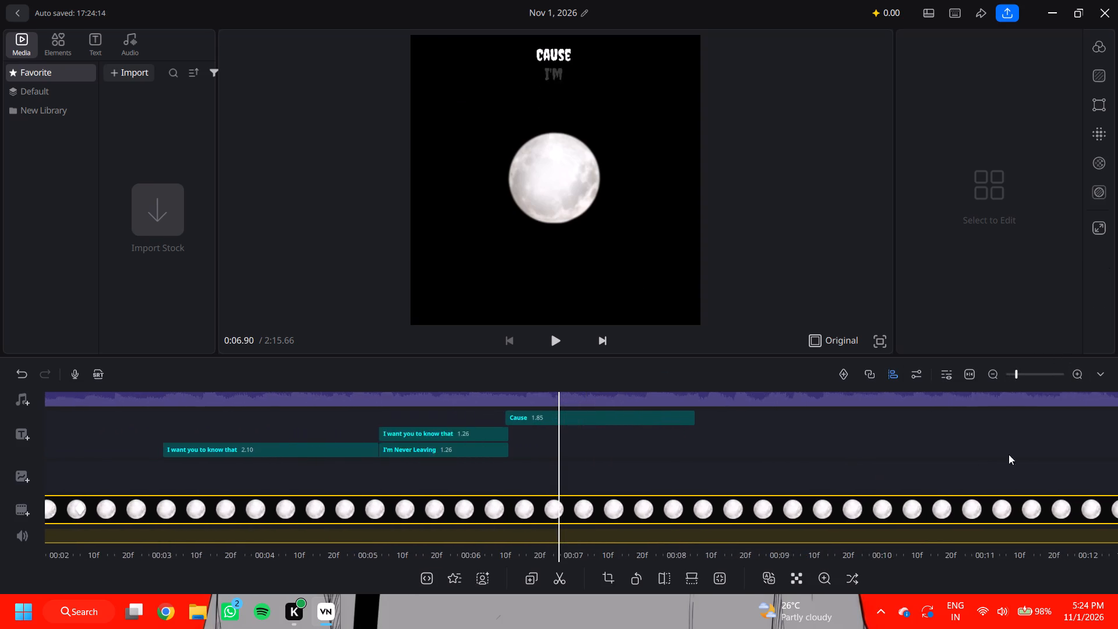
drag(1009, 454, 1097, 447)
double_click(549, 345)
click(563, 341)
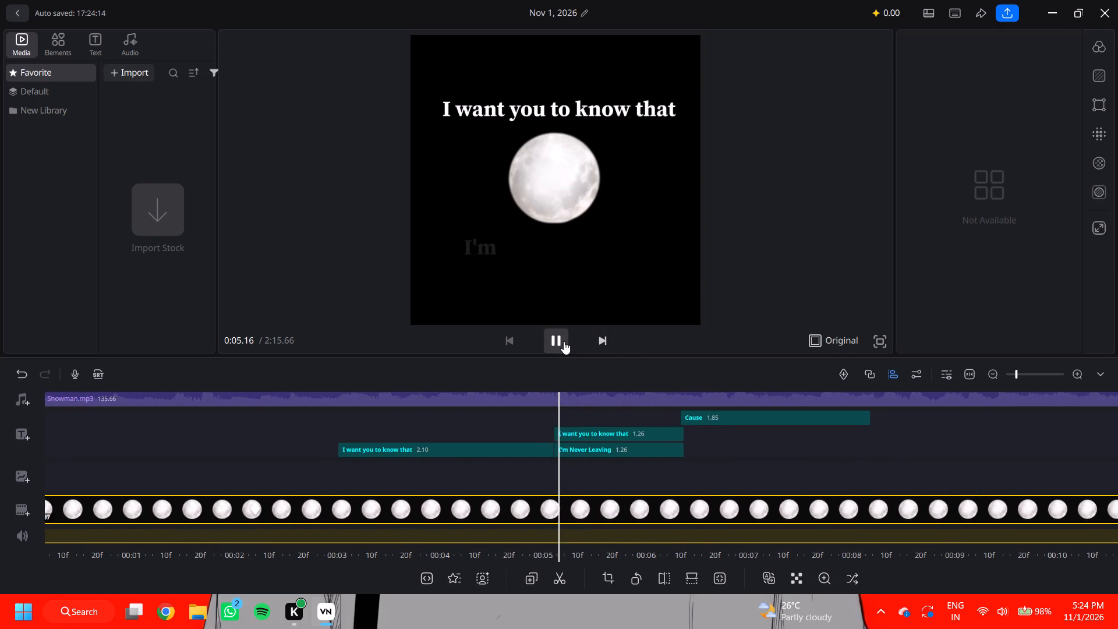
click(540, 334)
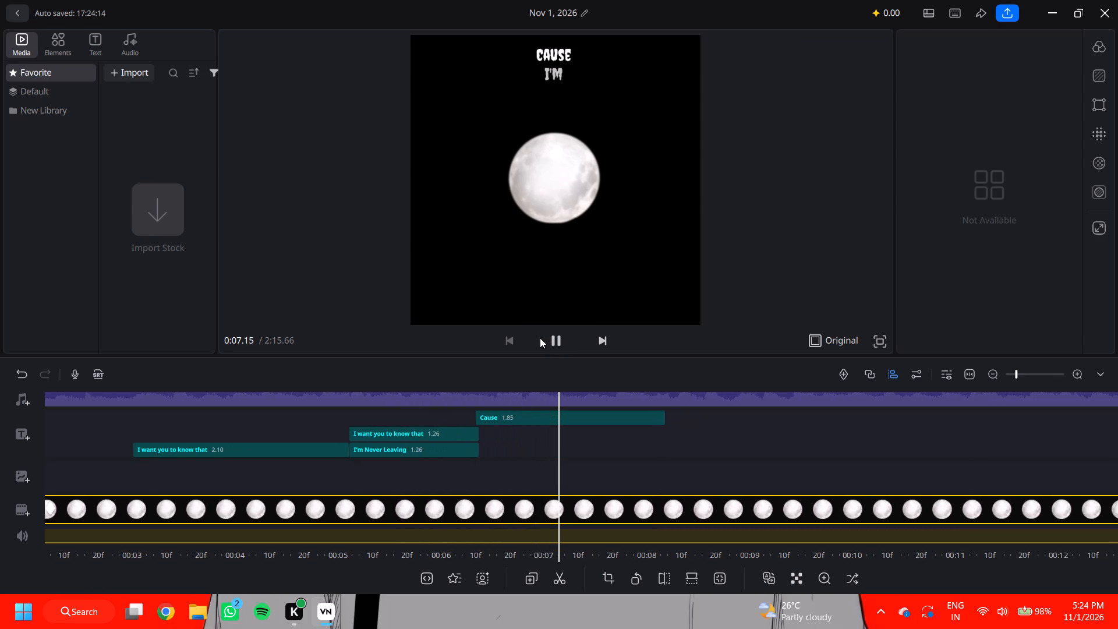
click(540, 339)
Rewind to before the "Cause I'm Mrs. Snow" line and replay it to about 7.9 s to recheck the word timing.
click(617, 444)
drag(625, 447, 660, 446)
click(663, 446)
drag(665, 445, 709, 441)
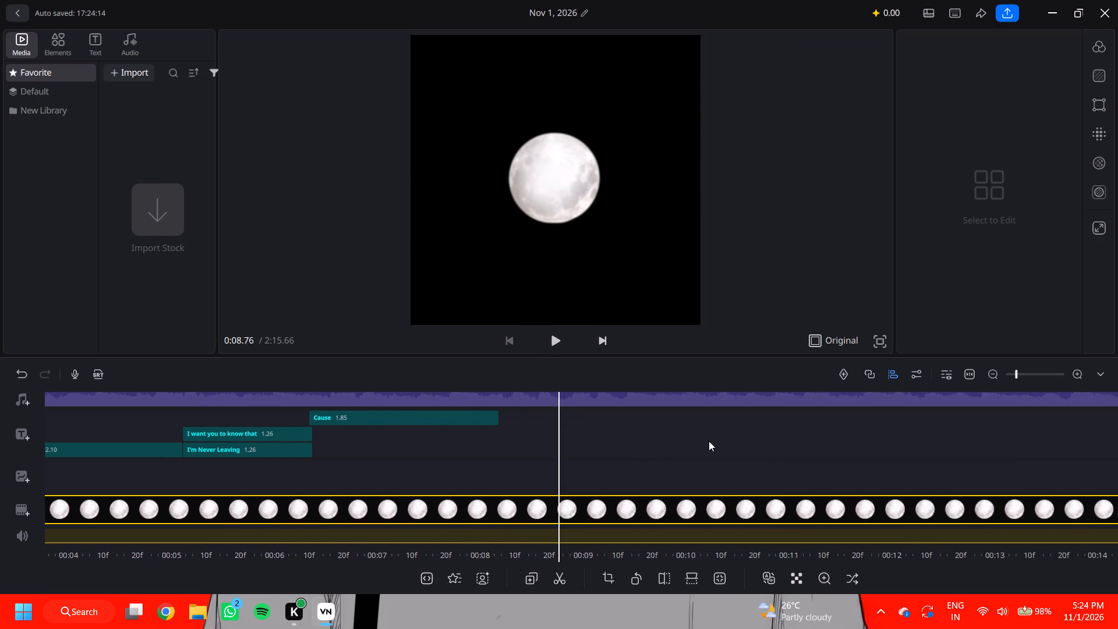
drag(709, 441, 940, 437)
click(940, 437)
click(546, 347)
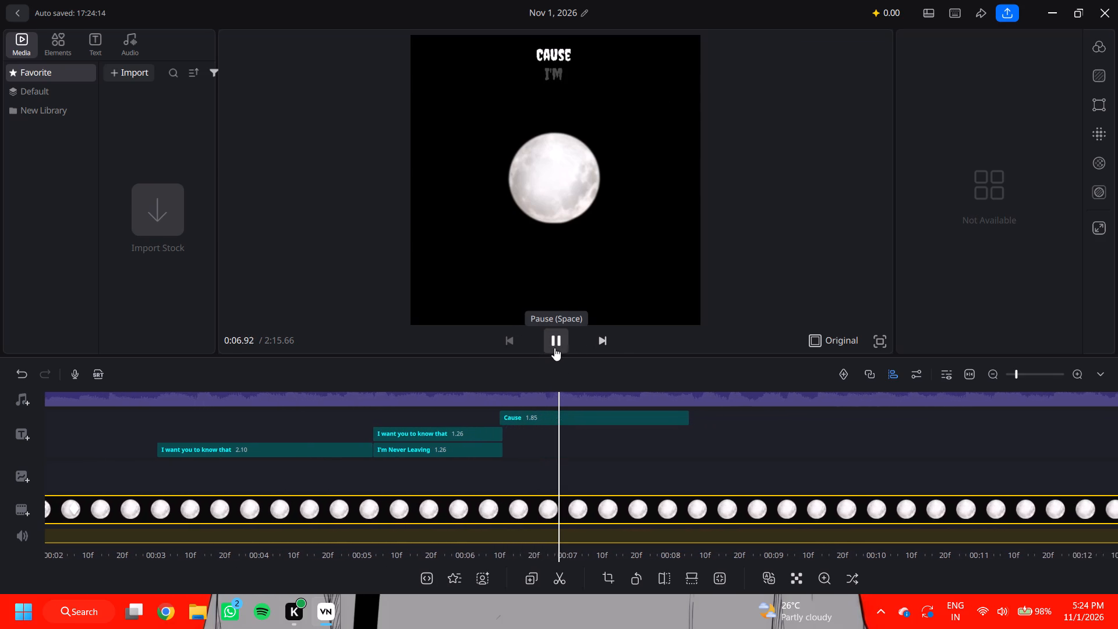
click(549, 346)
double_click(546, 348)
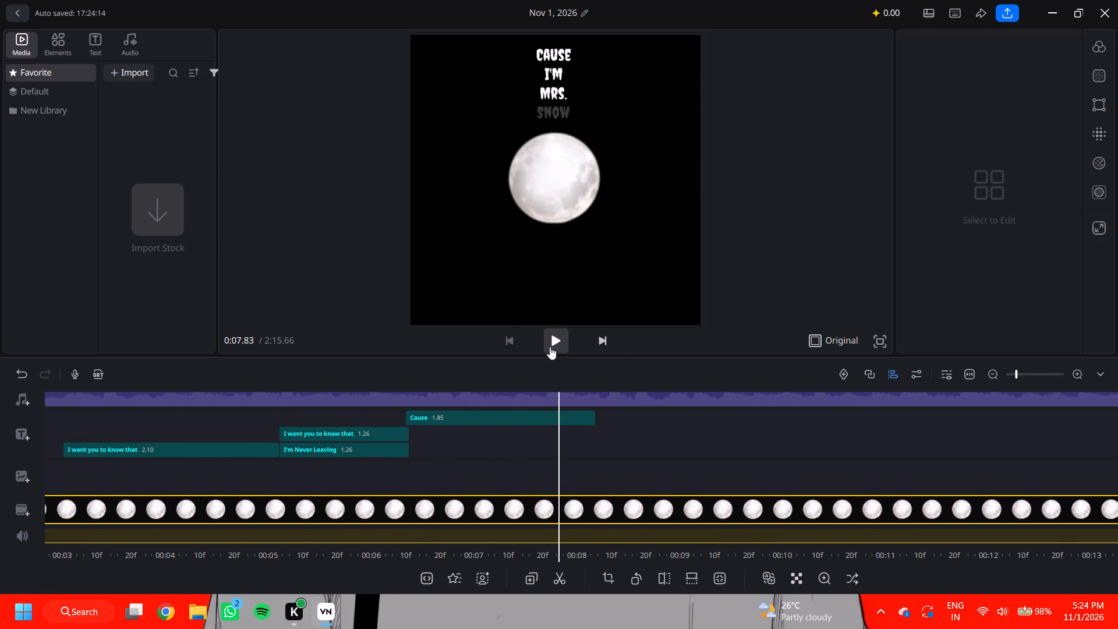
click(551, 345)
click(551, 347)
Duplicate the "Cause I'm Mrs. Snow" clip and move the copy to start where the original ends, about 8.2 s.
click(523, 413)
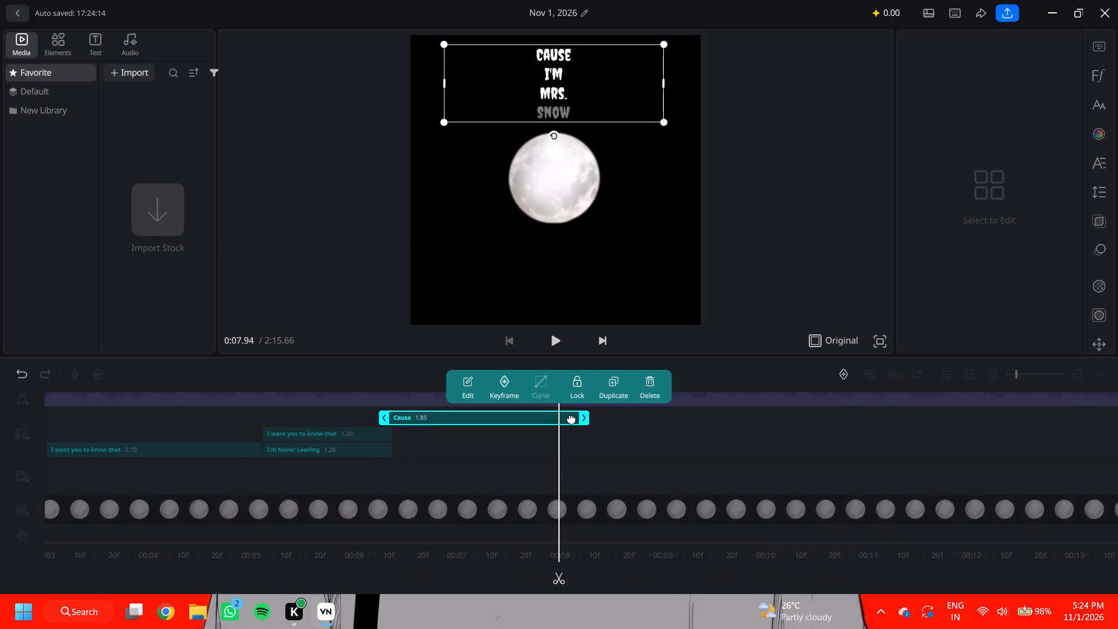
click(620, 376)
drag(518, 407, 634, 404)
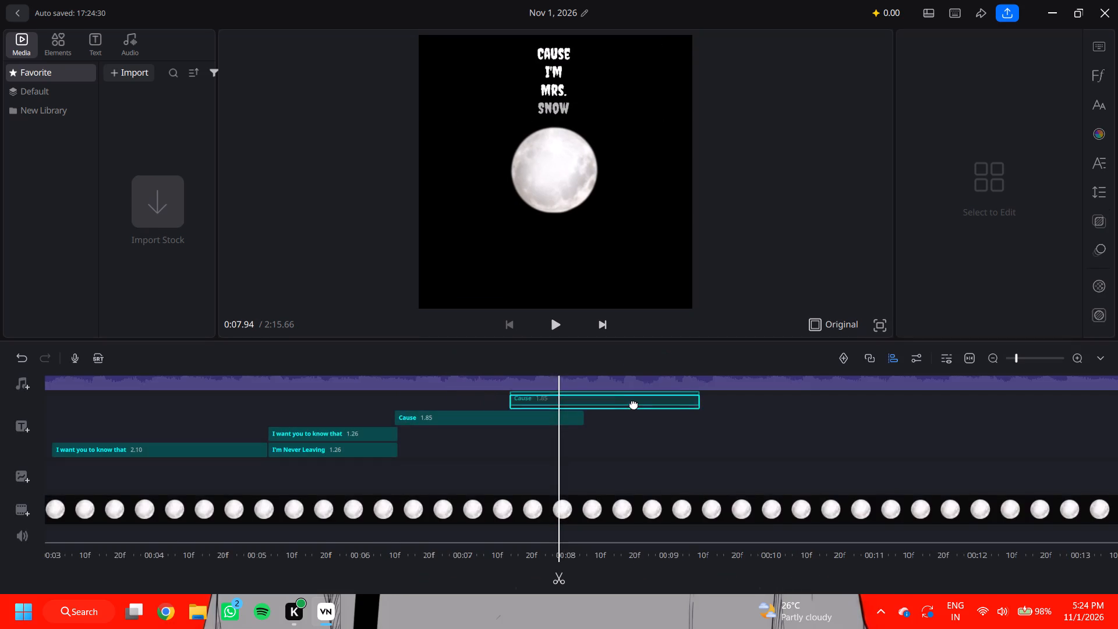
drag(634, 404, 635, 405)
click(635, 407)
drag(640, 408, 648, 400)
drag(579, 404, 619, 400)
drag(598, 399, 619, 400)
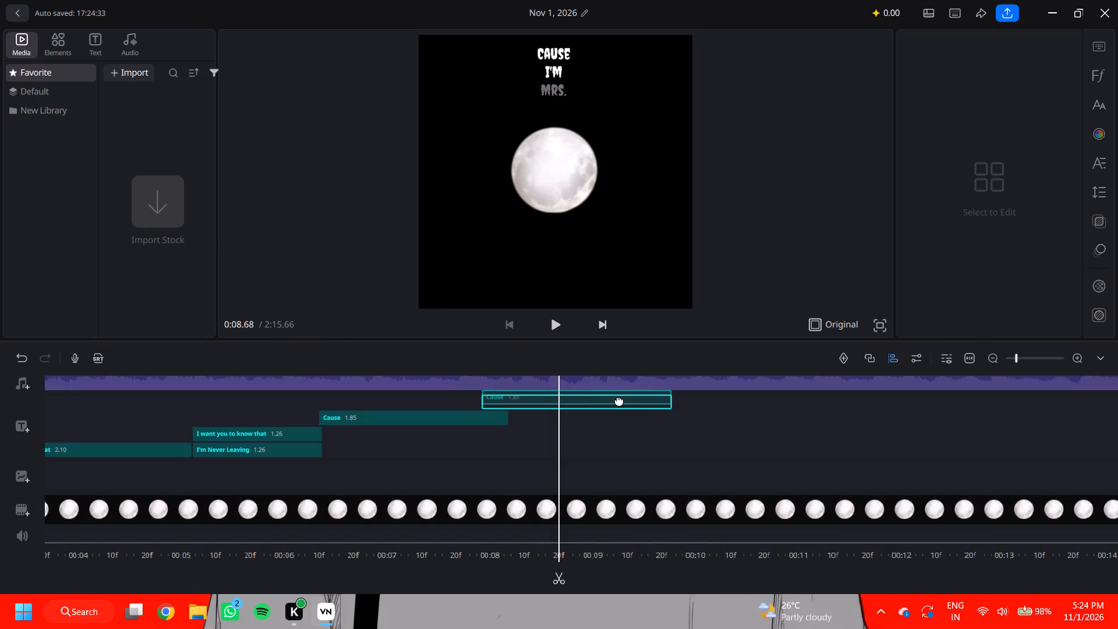
drag(619, 400, 643, 404)
drag(619, 400, 643, 405)
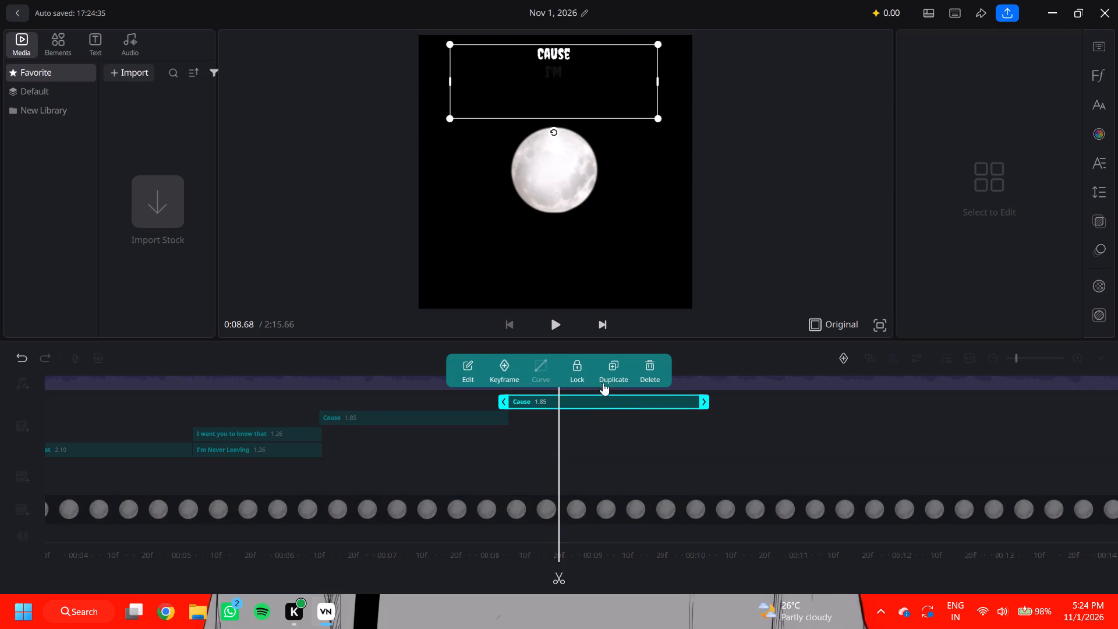
Open the duplicated "Cause I'm Mrs. Snow" clip's text for editing and clear all of its words.
double_click(469, 366)
click(479, 362)
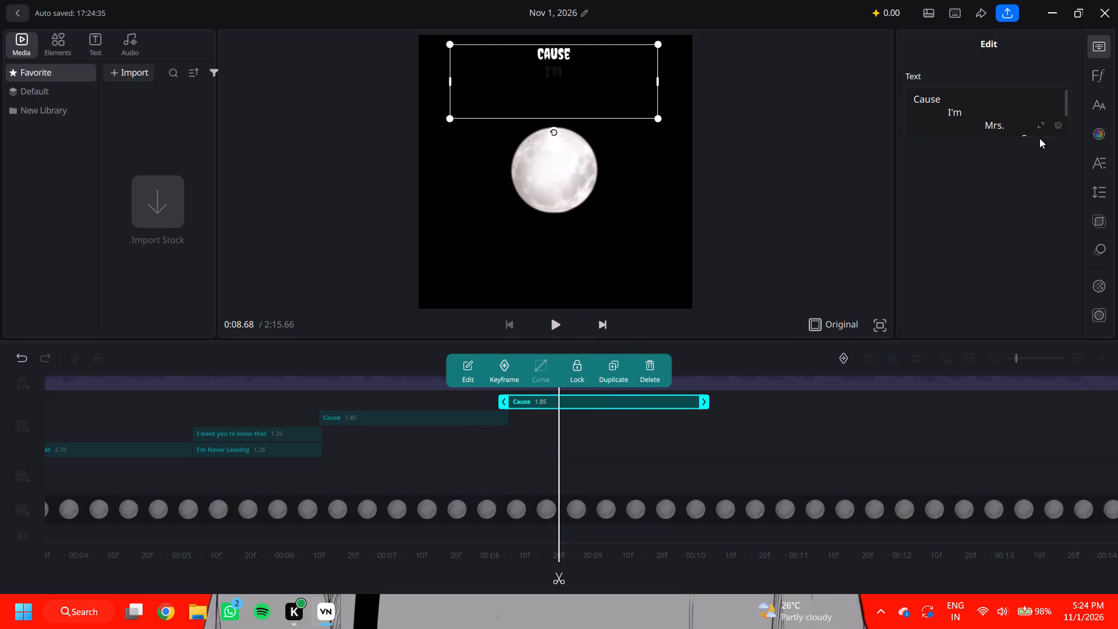
double_click(1026, 128)
click(1019, 130)
drag(1011, 122, 1013, 122)
drag(1013, 122, 1060, 154)
drag(1026, 129, 882, 70)
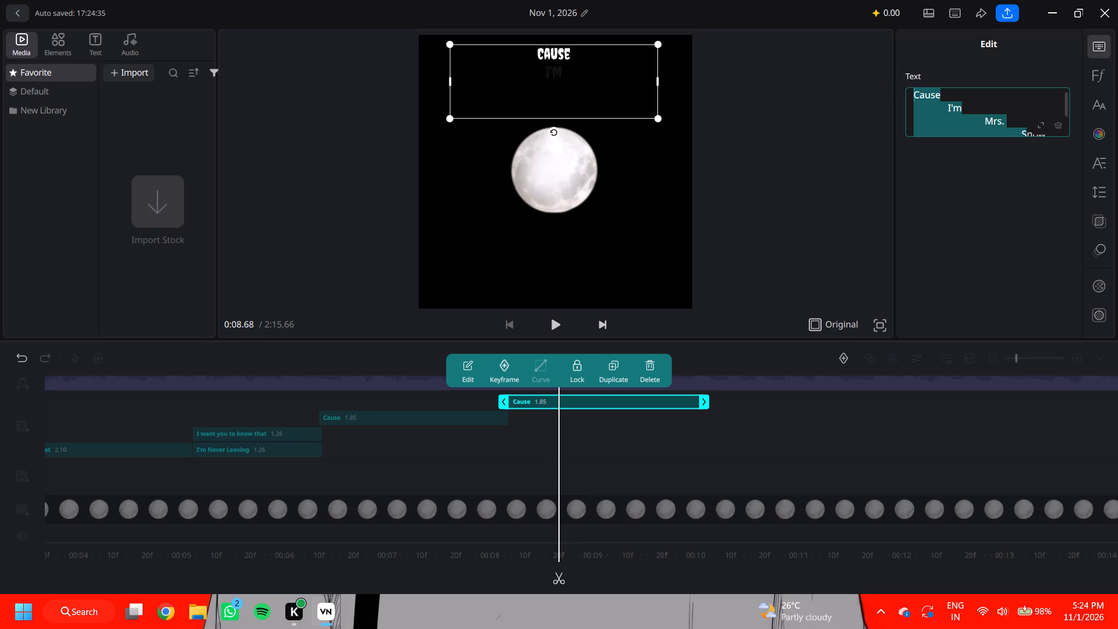
key(BackSpace)
double_click(979, 86)
drag(973, 90, 699, 107)
key(BackSpace)
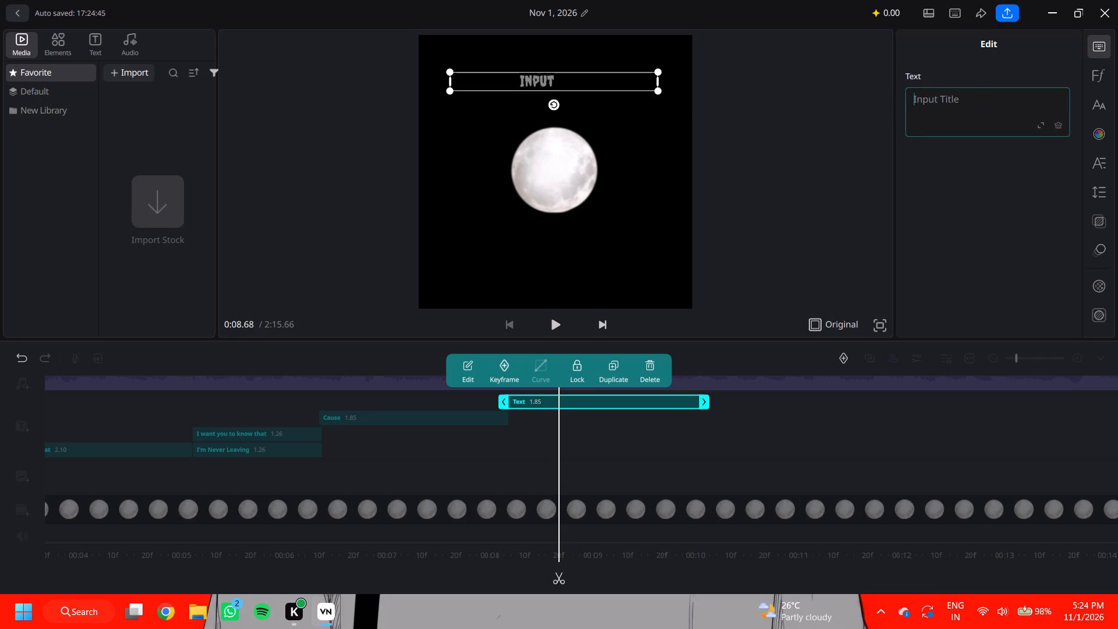
drag(981, 101, 1064, 93)
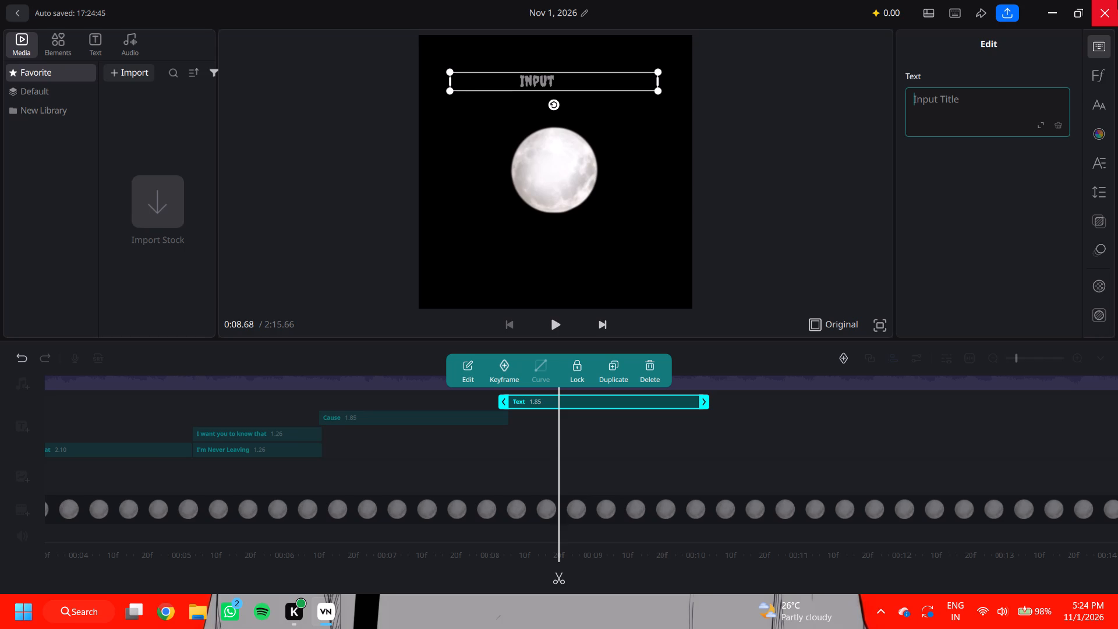
Enter "Til death We'll be Freezing" on a single line as the duplicated clip's lyric text.
text(Til)
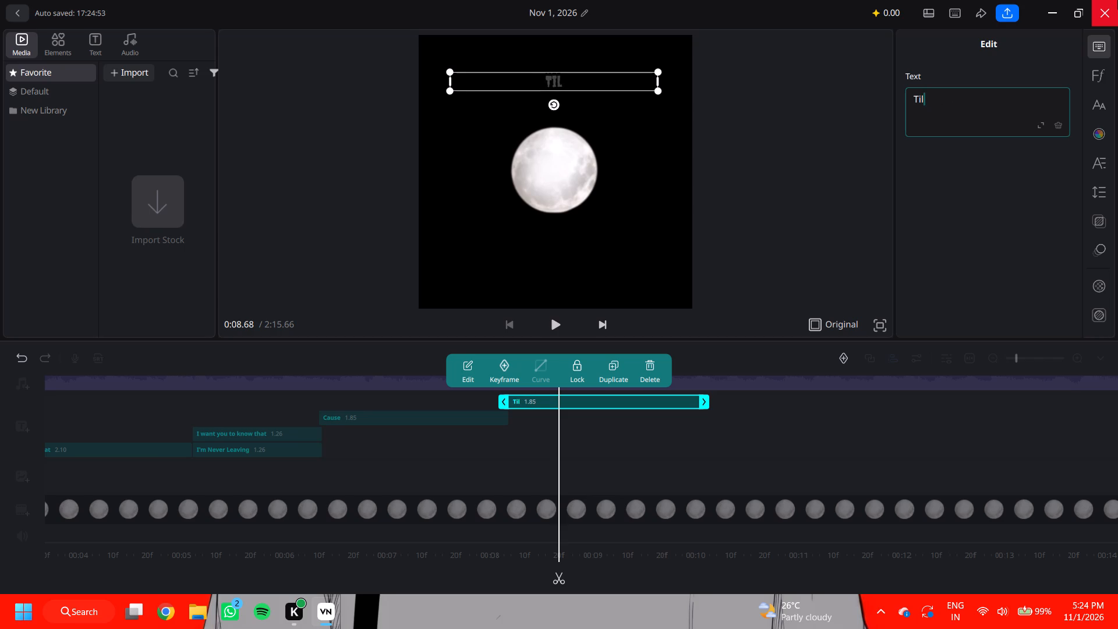
key(c)
key(BackSpace)
key(space)
text(d)
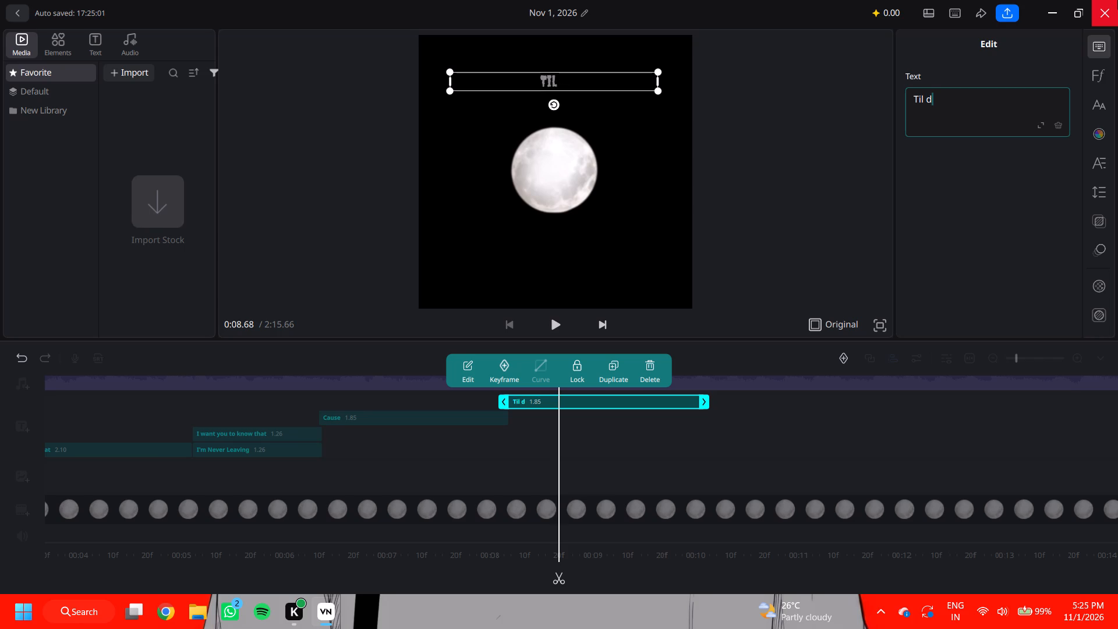
text(eath)
key(space)
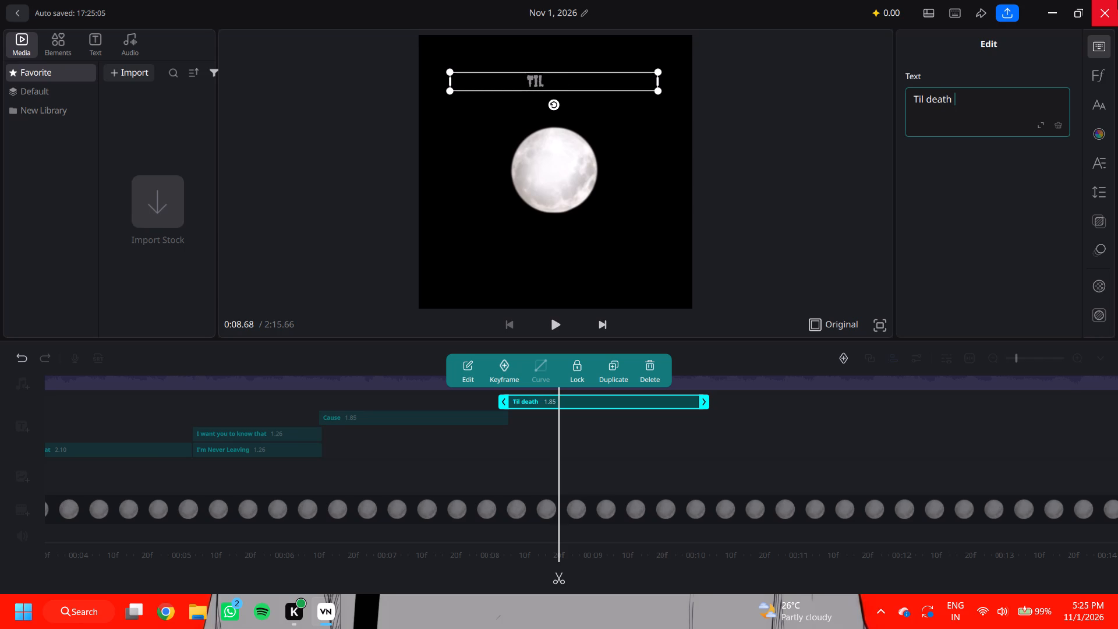
text(we)
key(BackSpace)
key(BackSpace)
text(EW)
key(BackSpace)
key(BackSpace)
text(We)
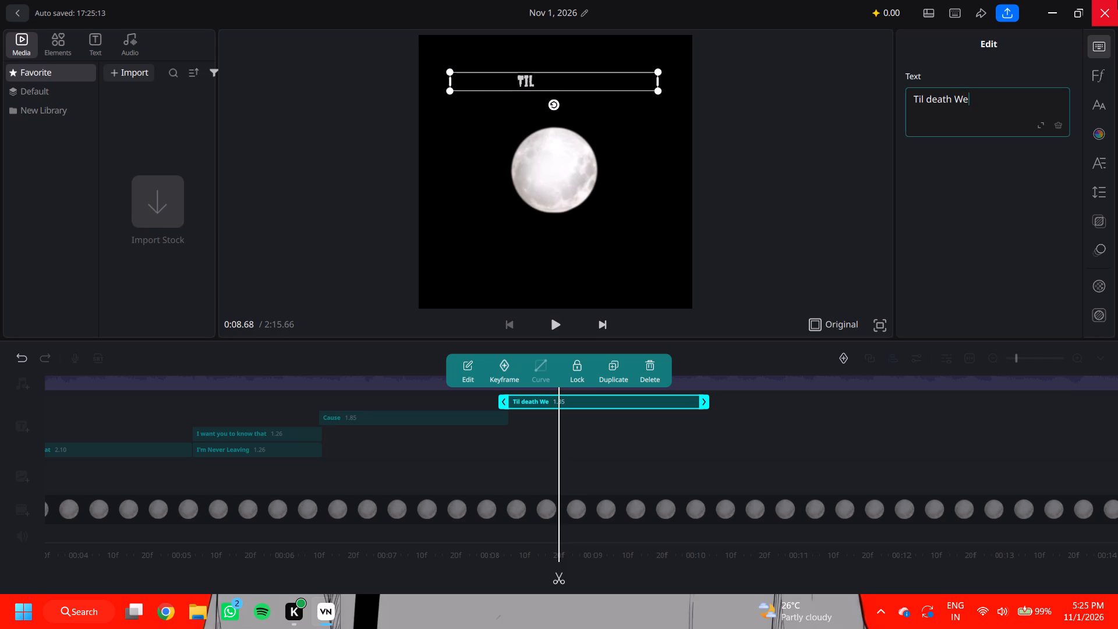
key(apostrophe)
text(LL)
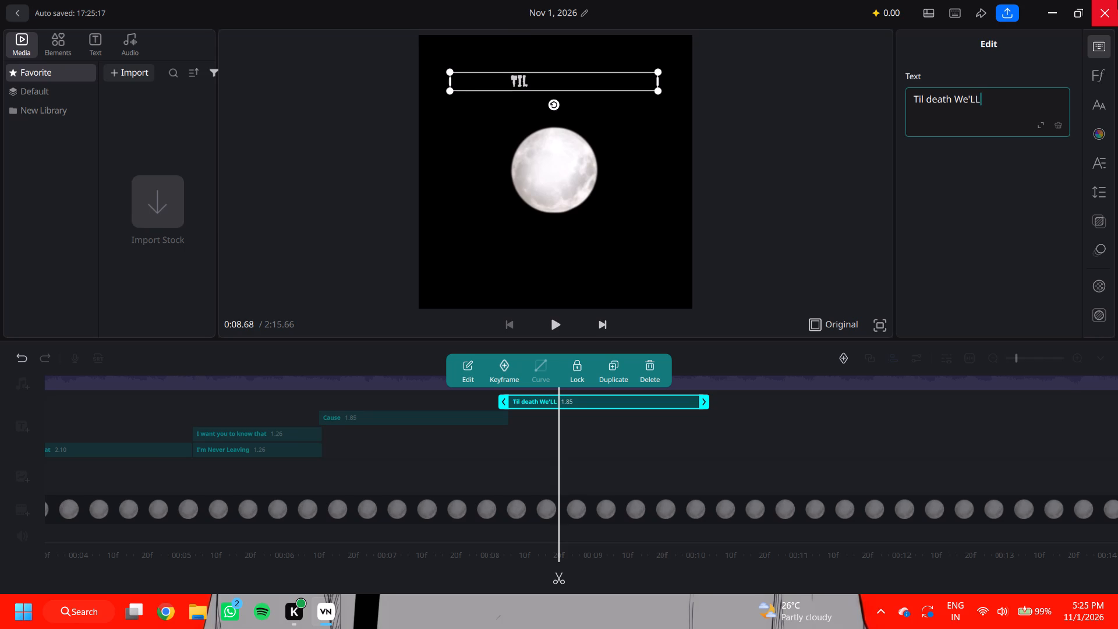
key(BackSpace)
key(BackSpace)
key(space)
key(BackSpace)
text(ll)
key(space)
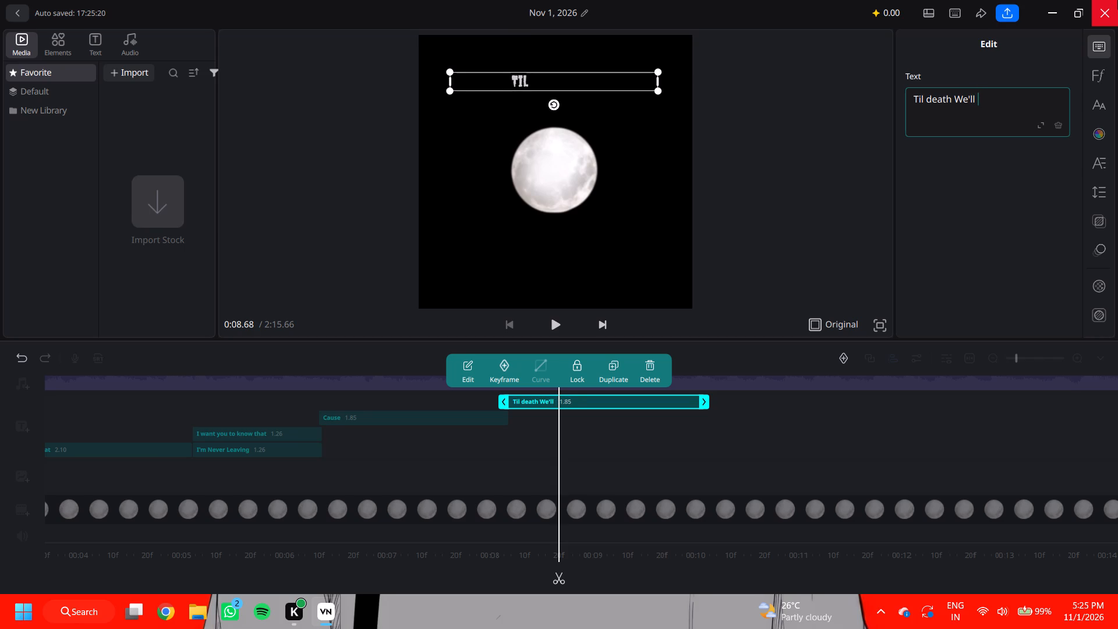
text(be)
key(space)
text(Fr)
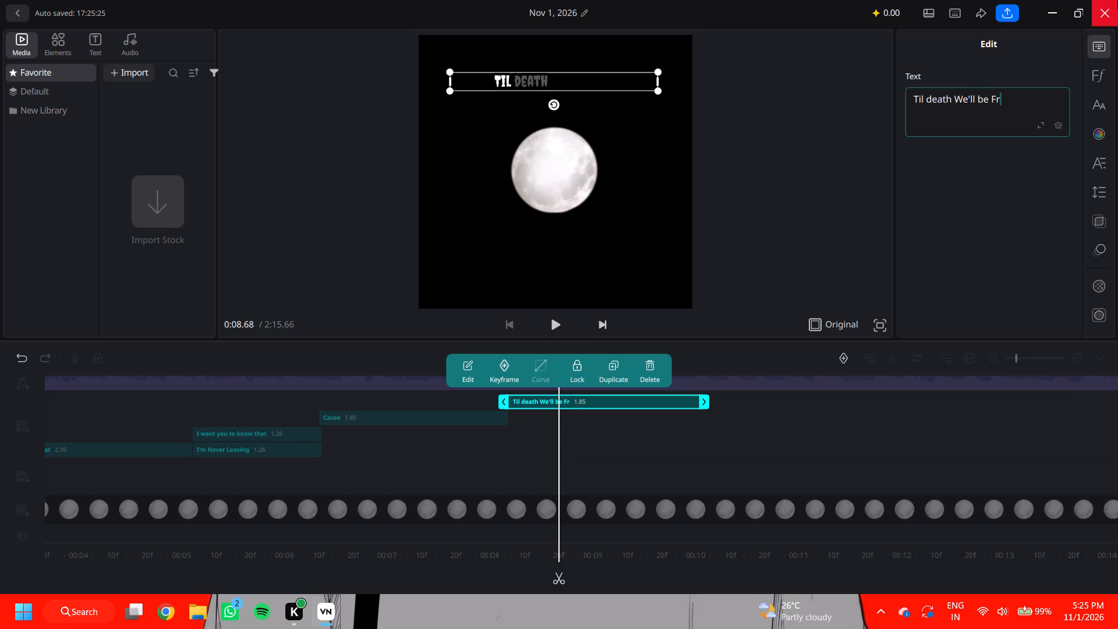
text(ee)
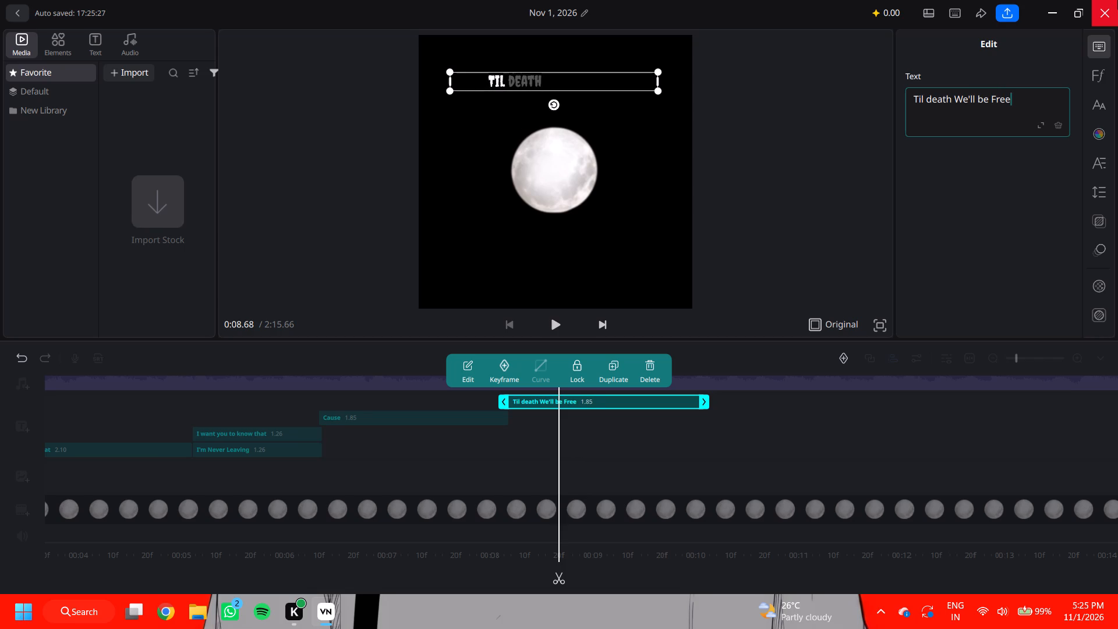
text(zing)
key(space)
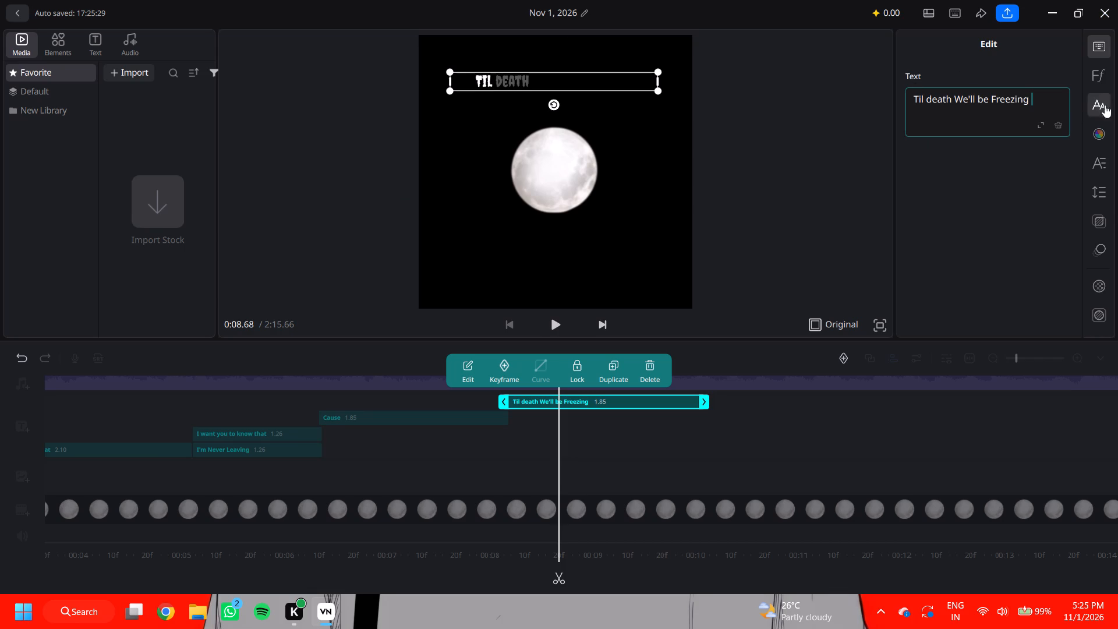
Set the font of the "Til death We'll be Freezing" text to Little Summer.
click(1098, 80)
scroll(1014, 192, down, 19)
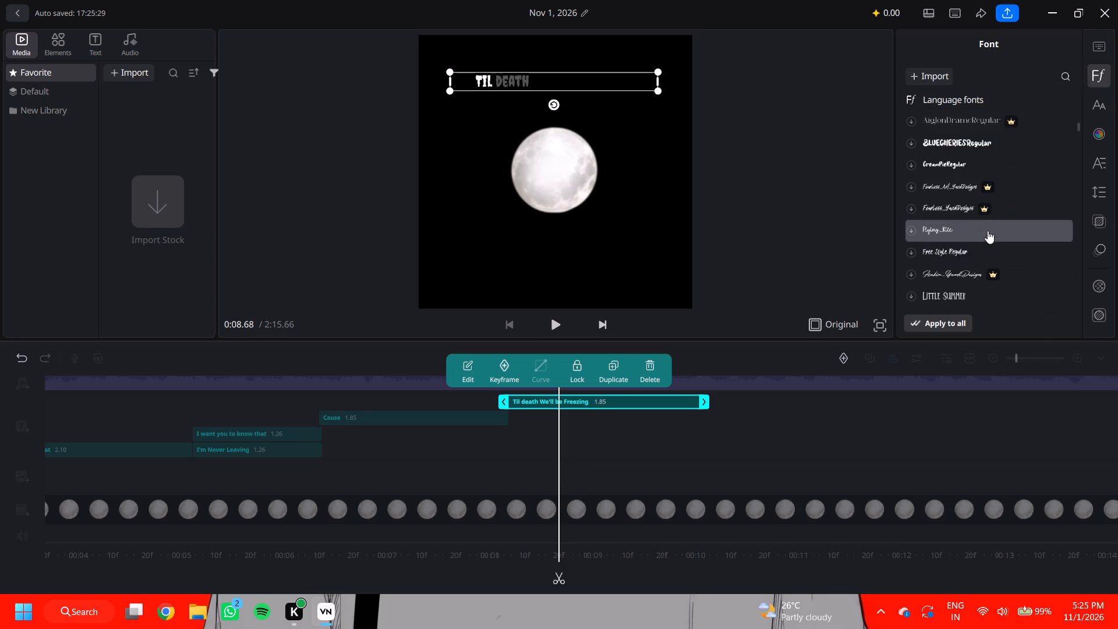
scroll(988, 231, down, 9)
click(998, 188)
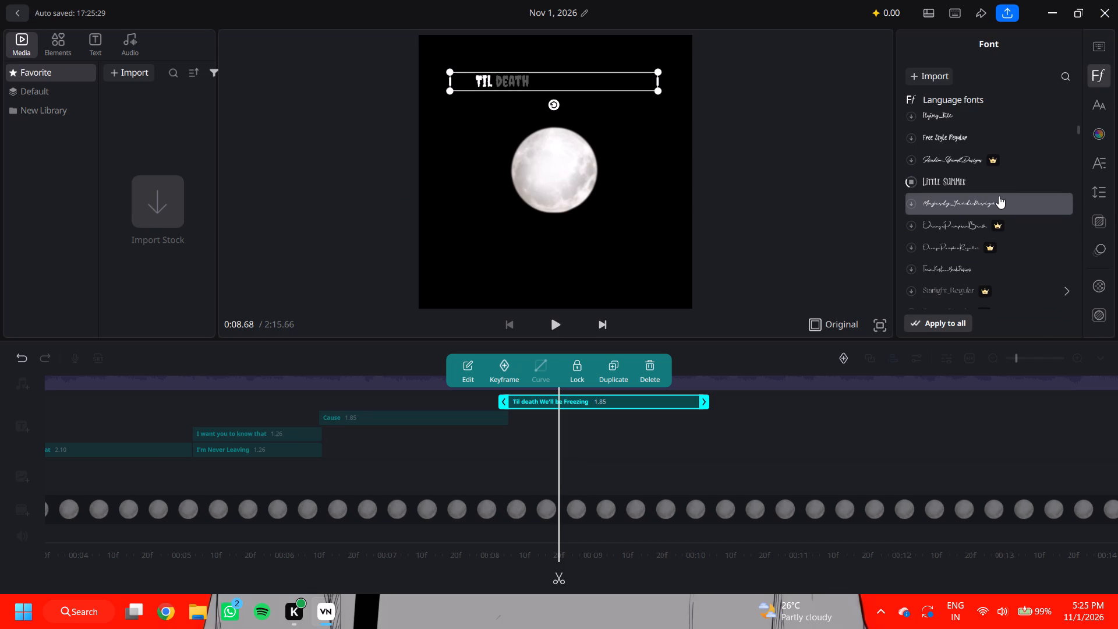
double_click(943, 173)
Enlarge the "Til death We'll be Freezing" text to about the frame's width and centre it just above the moon.
drag(657, 90, 673, 119)
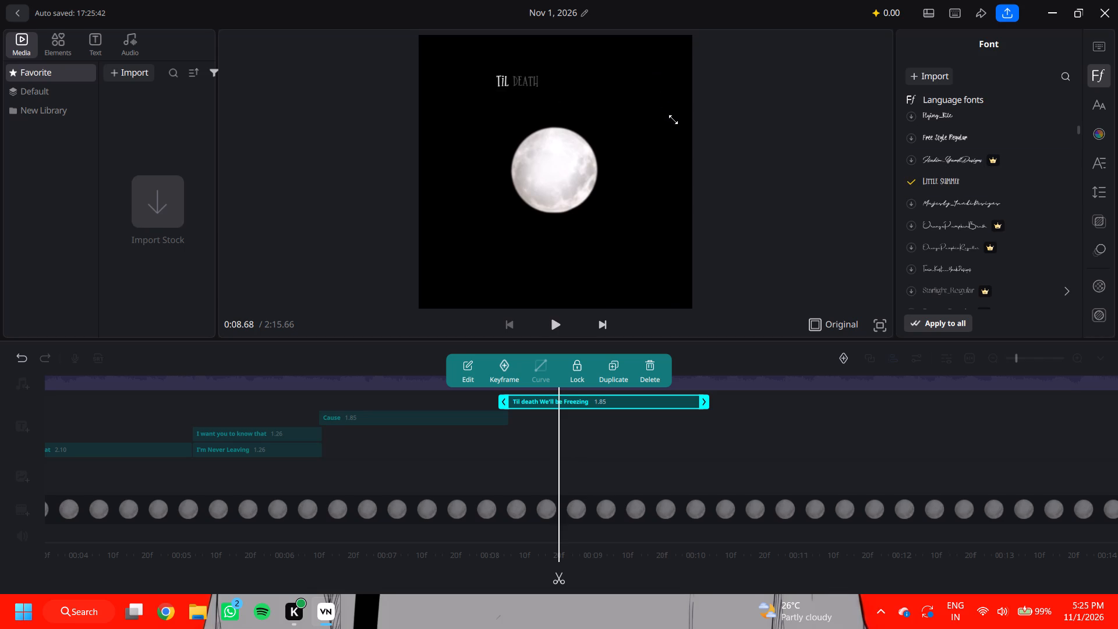
drag(673, 119, 698, 209)
drag(635, 87, 626, 90)
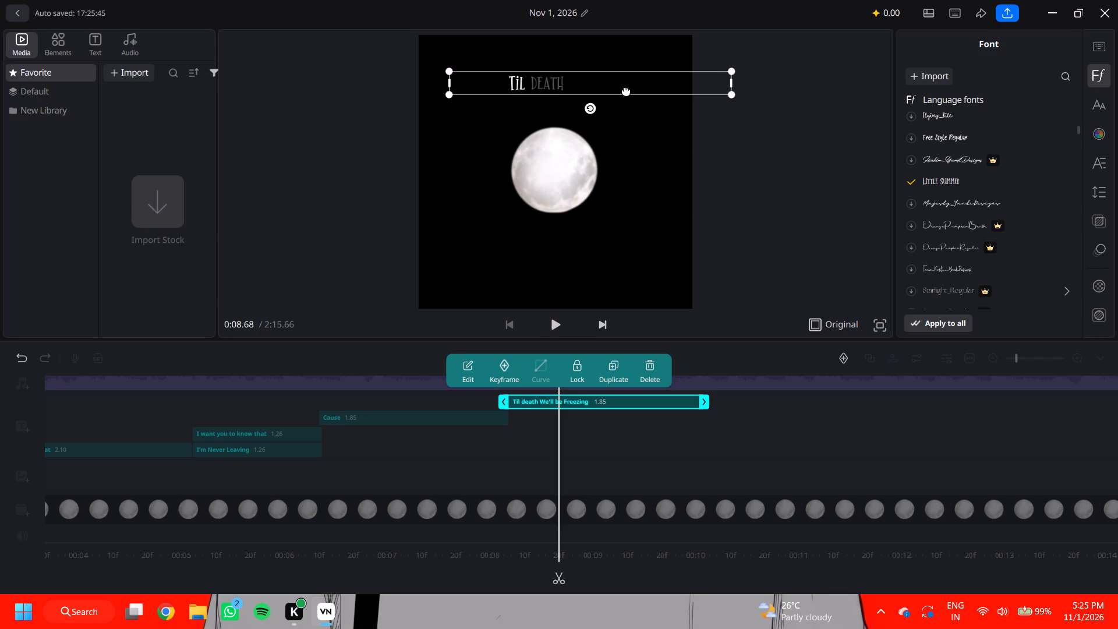
drag(626, 90, 612, 98)
drag(610, 99, 597, 95)
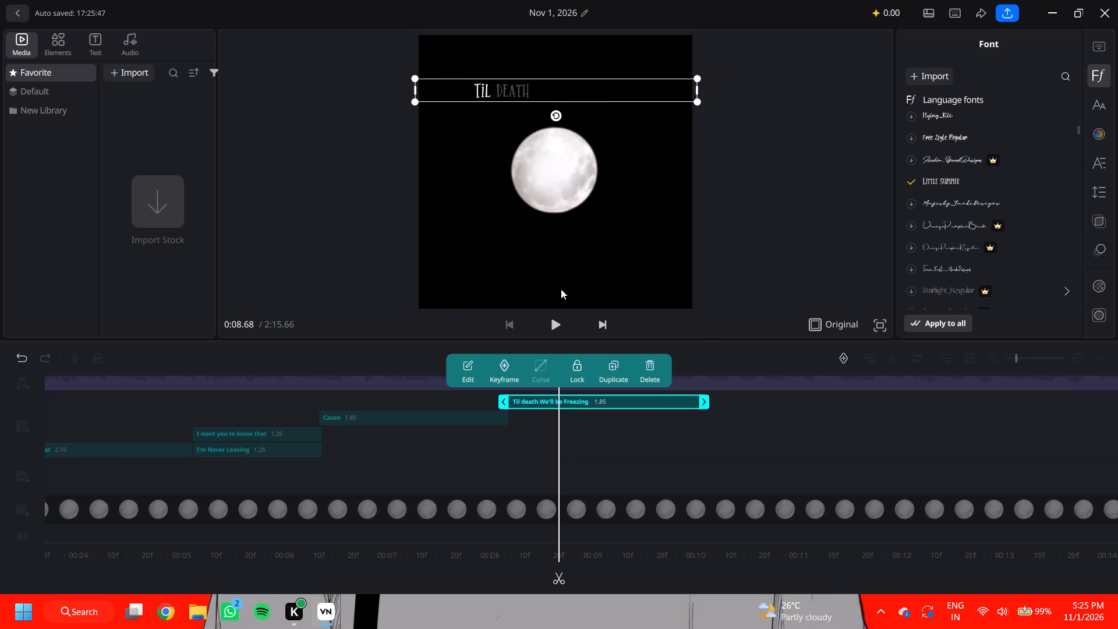
Play back the "Til death We'll be Freezing" line, rewinding to about 7 s, to check its timing against the song.
click(554, 324)
triple_click(567, 455)
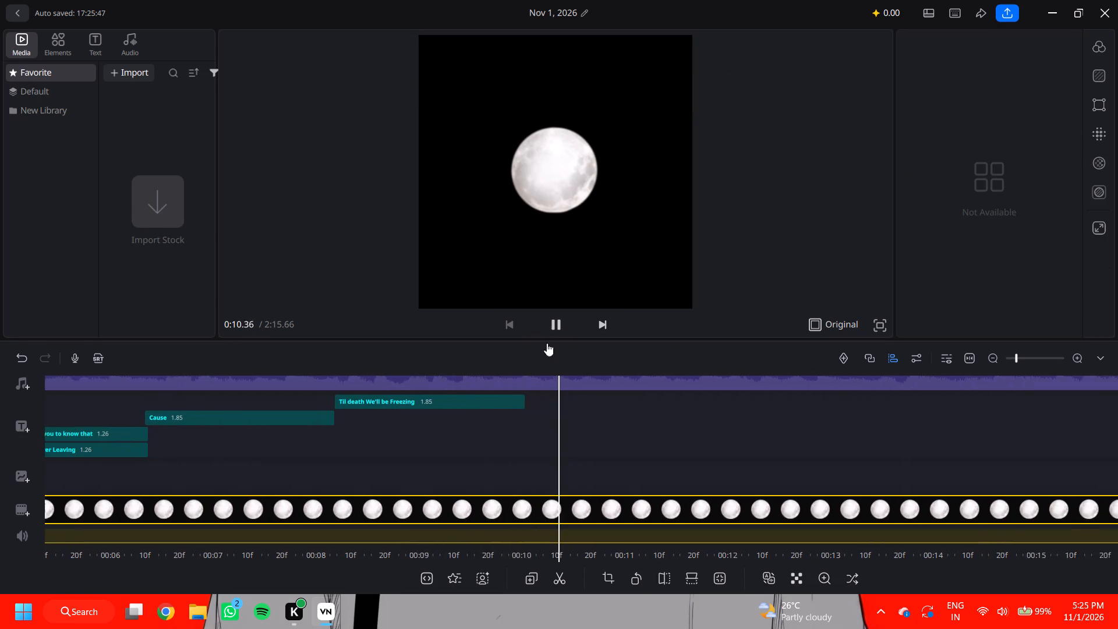
drag(582, 406, 882, 408)
click(546, 311)
click(551, 322)
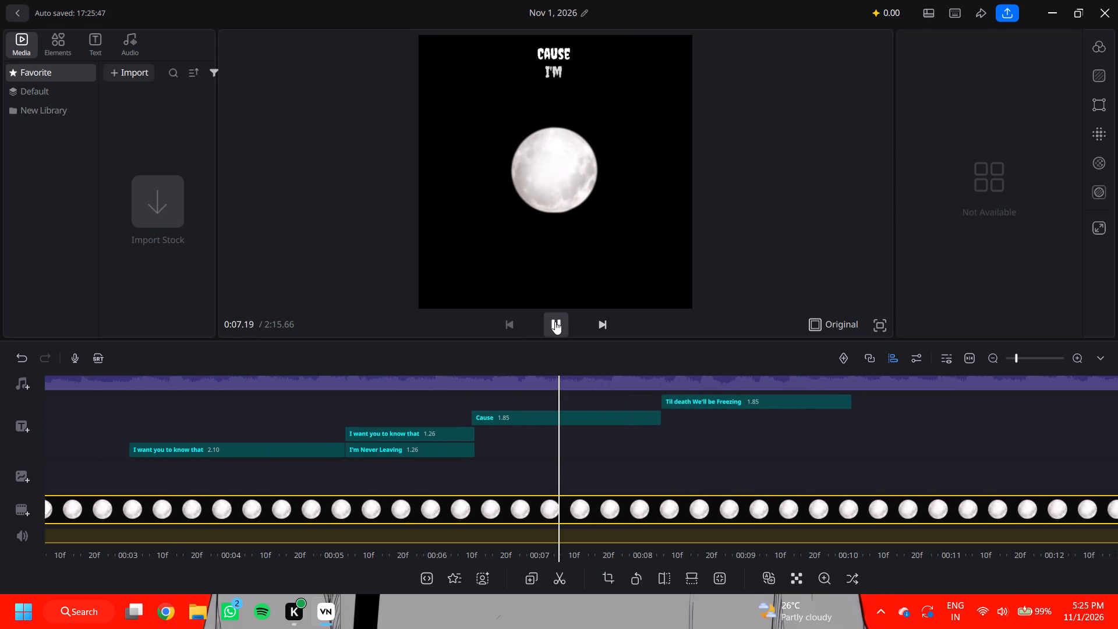
double_click(555, 321)
click(548, 320)
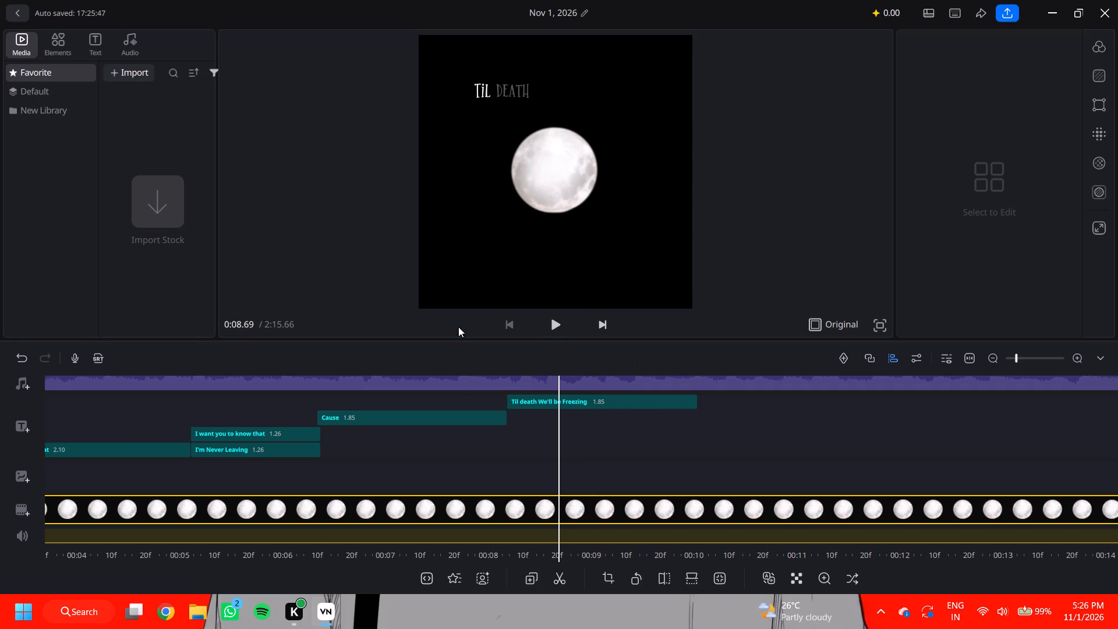
click(568, 333)
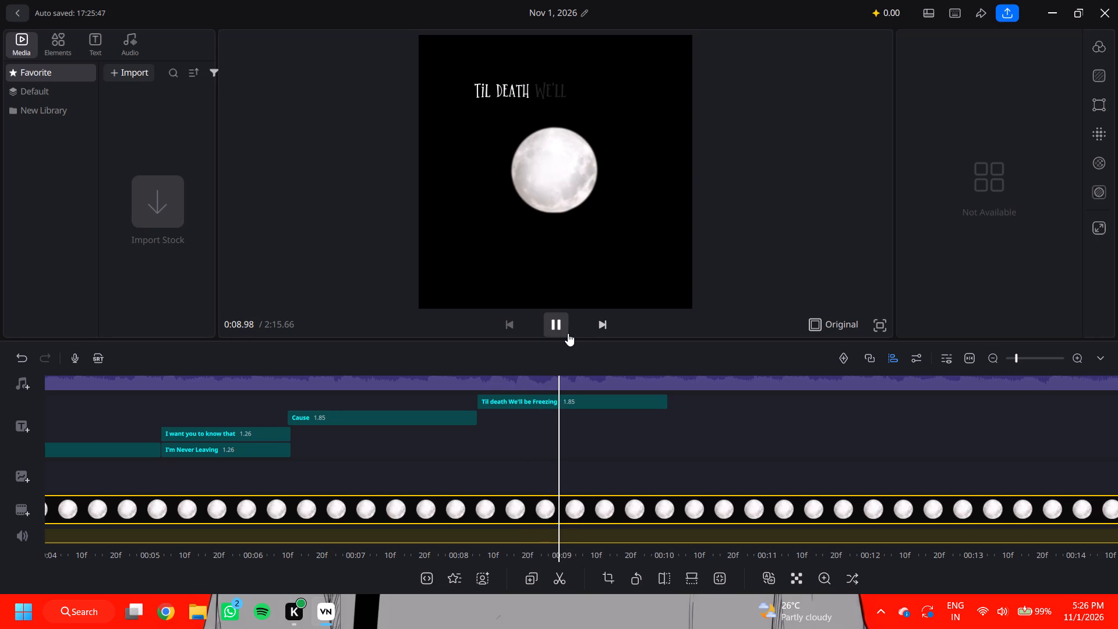
click(564, 328)
click(564, 328)
double_click(560, 329)
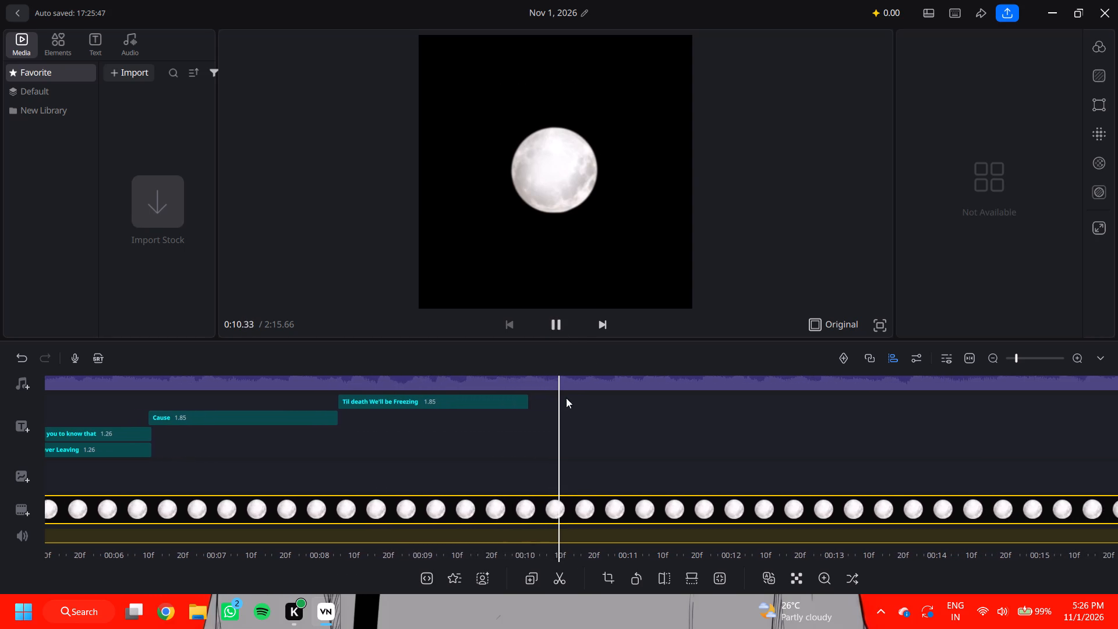
Rewind to about 5.8 s and replay to about 9.8 s to recheck both lyric lines' timing.
drag(564, 411, 1067, 408)
click(556, 320)
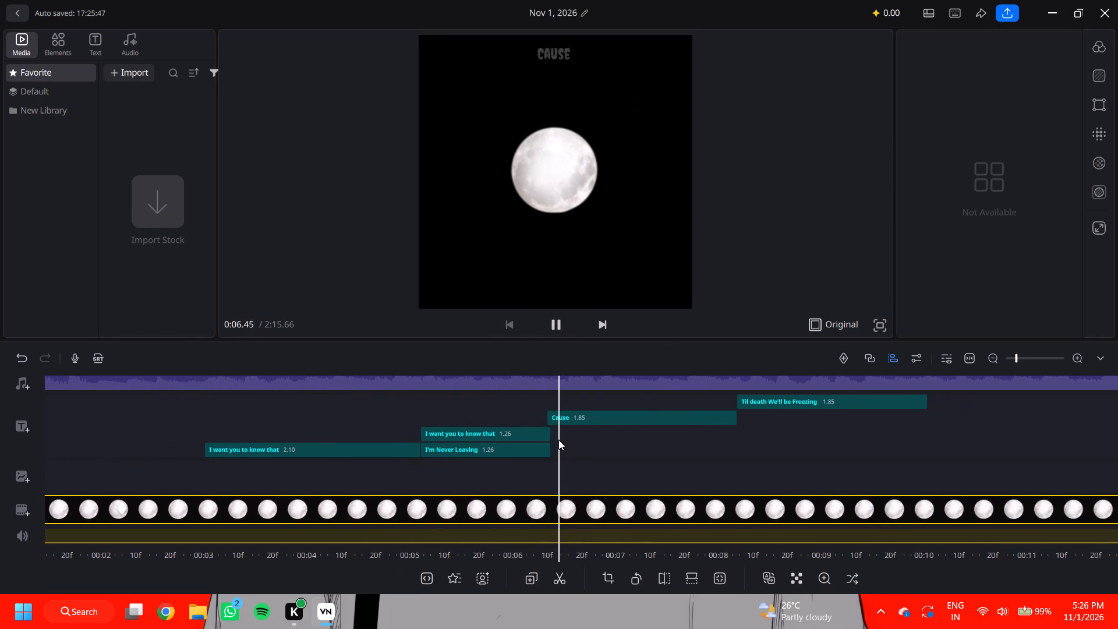
drag(575, 449, 722, 457)
click(722, 457)
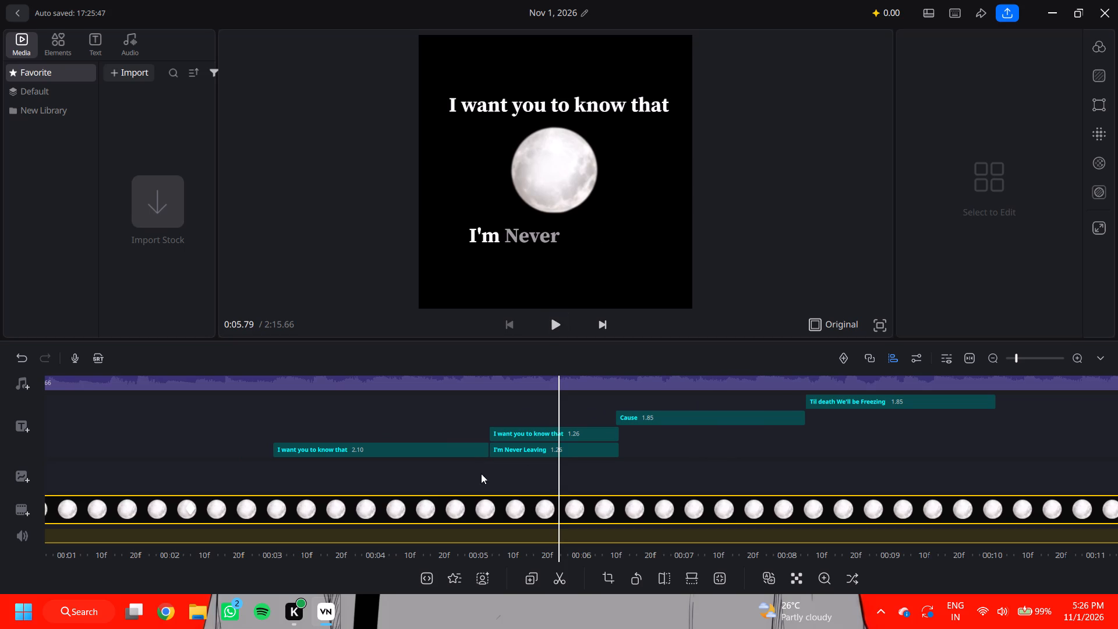
click(558, 341)
click(559, 322)
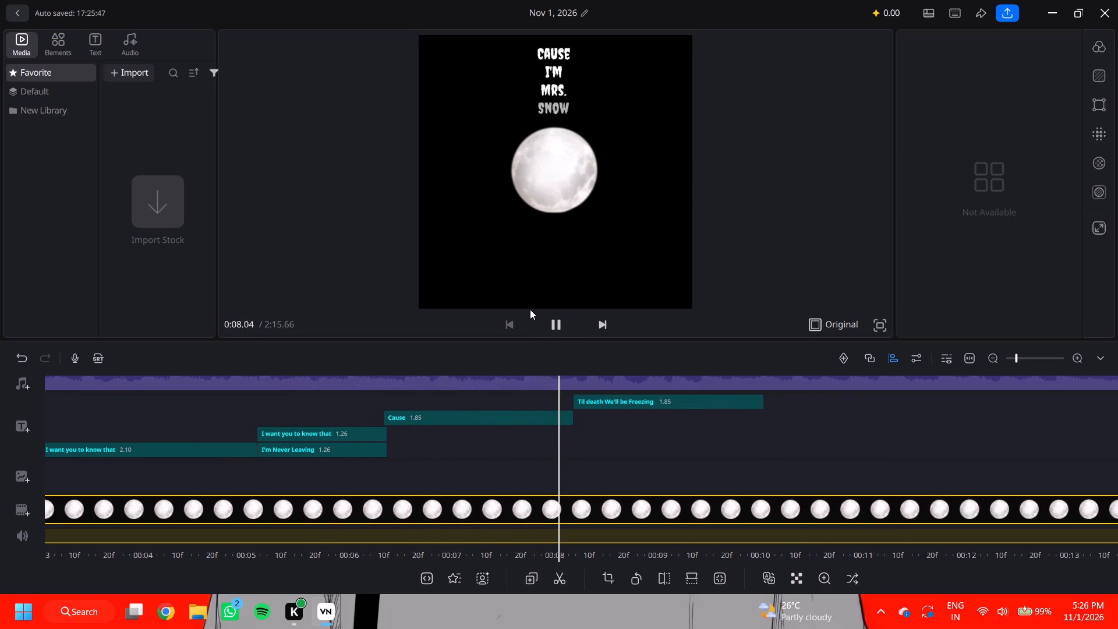
click(530, 309)
click(552, 321)
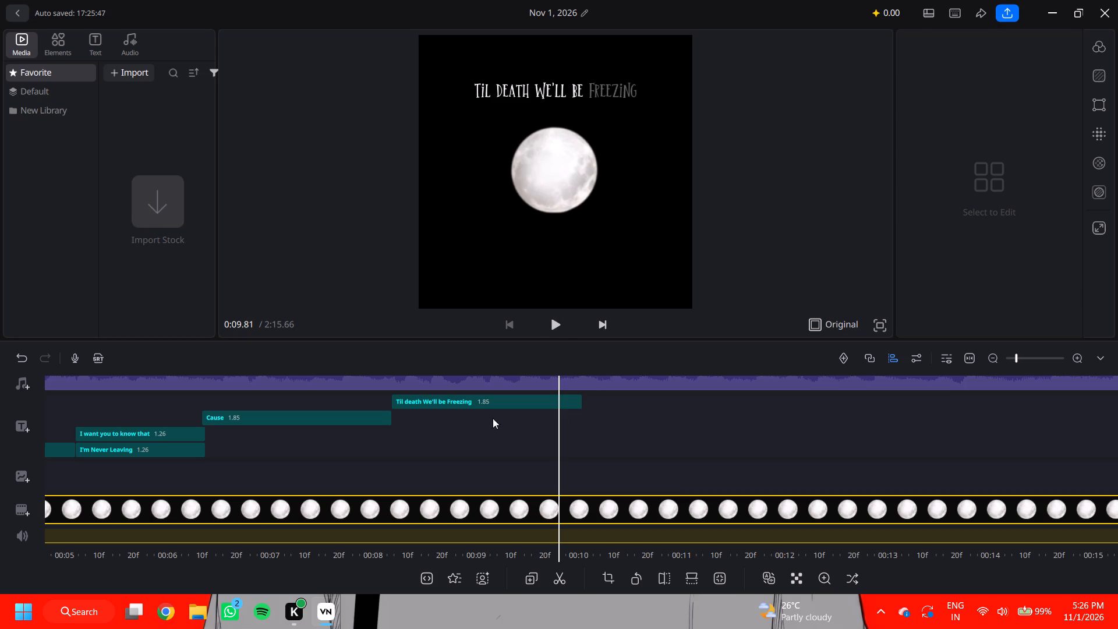
Add a new default text clip at the playhead, about 9.8 s.
double_click(31, 426)
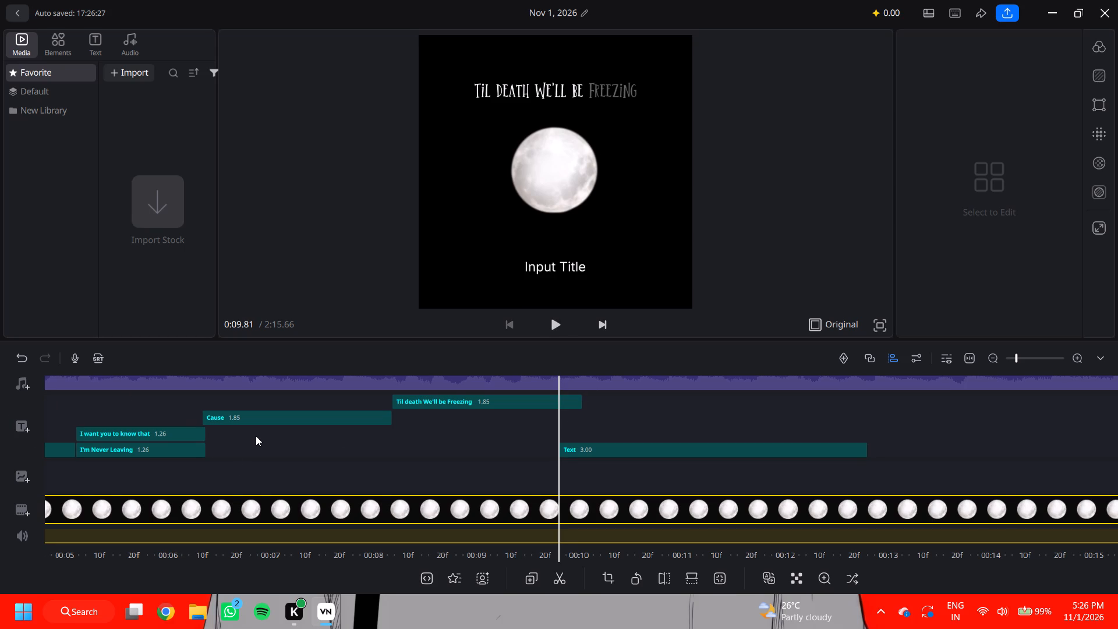
Replace the default text of the clip starting at about 9.8 s with "Yeah".
key(BackSpace)
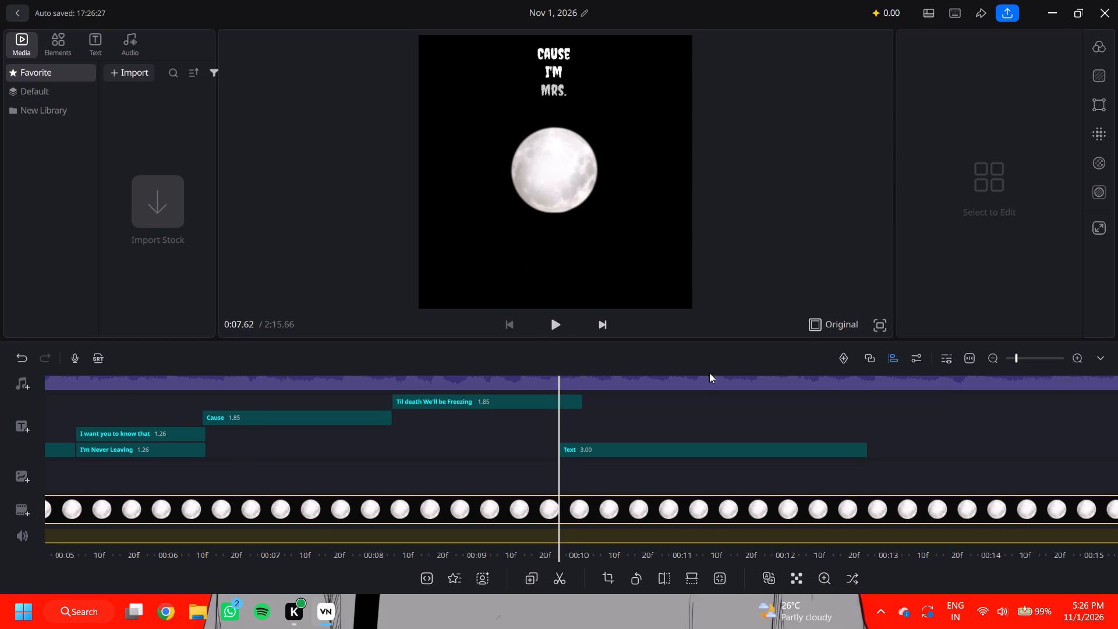
click(640, 451)
click(544, 263)
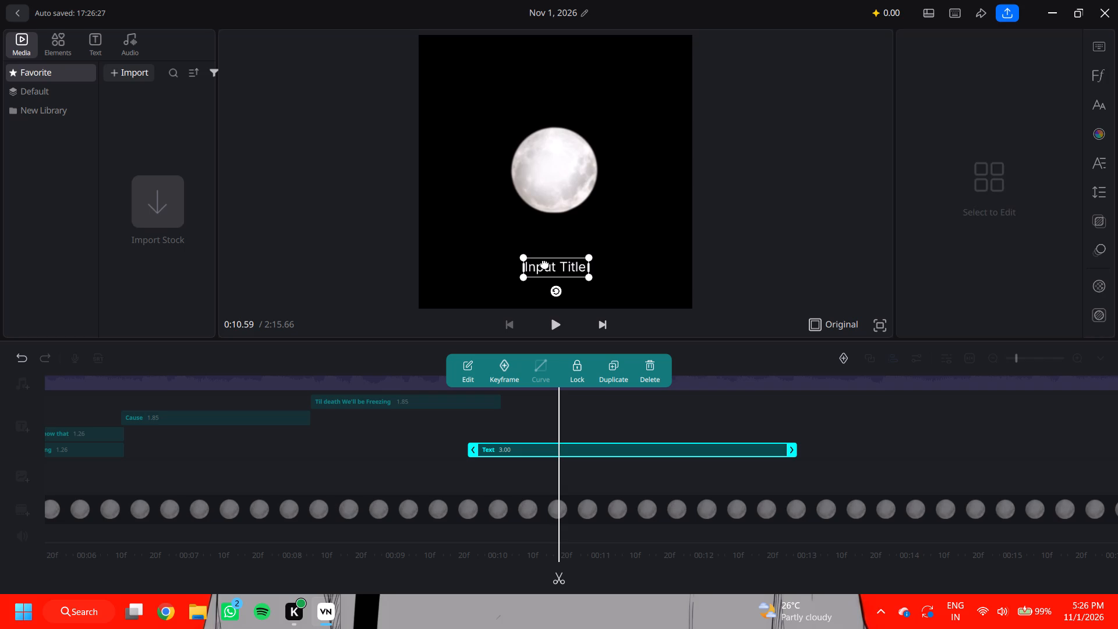
click(980, 80)
drag(978, 83, 925, 94)
click(920, 96)
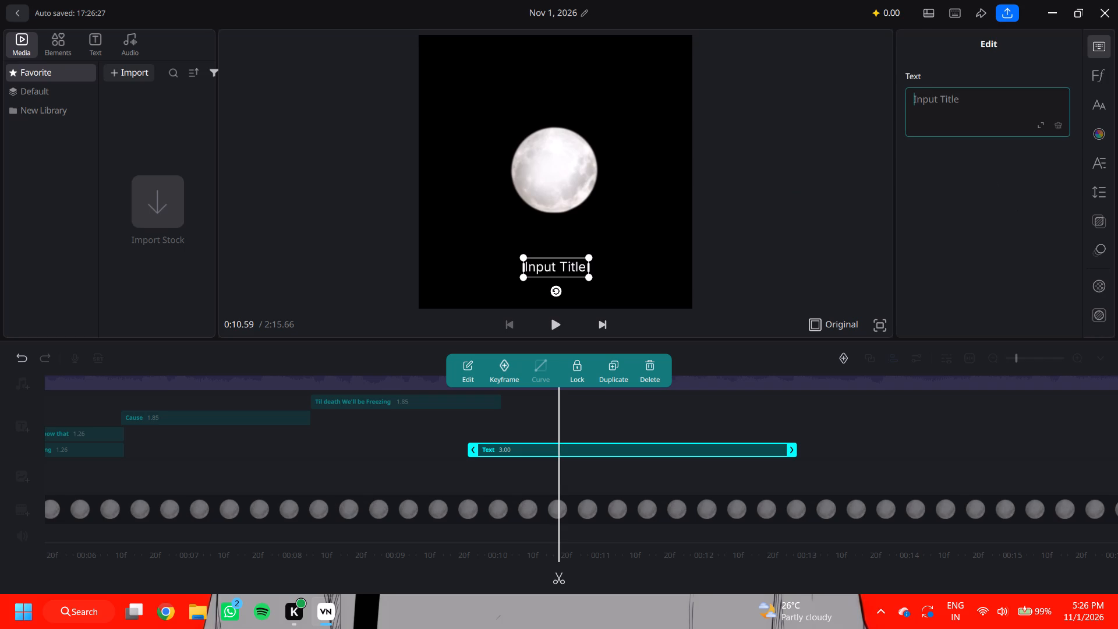
text(Ye)
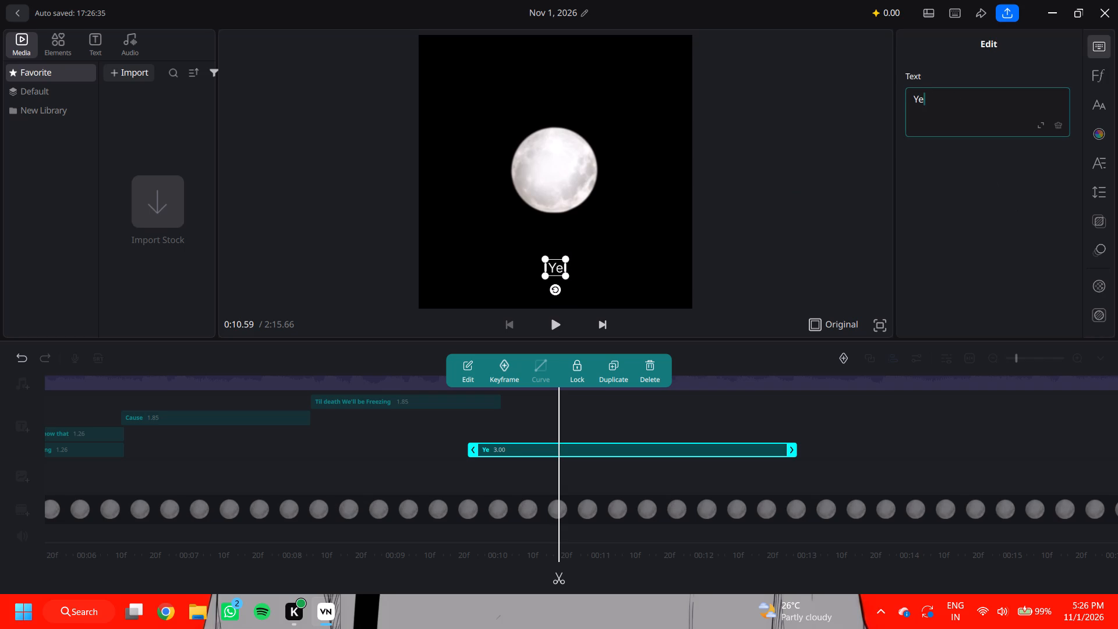
text(ah)
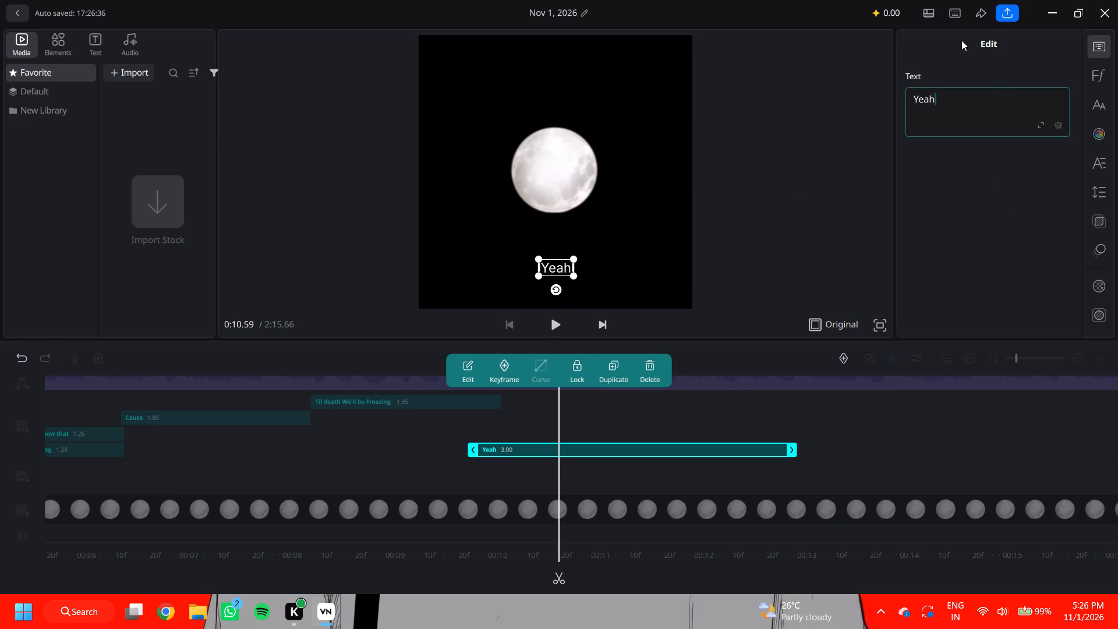
Try the Literata Book font on the "Yeah" text, and settle on Short Stack.
click(1105, 69)
scroll(1034, 220, down, 12)
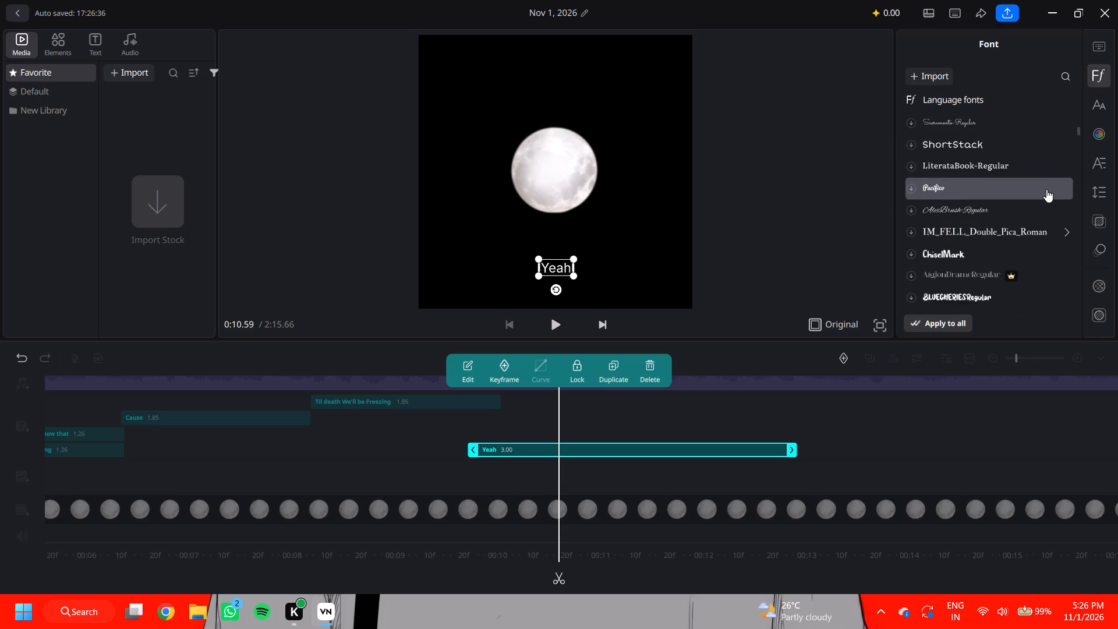
triple_click(1045, 160)
double_click(1024, 174)
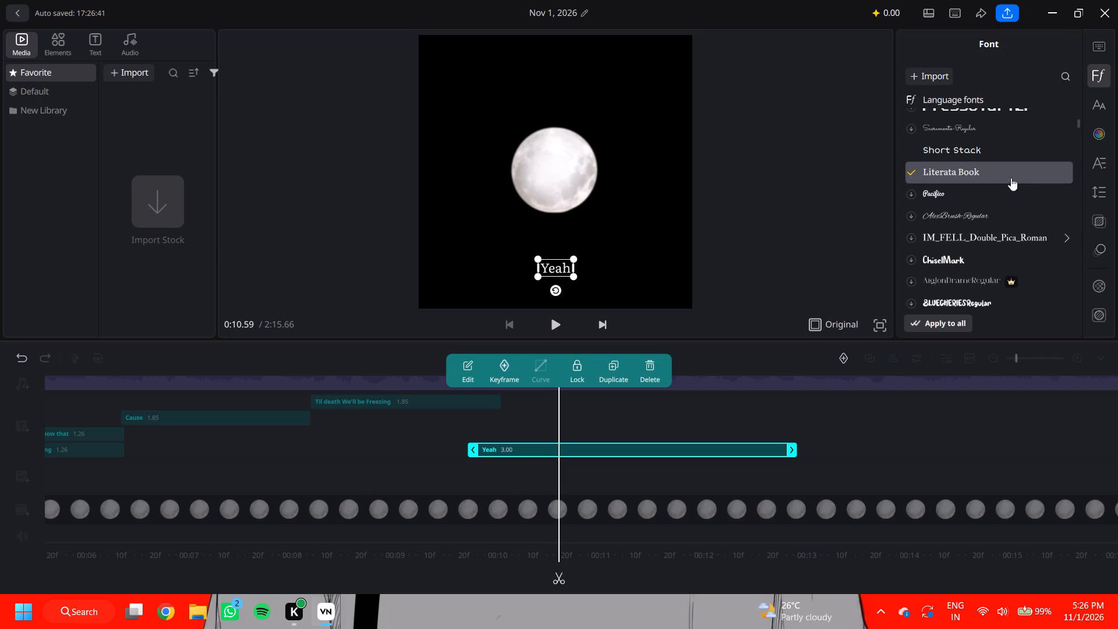
click(1014, 141)
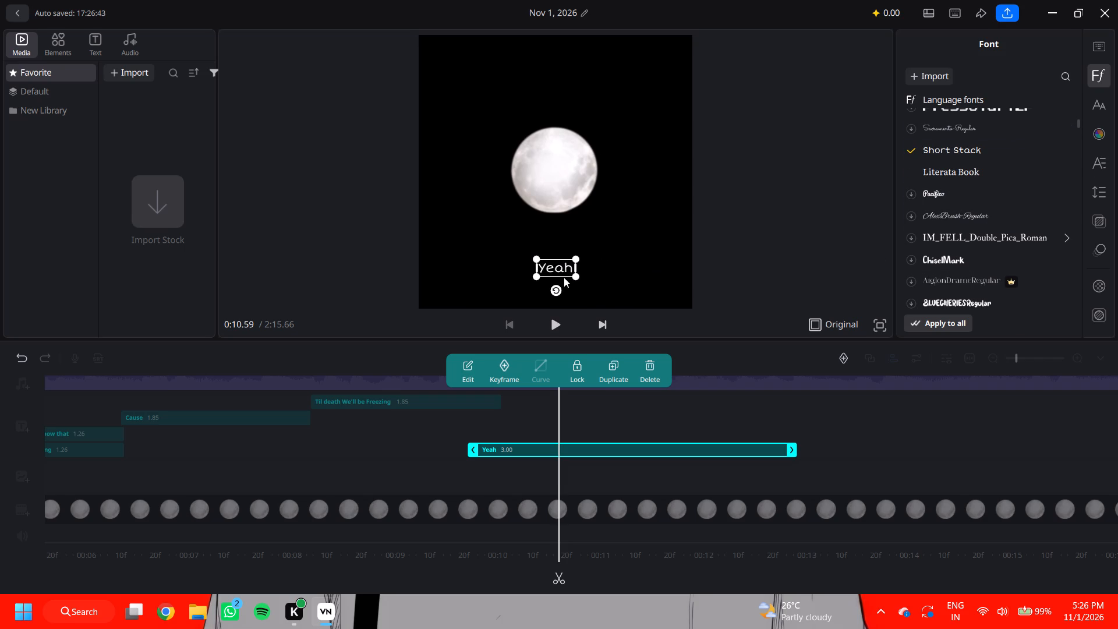
Enlarge the "Yeah" text and move it up closer beneath the moon, keeping it roughly centred.
click(579, 277)
drag(579, 277, 607, 294)
drag(586, 272, 581, 272)
drag(578, 272, 565, 244)
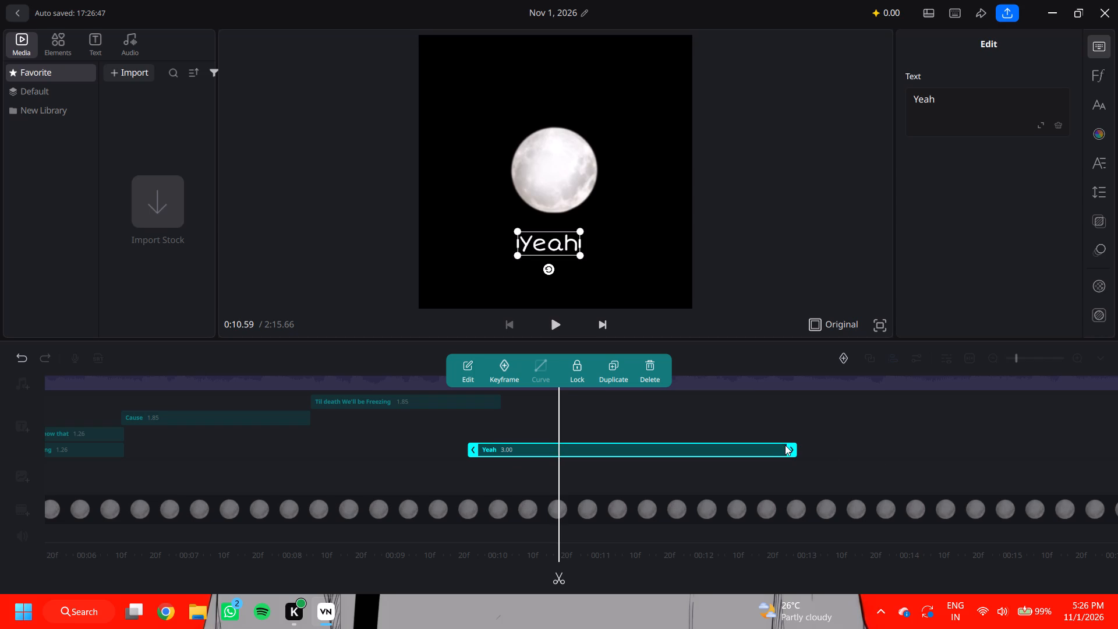
Shorten the "Yeah" text clip so that it ends level with the end of the "Til death We'll be Freezing" clip.
drag(790, 448, 508, 483)
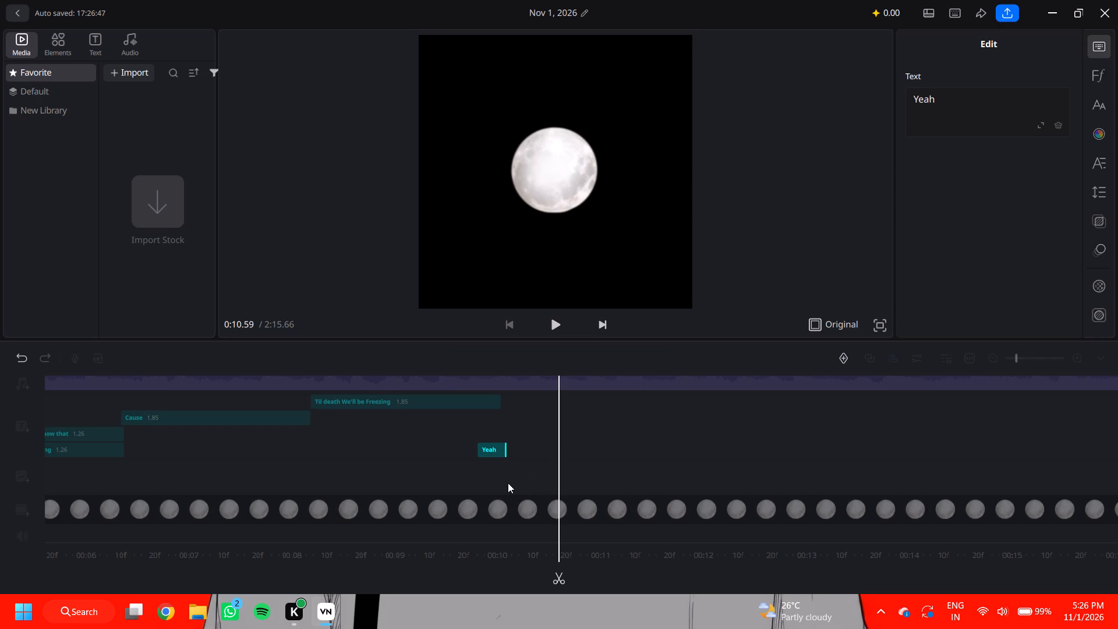
drag(508, 483, 505, 484)
click(505, 484)
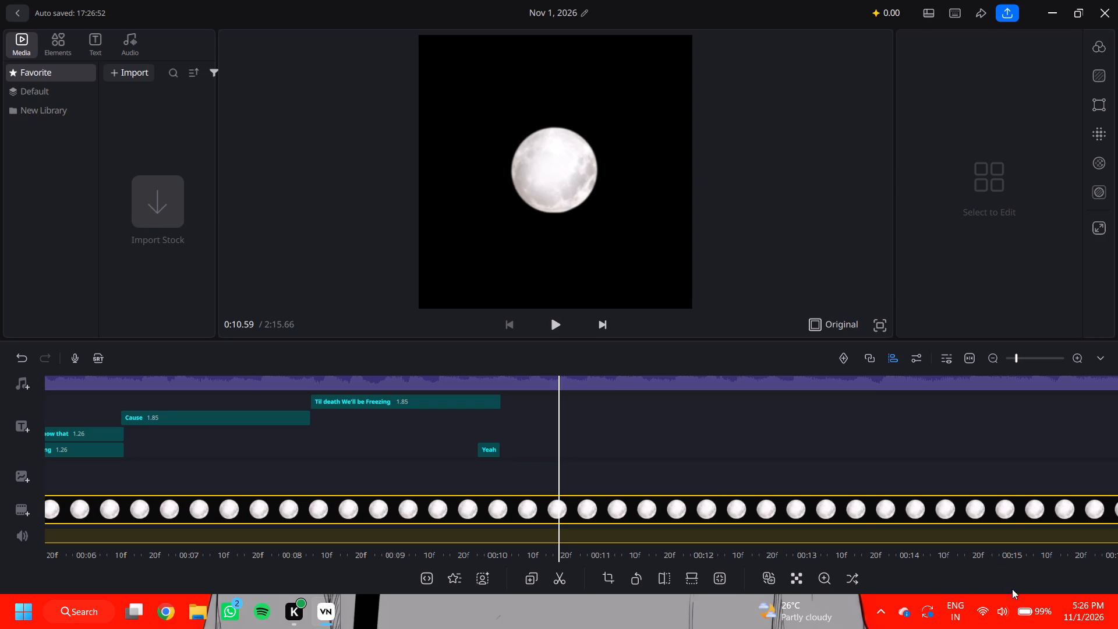
Switch the computer's Wi-Fi connection to the Airtel_Rubul network, and close the network settings.
click(1011, 614)
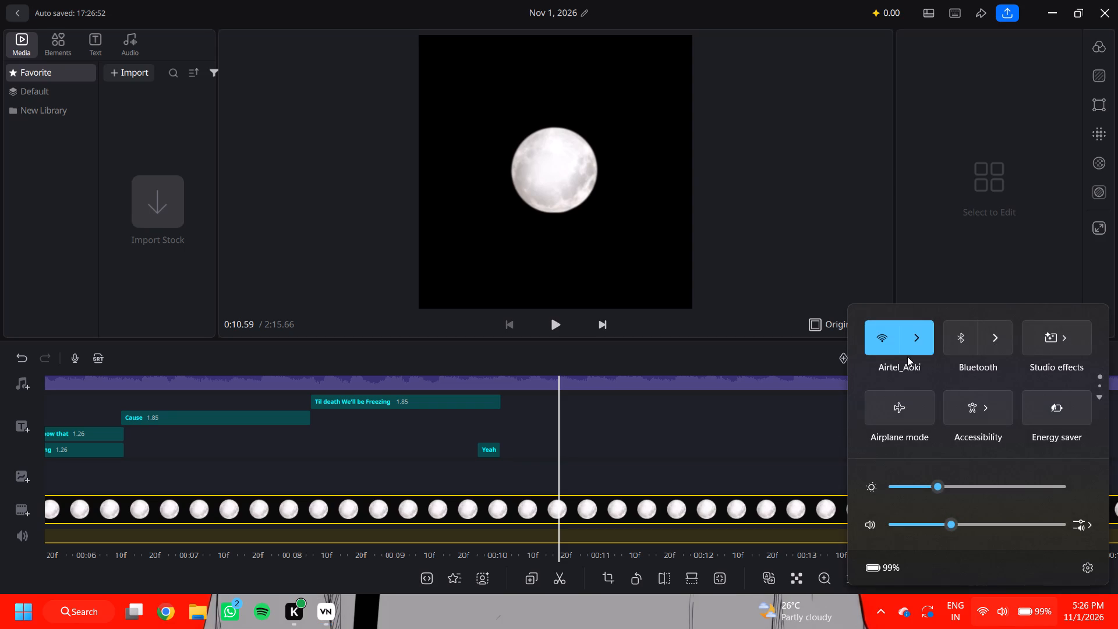
click(910, 352)
click(919, 422)
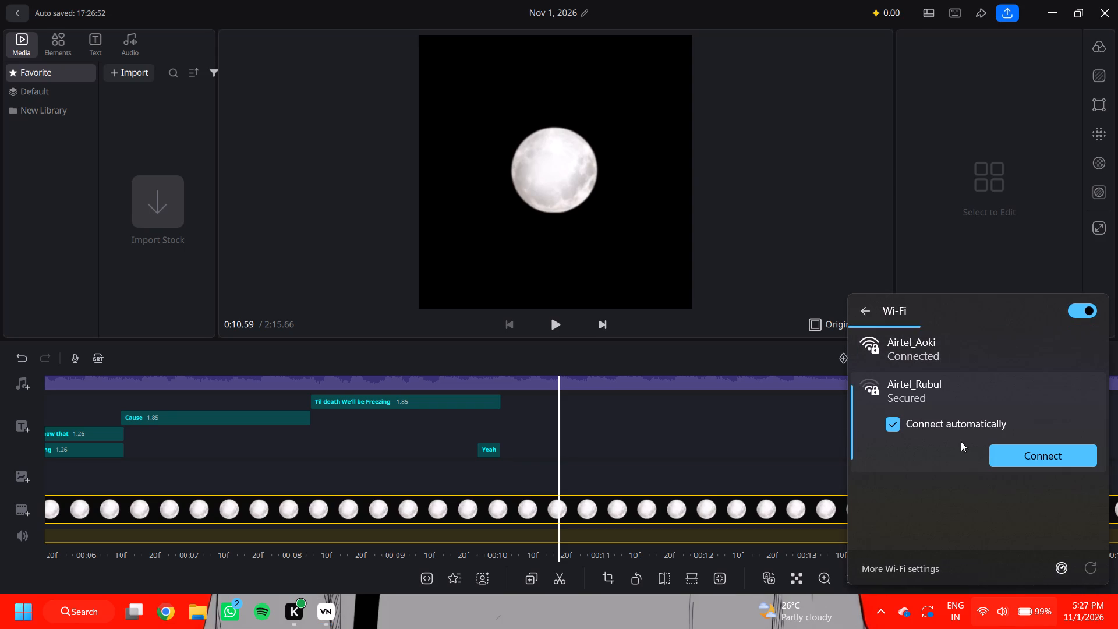
click(1011, 454)
click(1014, 614)
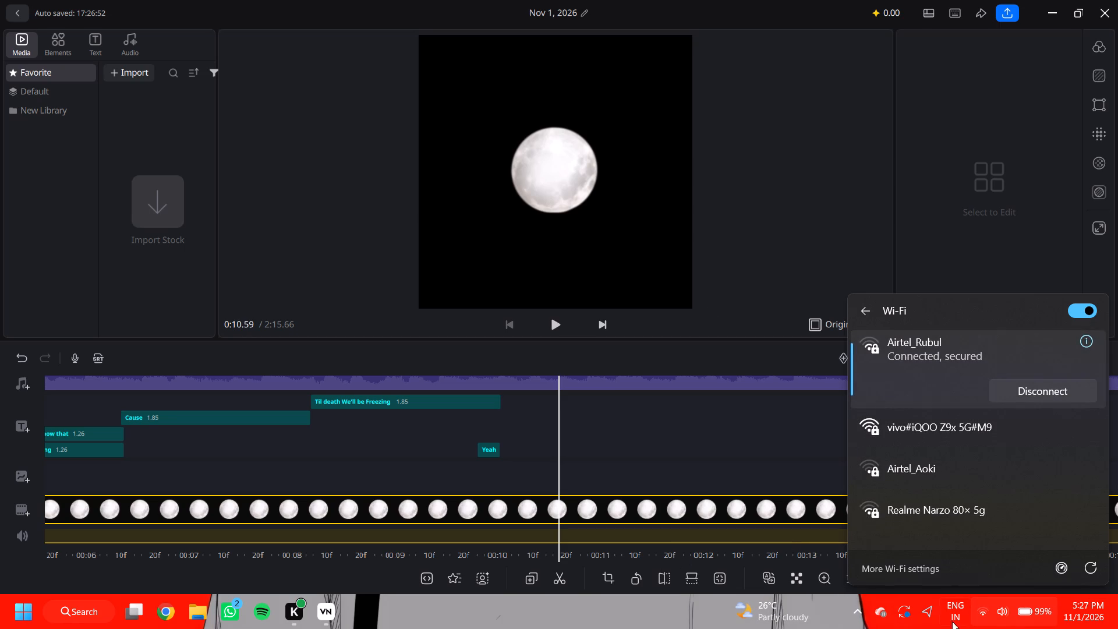
click(982, 614)
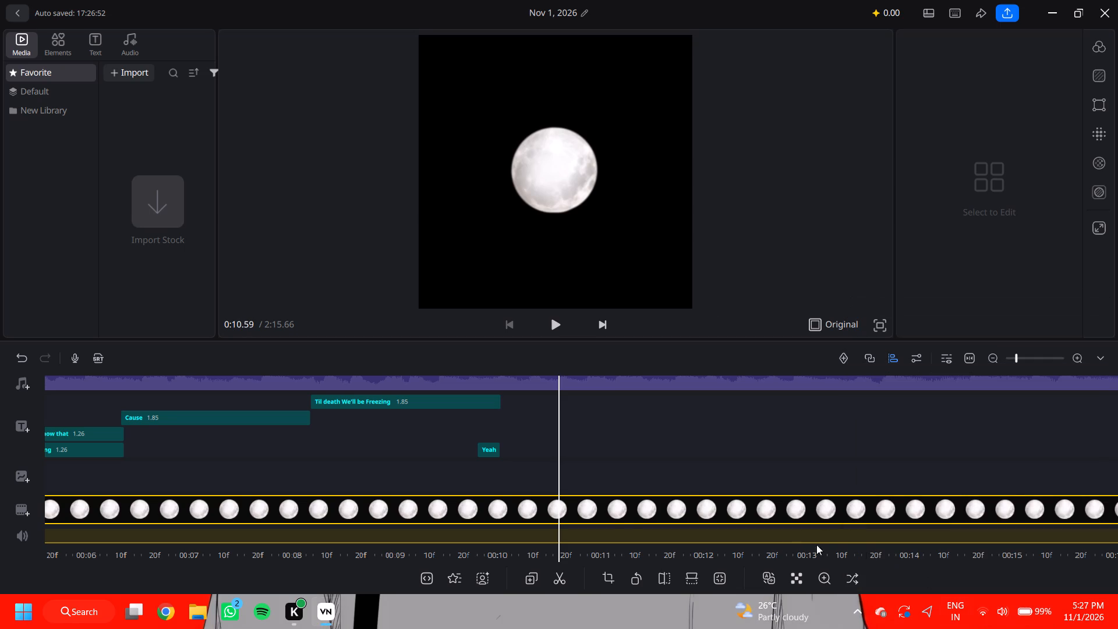
Replay the section from about 9.4 s to 10.3 s to check the timing of the "Yeah" text against the song.
double_click(602, 454)
drag(607, 452, 740, 458)
double_click(740, 458)
double_click(549, 319)
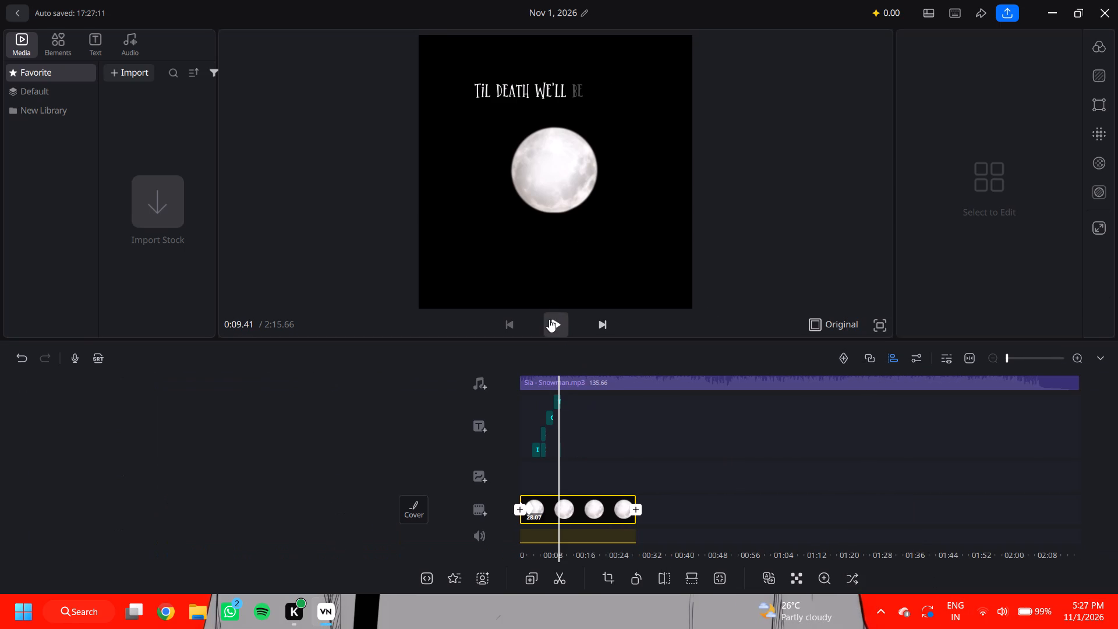
double_click(1077, 358)
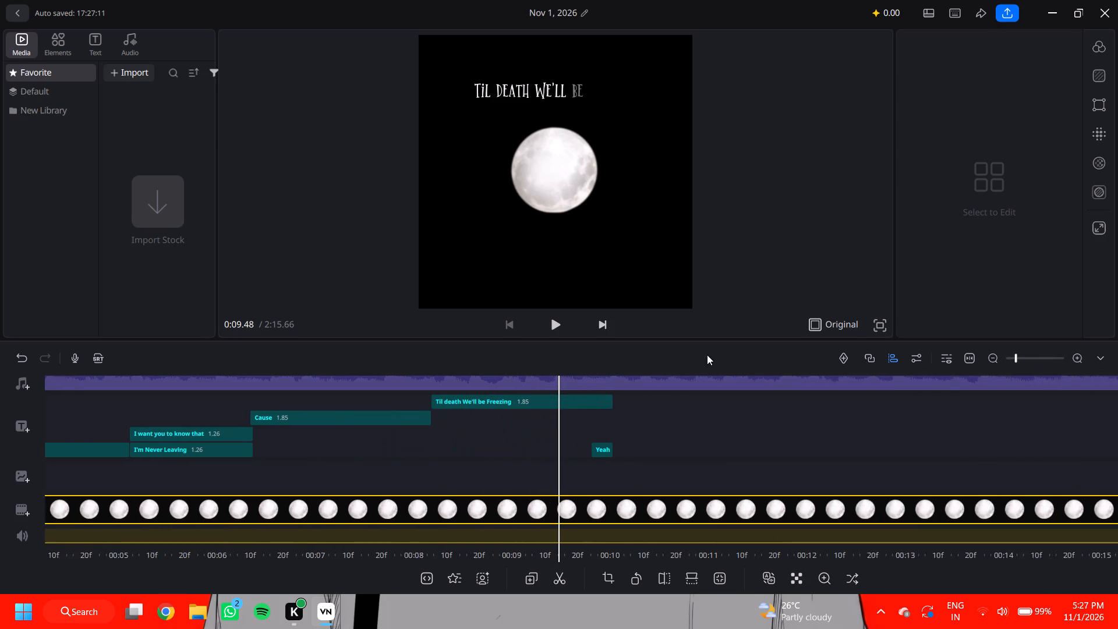
click(563, 320)
click(558, 325)
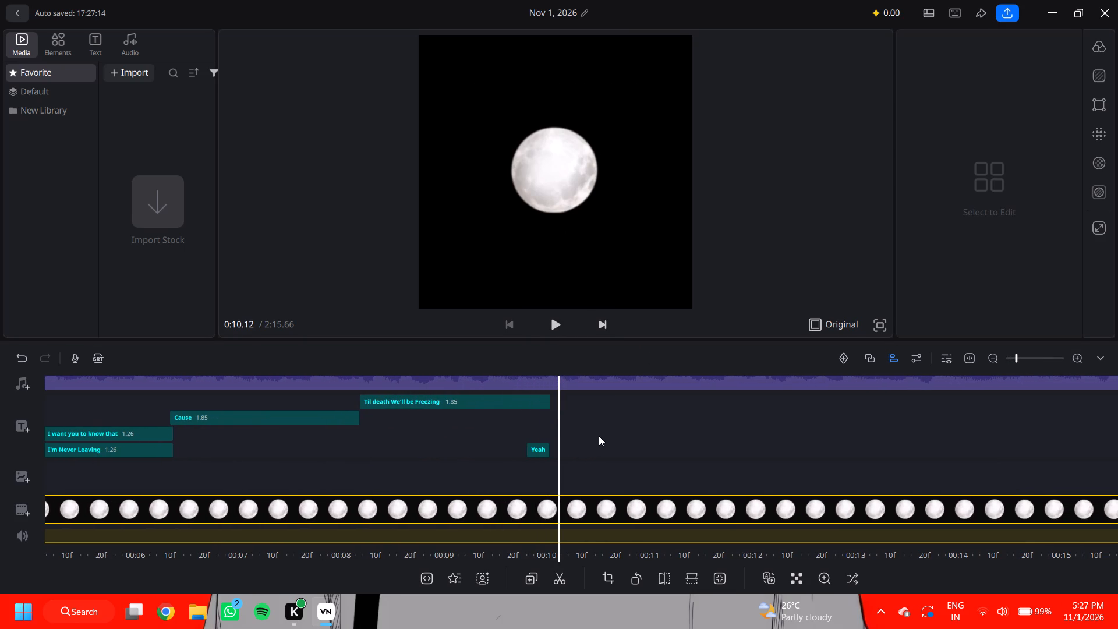
drag(599, 436, 663, 450)
click(663, 450)
click(560, 331)
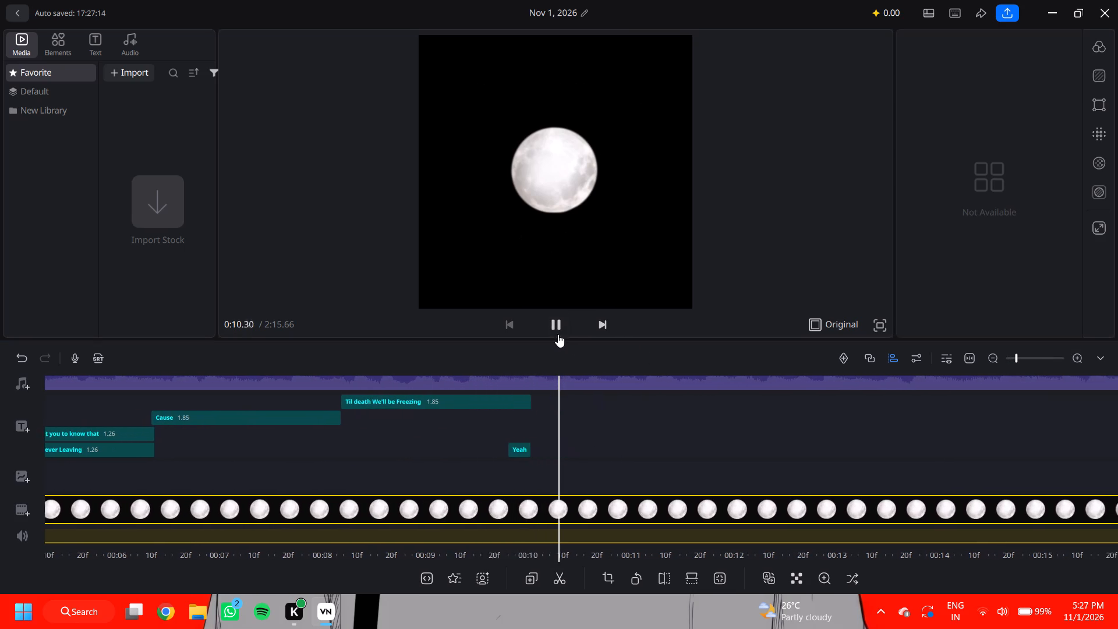
click(556, 333)
drag(589, 443, 720, 445)
click(552, 326)
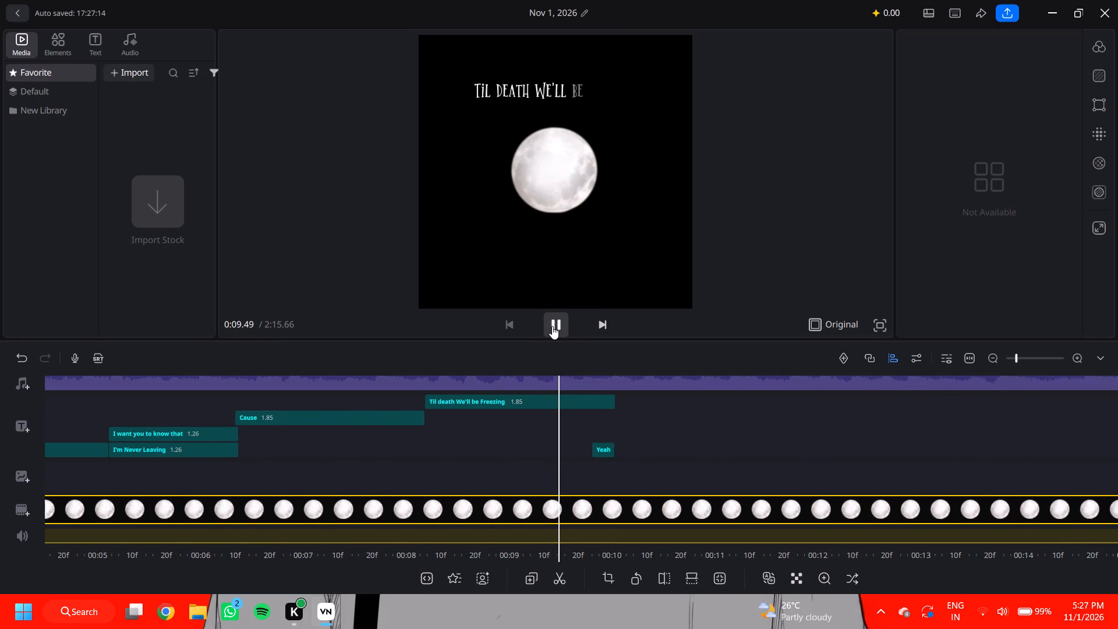
Play back from about 9.5 s to about 10.3 s to check the "Yeah" clip's timing against the song.
click(552, 326)
double_click(552, 326)
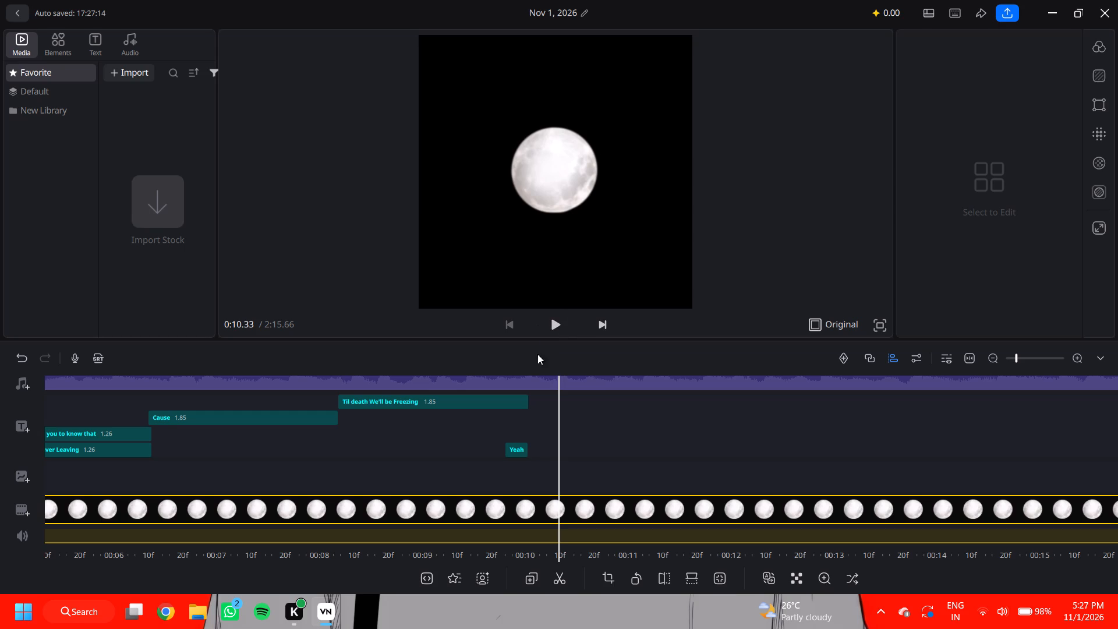
Add a new default text clip at about 10.04 s, right after the "Yeah" clip.
drag(604, 425, 641, 437)
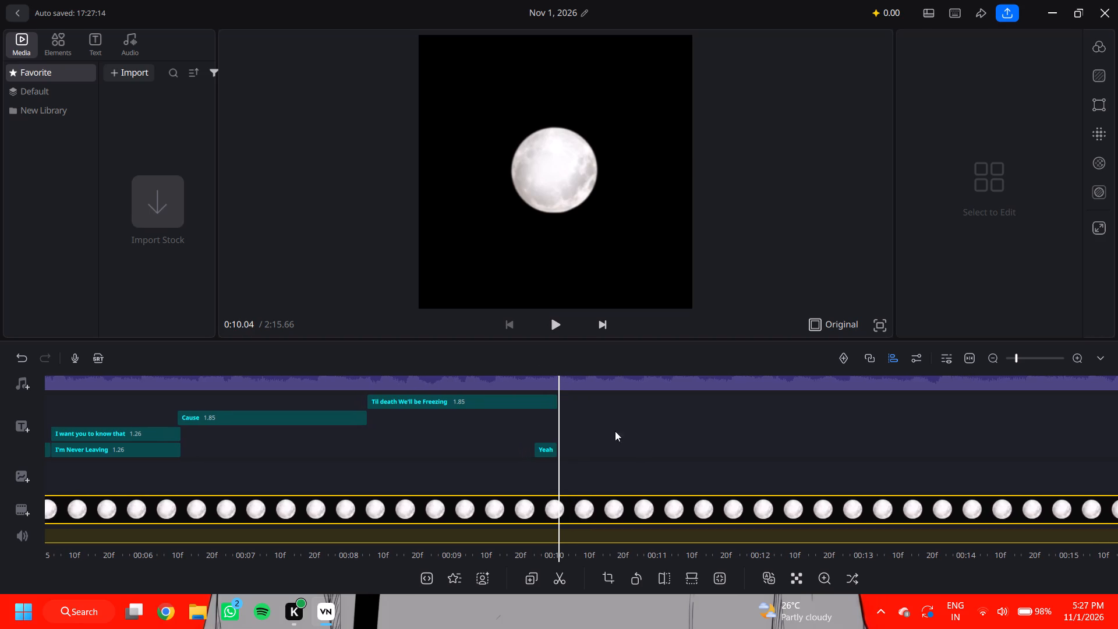
click(23, 436)
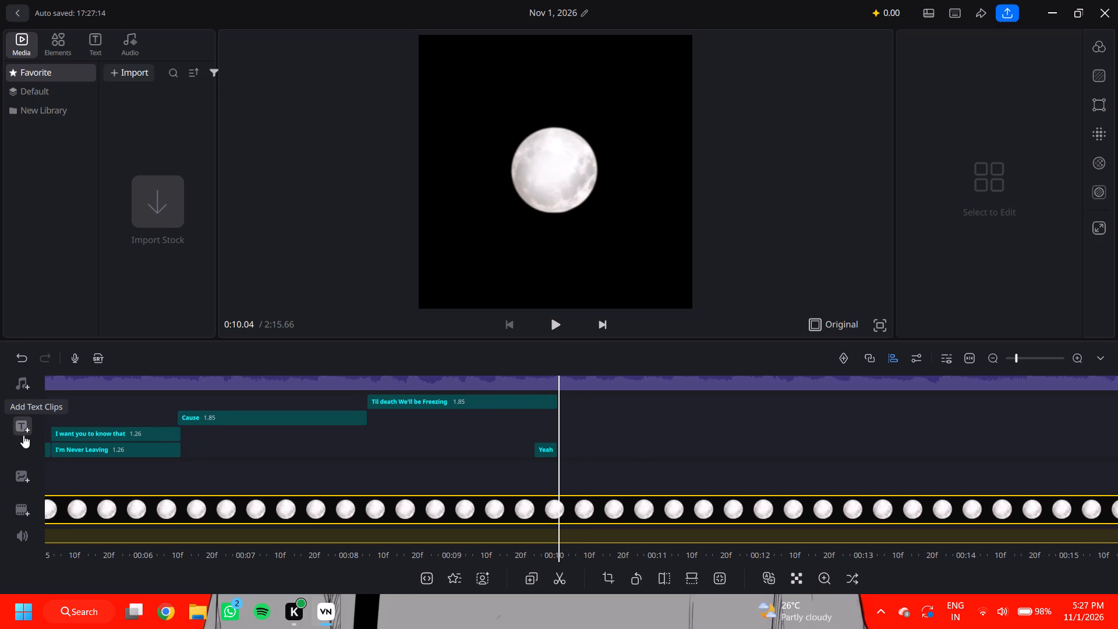
double_click(23, 418)
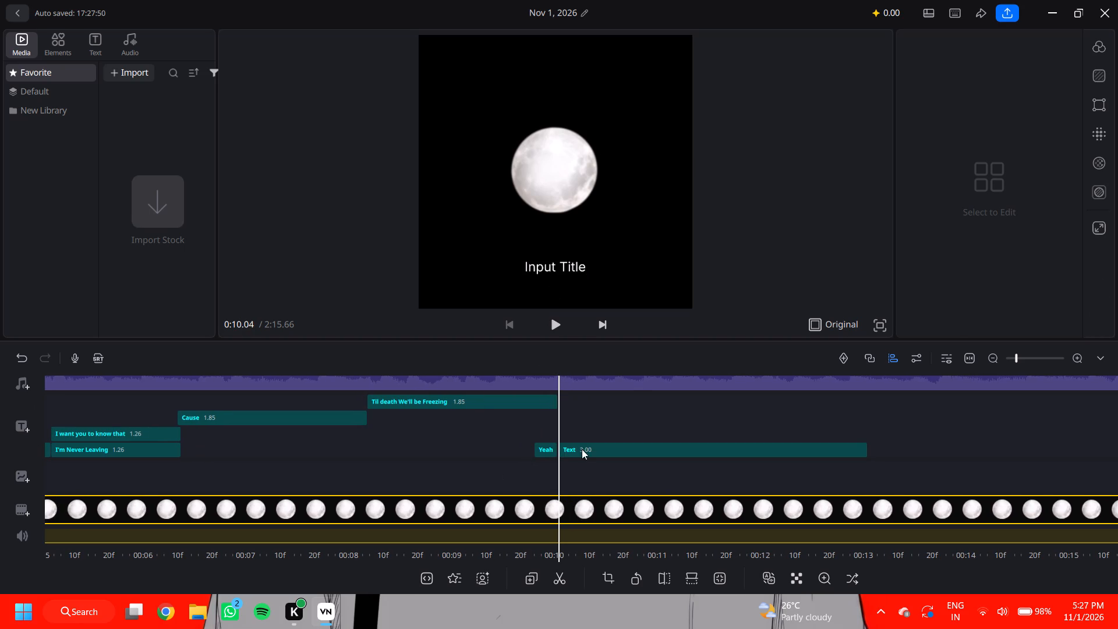
Replace the default text of the new clip following "Yeah" with "you are my home".
double_click(582, 449)
click(468, 379)
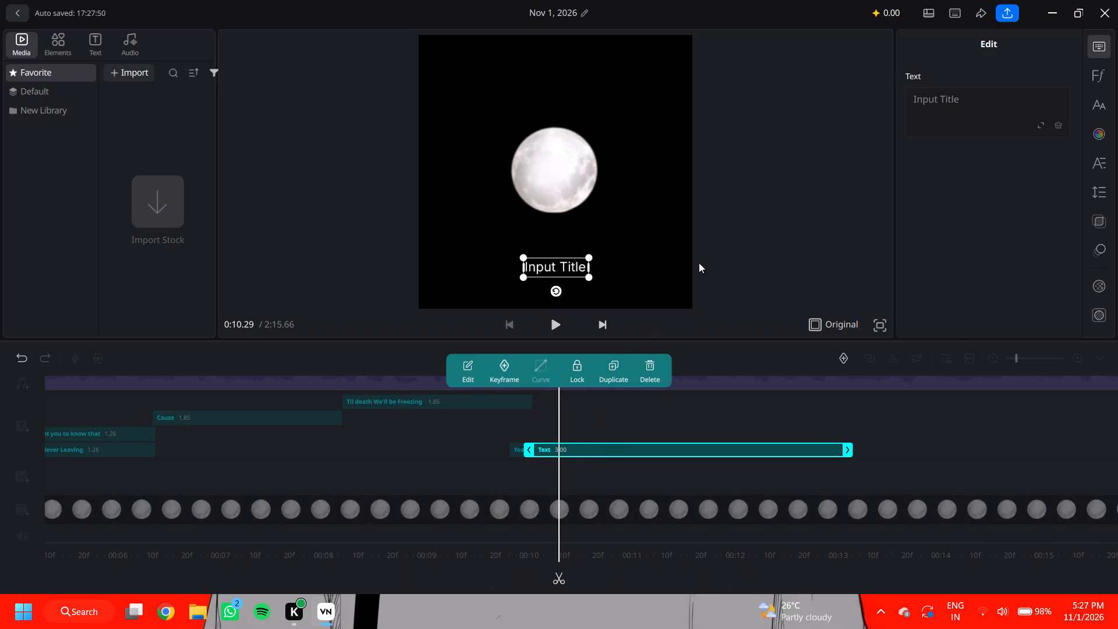
drag(979, 105, 935, 105)
click(935, 105)
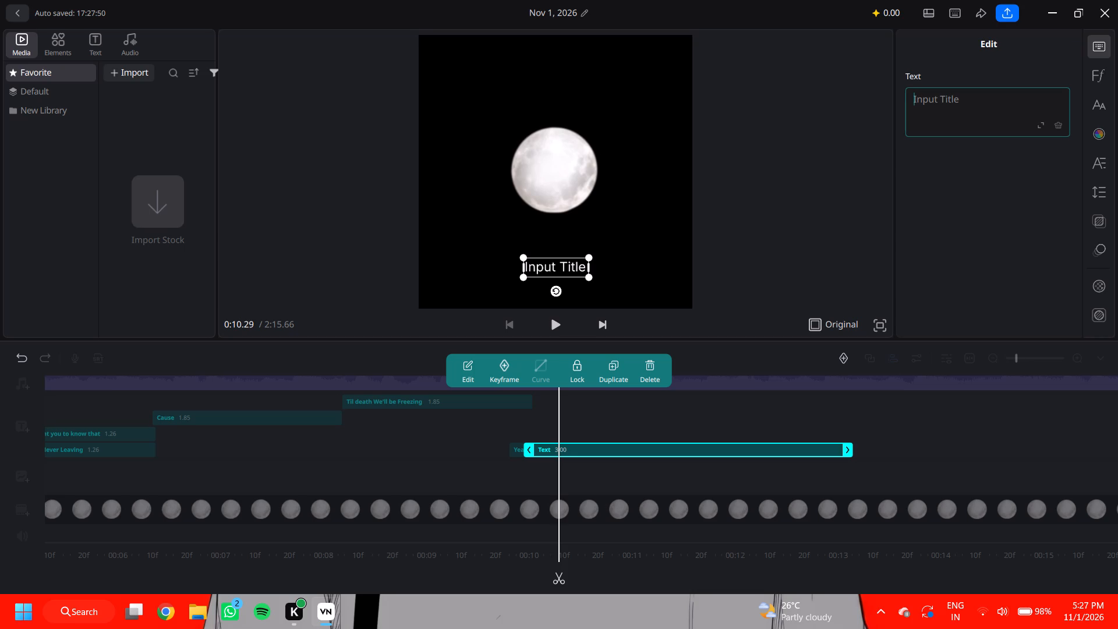
text(you)
key(r)
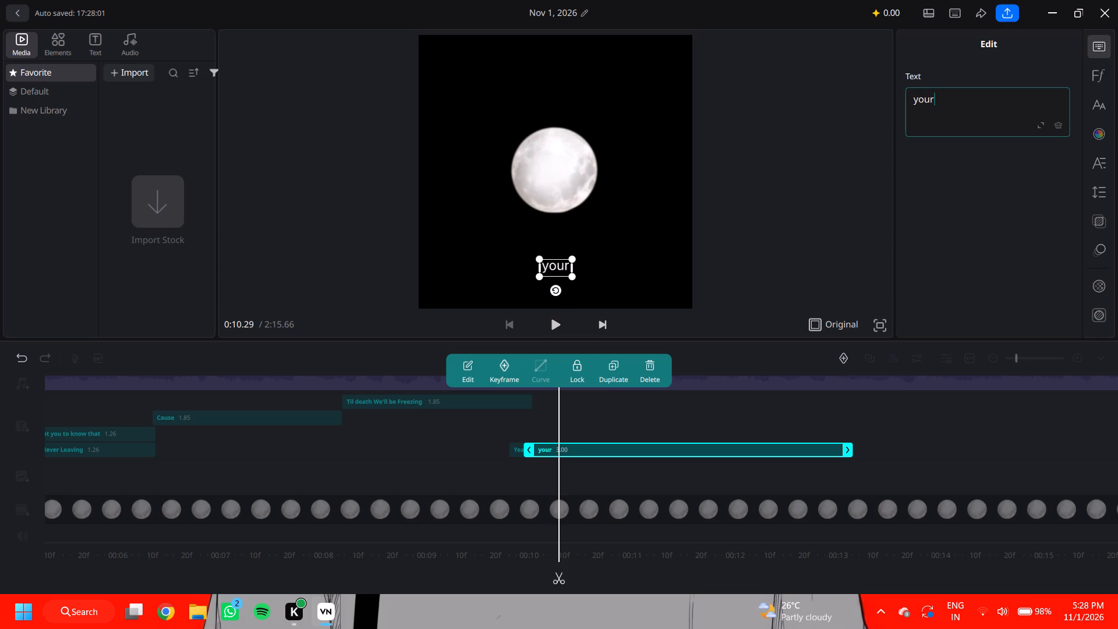
key(BackSpace)
key(space)
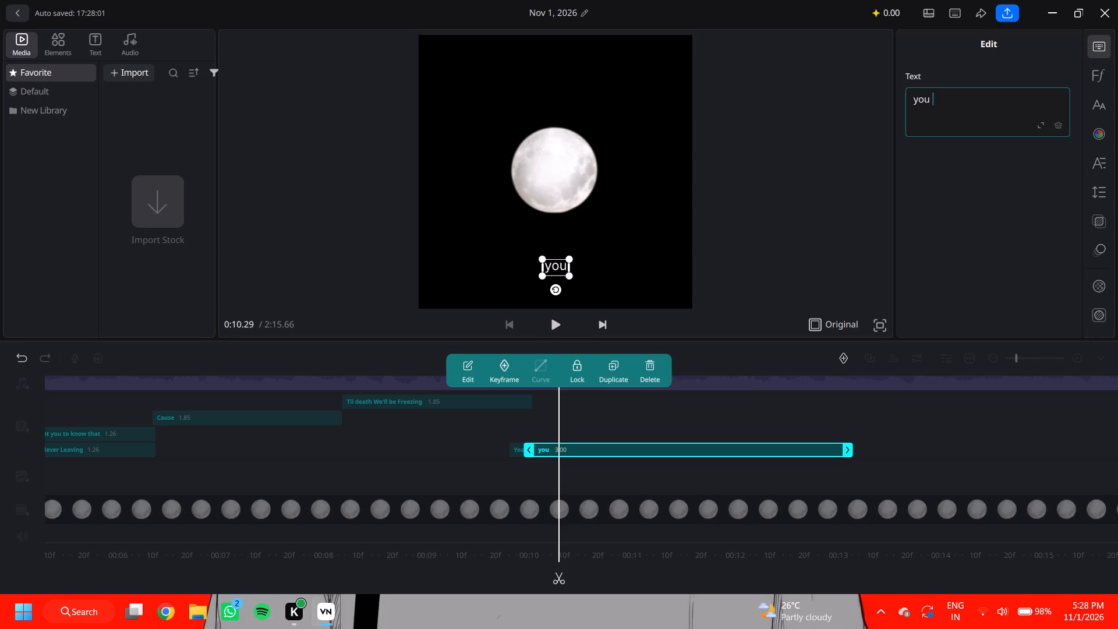
text(are)
key(space)
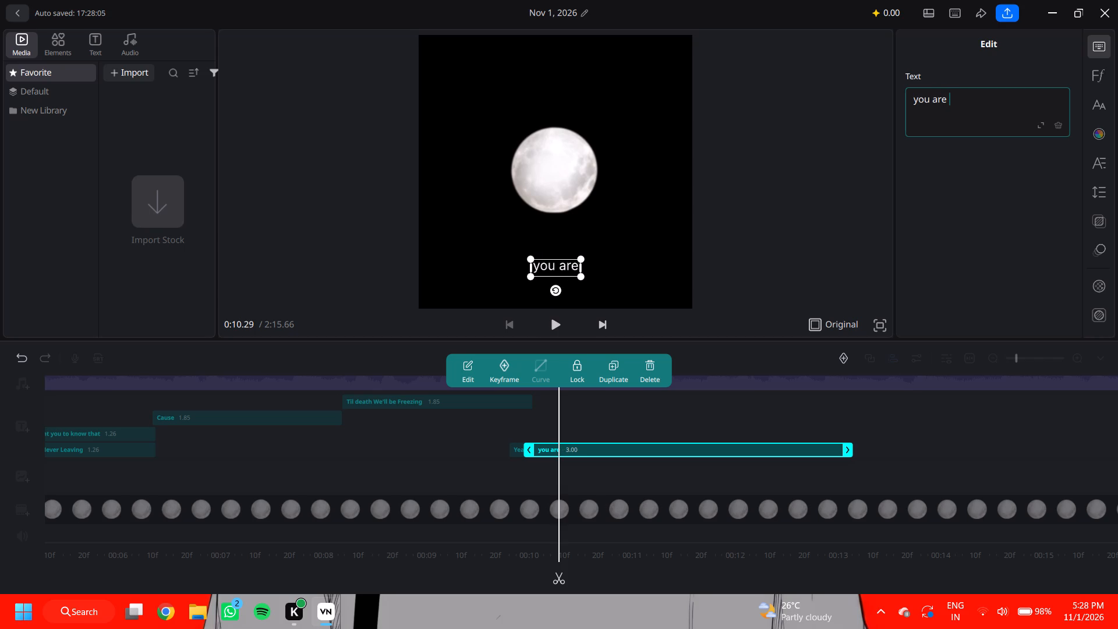
text(my)
key(space)
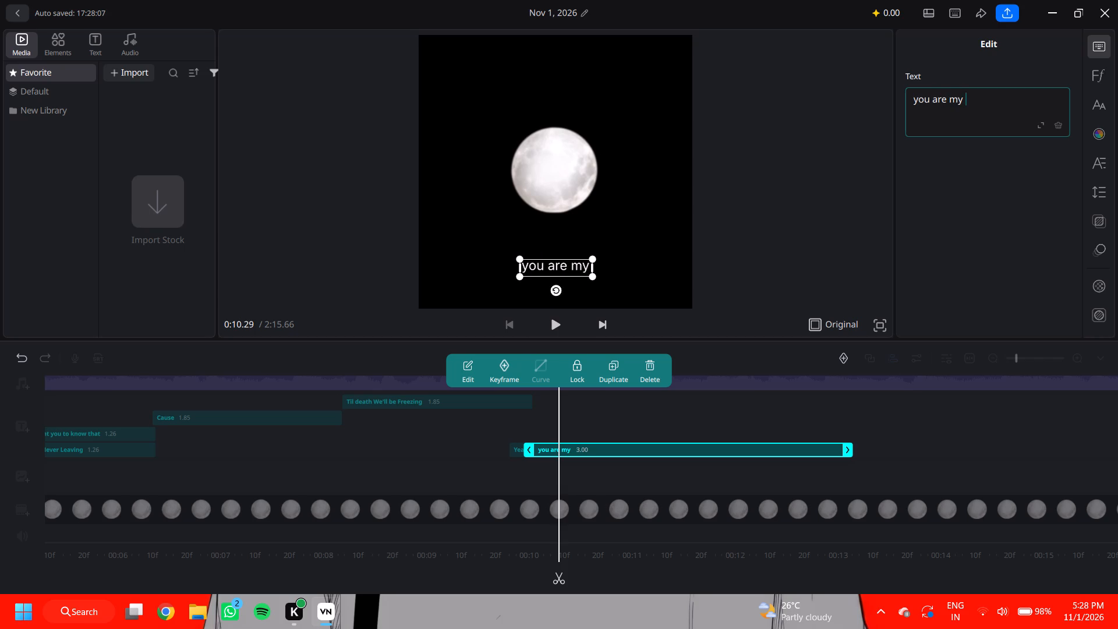
text(home)
key(space)
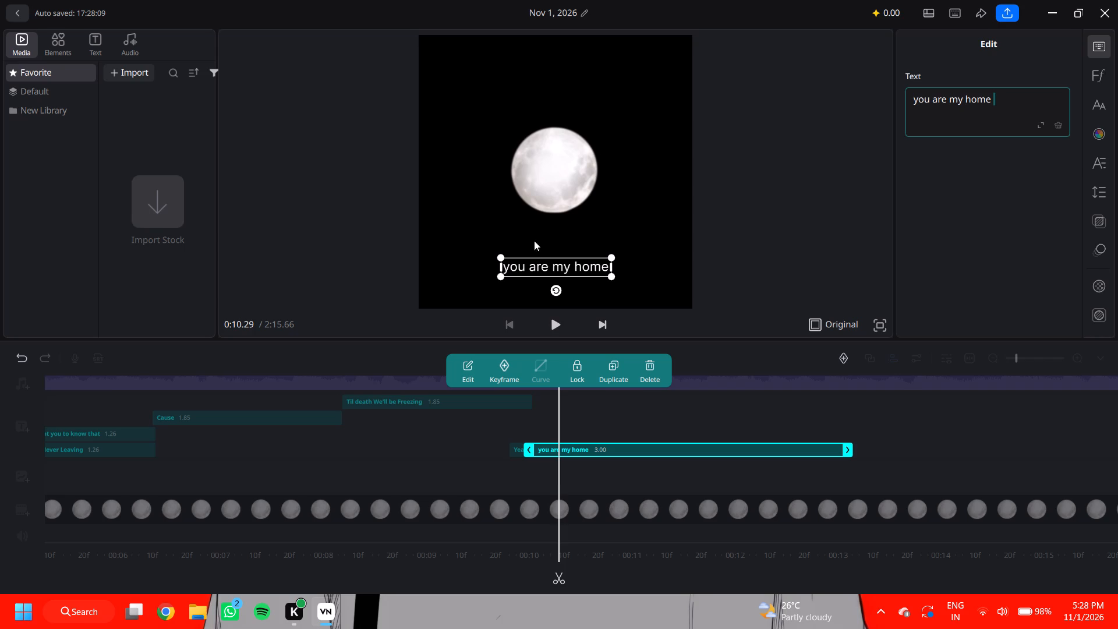
Move the "you are my home" text above the moon, enlarge it slightly and centre it horizontally.
drag(561, 271, 561, 95)
click(561, 94)
click(613, 100)
drag(614, 104, 639, 132)
click(639, 132)
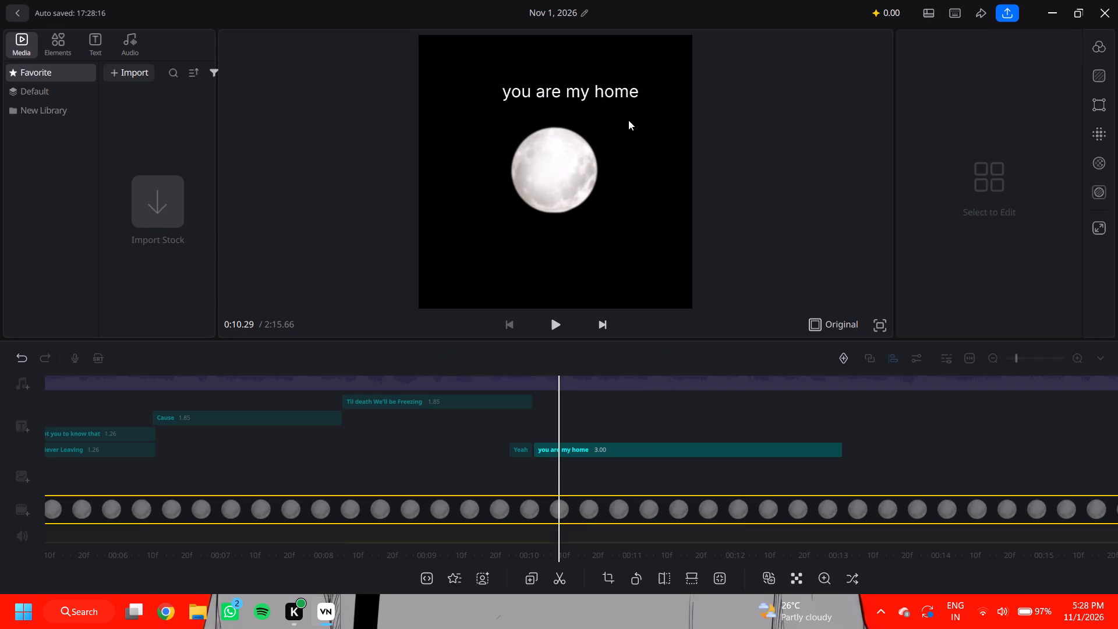
triple_click(598, 91)
drag(598, 90, 582, 90)
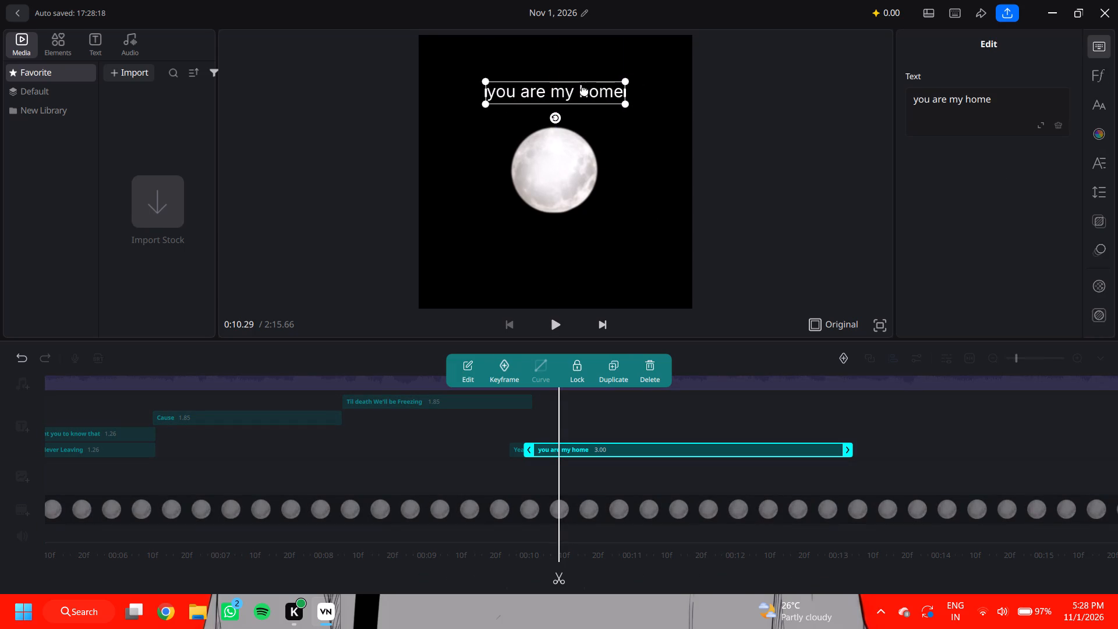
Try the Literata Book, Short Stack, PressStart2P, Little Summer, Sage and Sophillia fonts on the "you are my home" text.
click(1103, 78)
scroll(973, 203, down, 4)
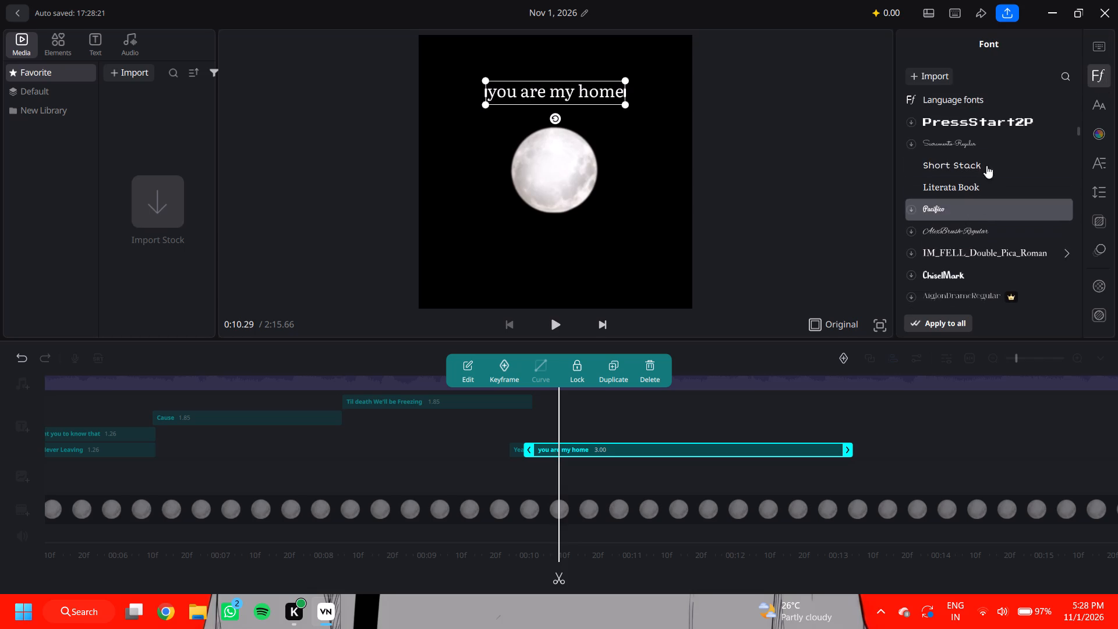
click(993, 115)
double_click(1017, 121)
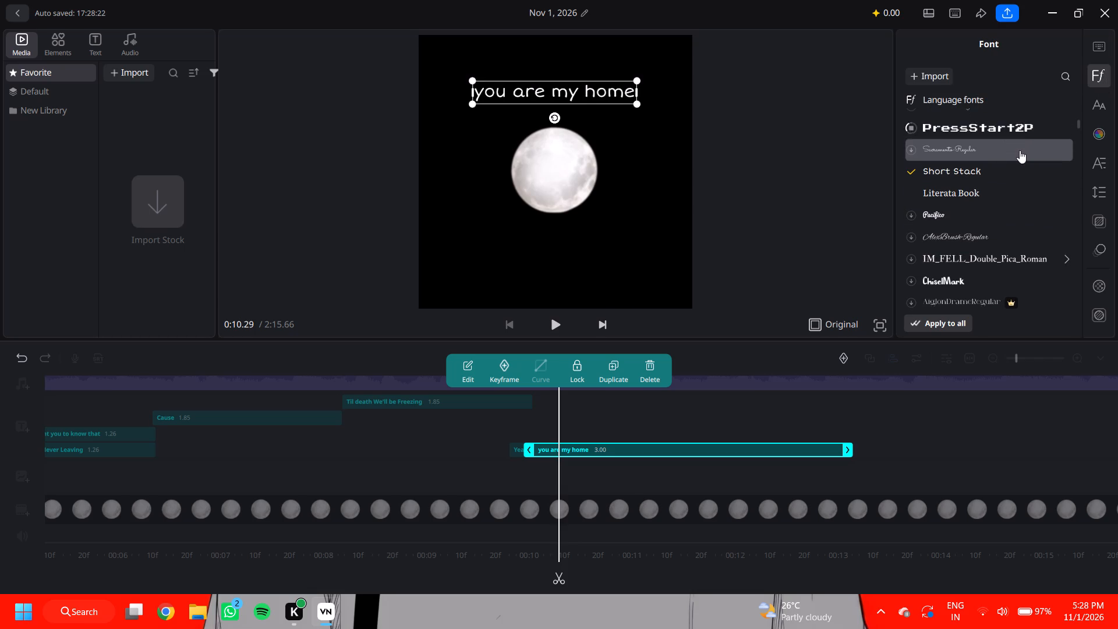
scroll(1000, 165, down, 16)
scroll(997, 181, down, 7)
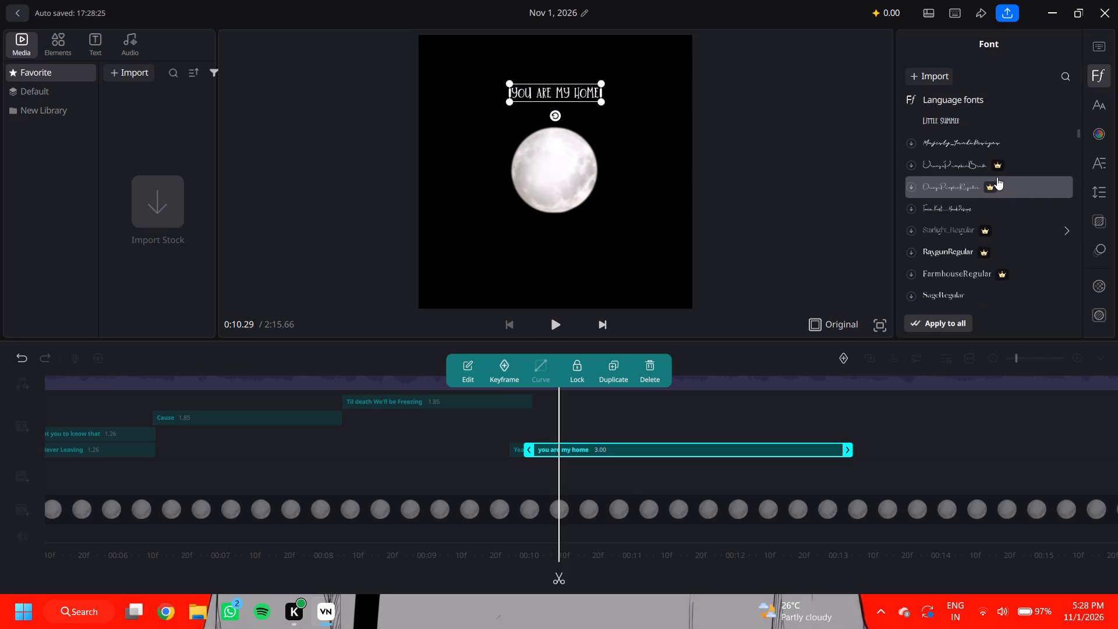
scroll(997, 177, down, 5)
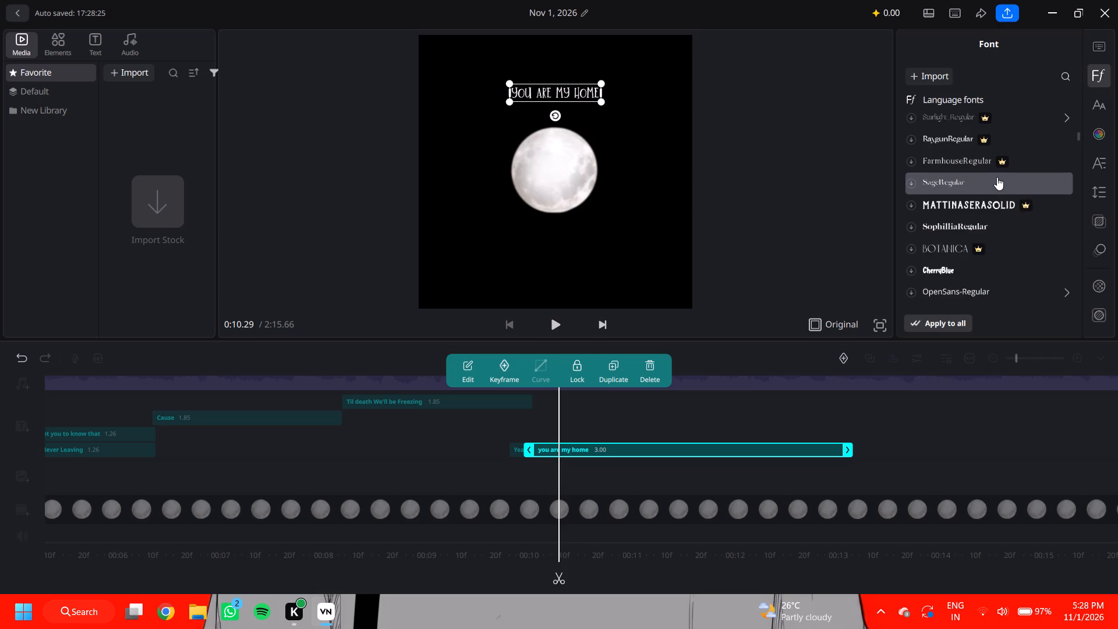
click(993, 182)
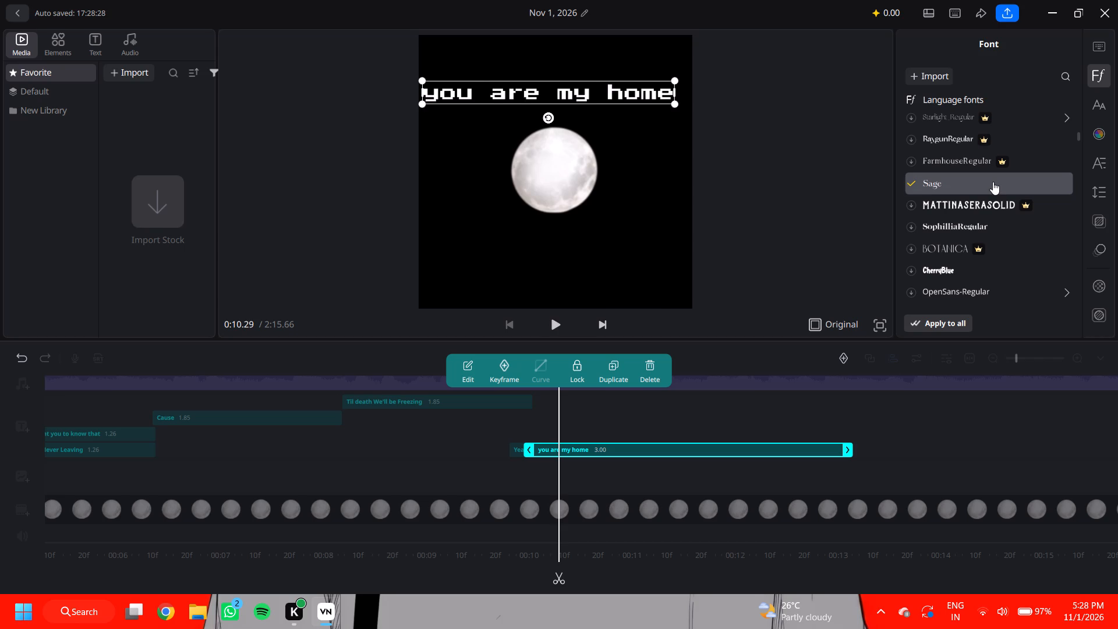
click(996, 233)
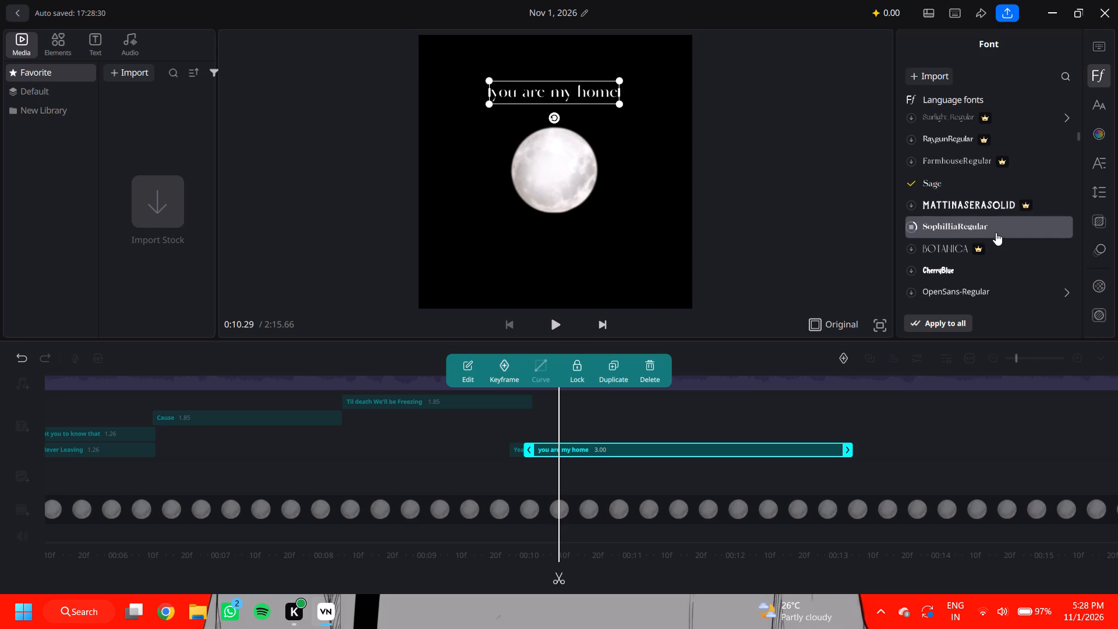
Try the Bebas Neue font on the "you are my home" text, and settle on Mystery Quest.
scroll(996, 228, down, 9)
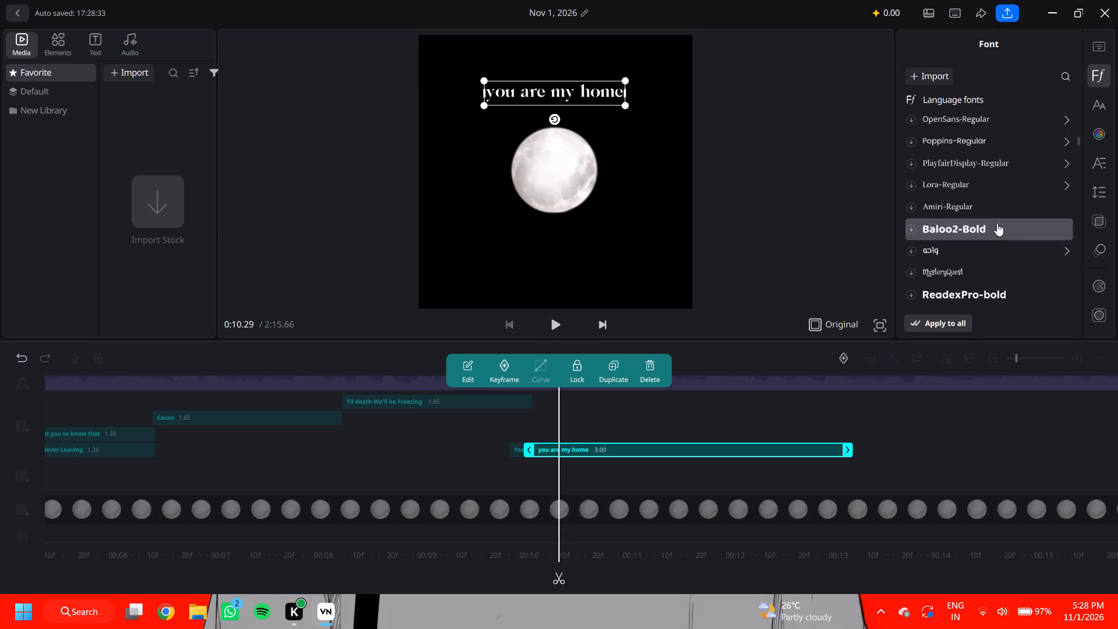
scroll(997, 223, down, 2)
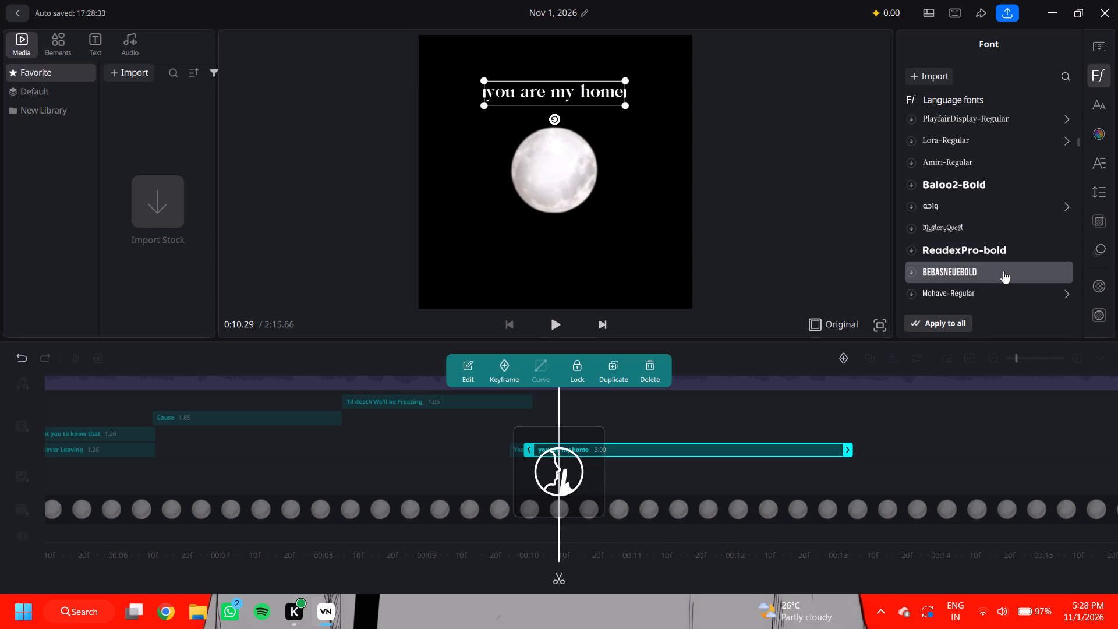
click(1003, 271)
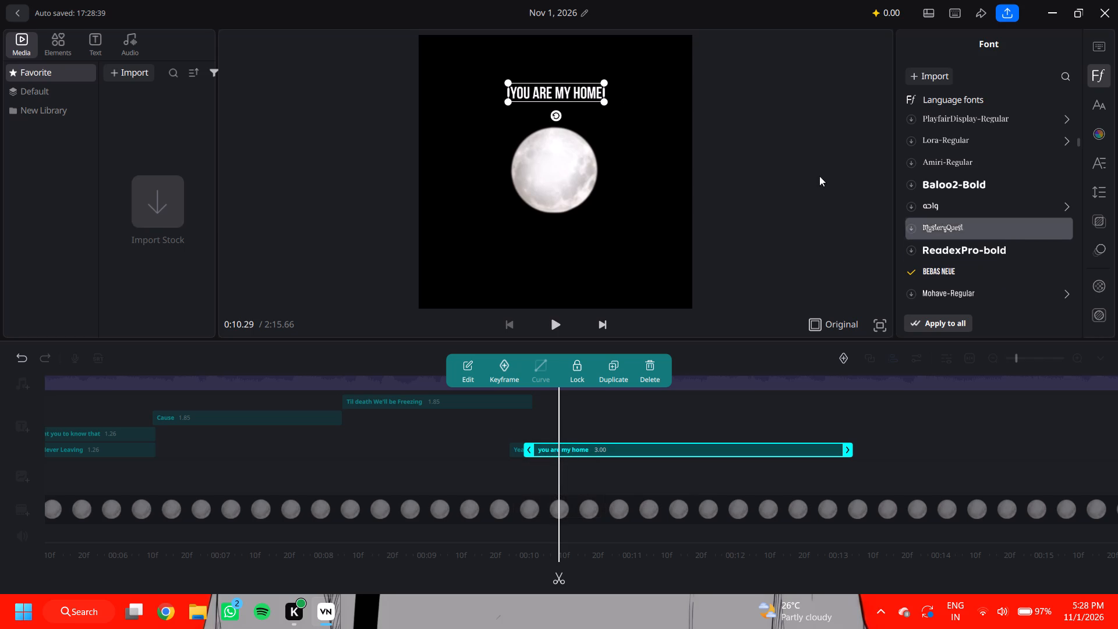
double_click(1002, 224)
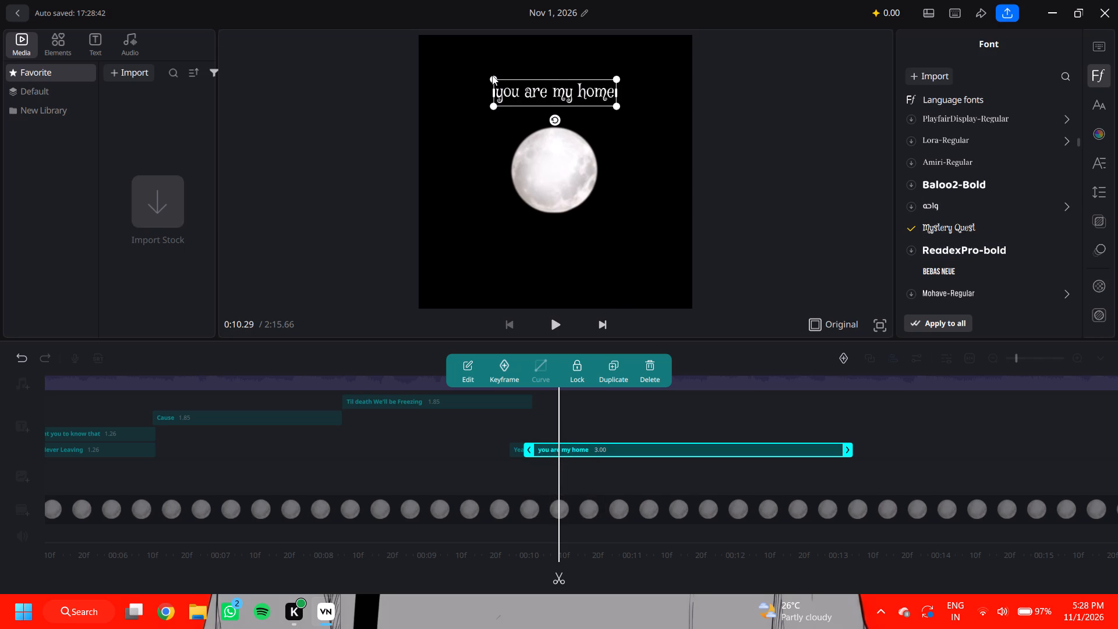
Enlarge the "you are my home" text to over half the frame's width and centre it just above the moon.
drag(496, 80, 476, 66)
drag(476, 66, 470, 51)
drag(470, 50, 470, 44)
click(470, 44)
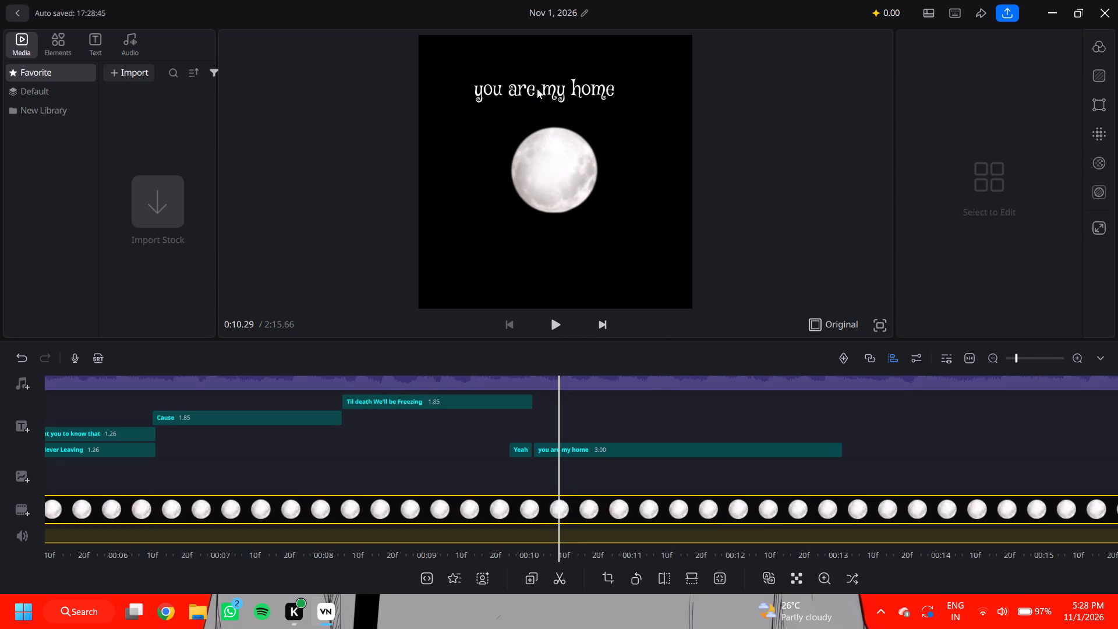
click(538, 88)
click(618, 107)
drag(621, 108, 643, 129)
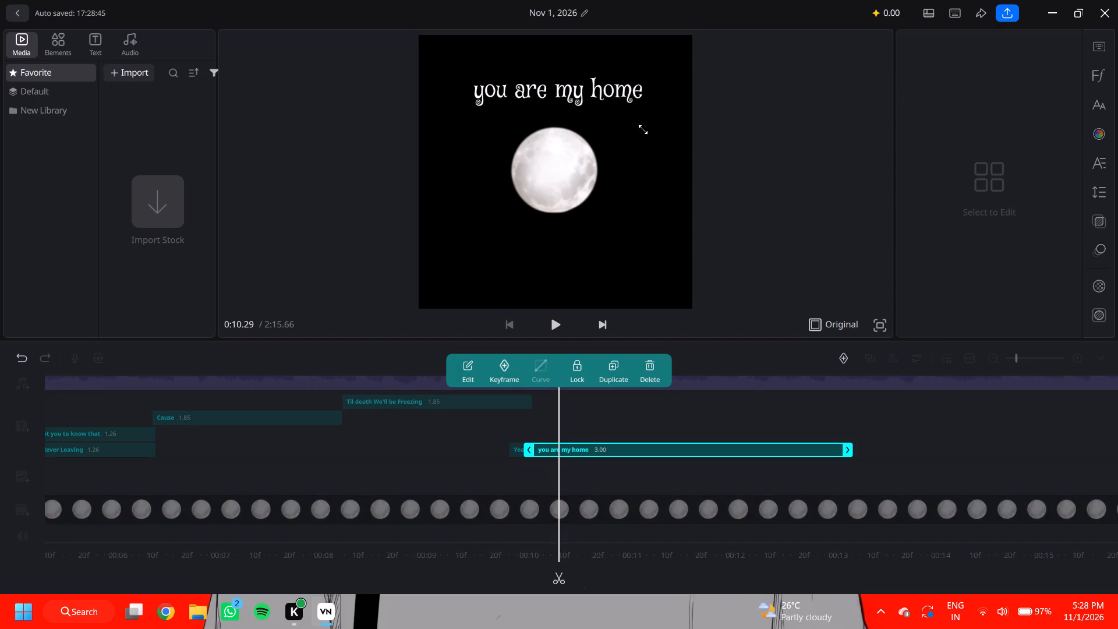
drag(643, 129, 643, 130)
click(590, 93)
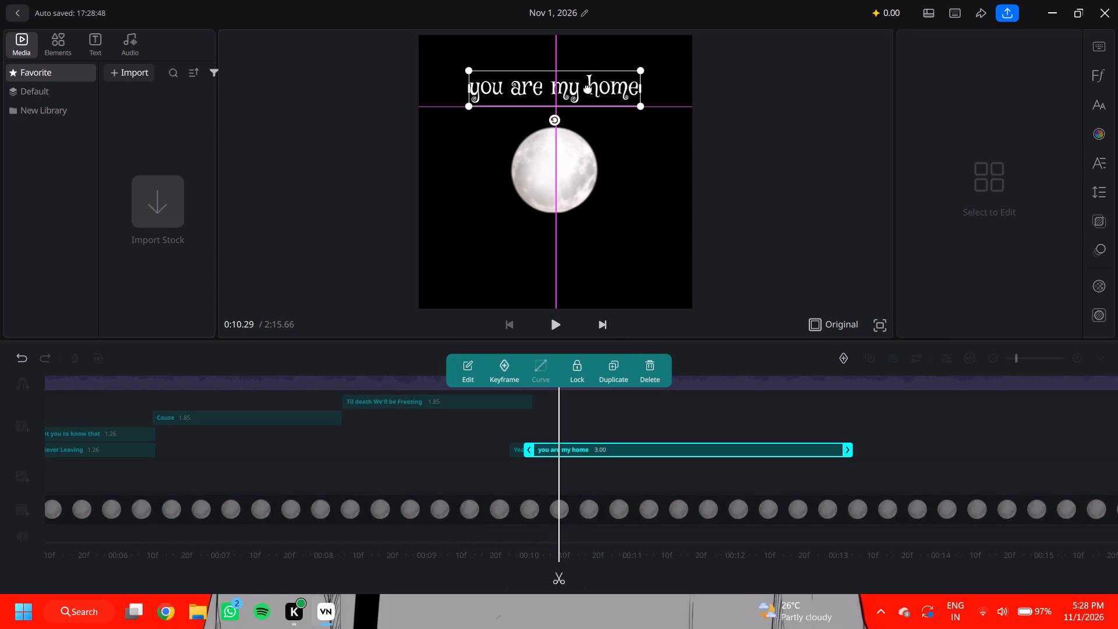
Duplicate the "you are my home" text, keeping only one copy, and place that copy centred below the moon.
right_click(588, 88)
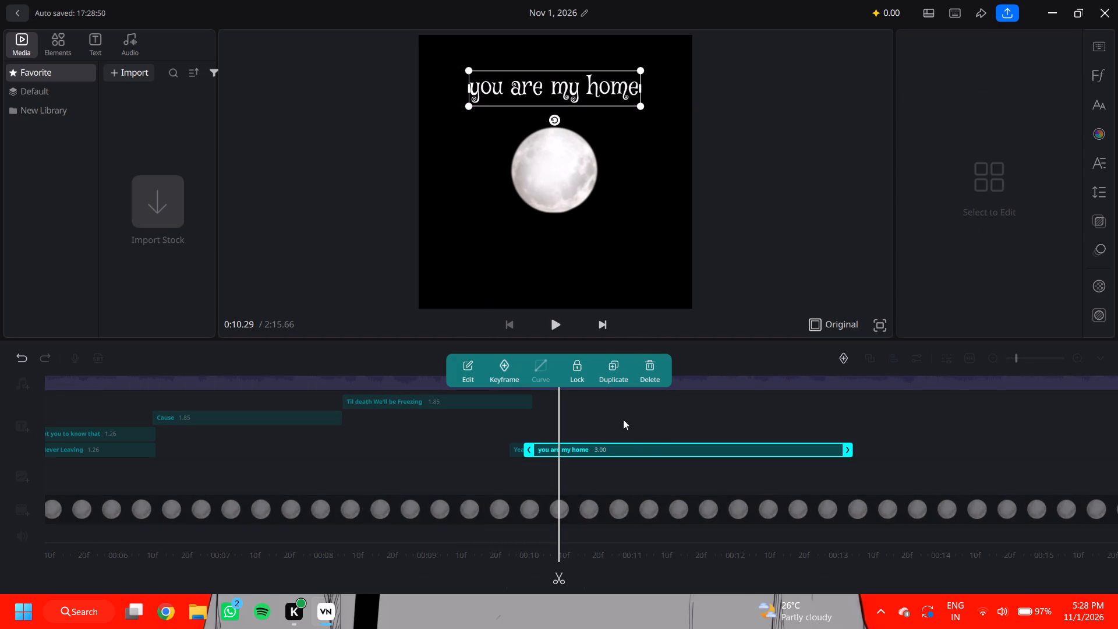
double_click(626, 364)
click(600, 439)
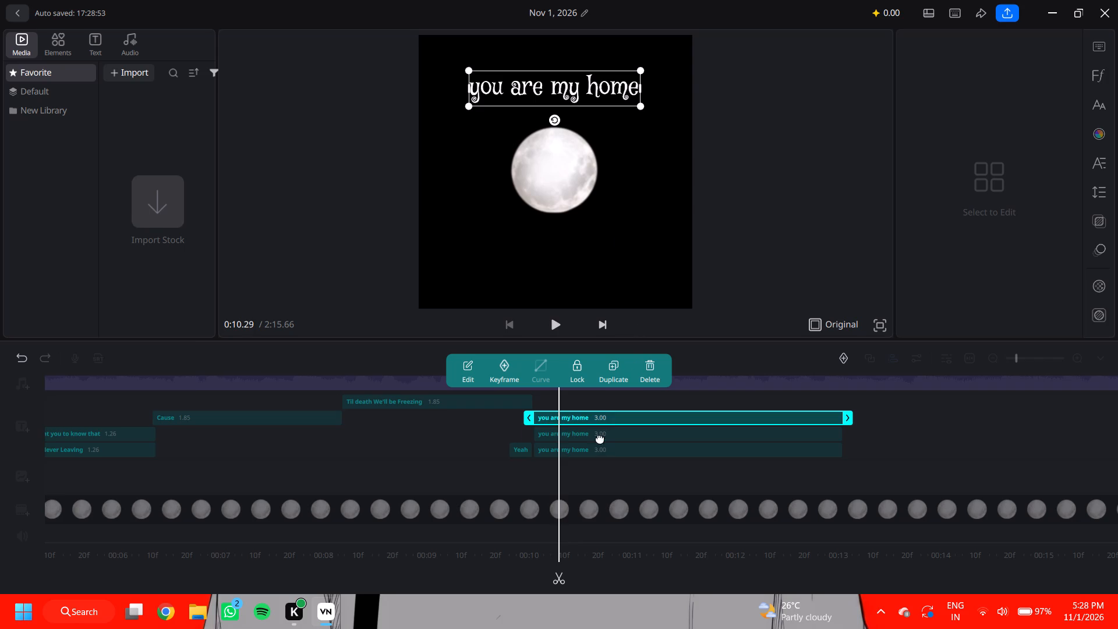
click(652, 369)
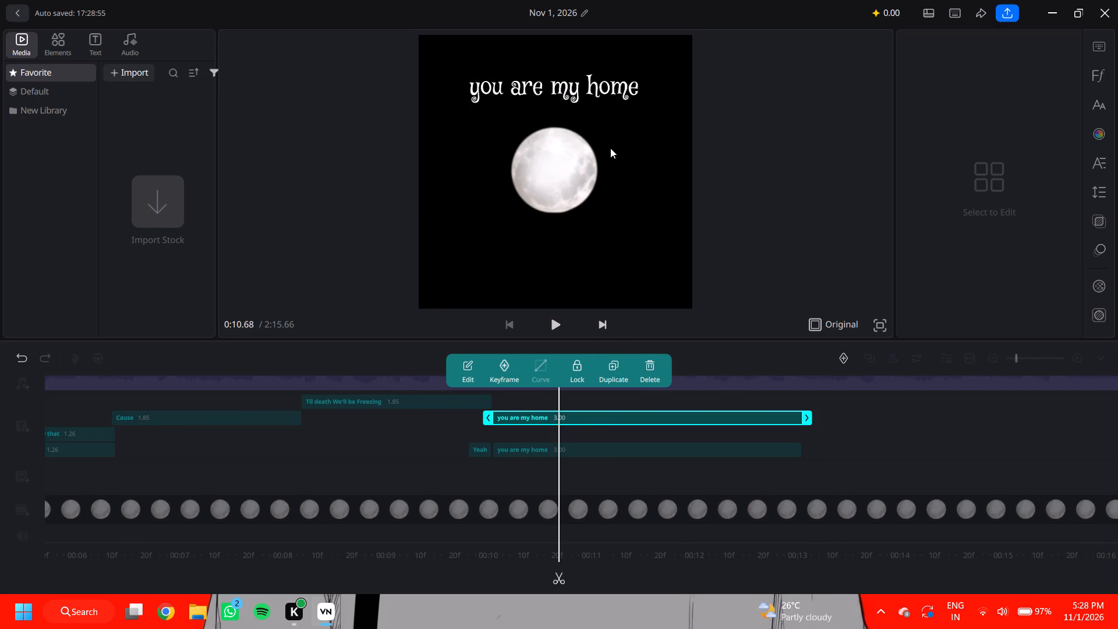
click(553, 86)
drag(553, 86, 554, 87)
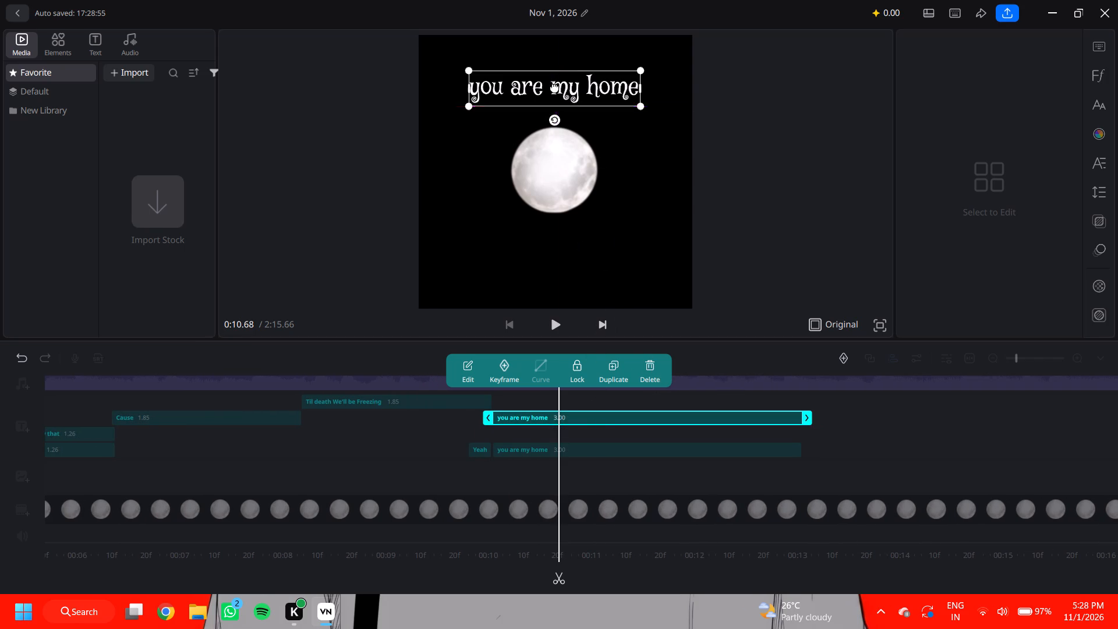
drag(554, 87, 556, 252)
Apply the Expand caption animation to the "you are my home" text above the moon and preview it.
double_click(512, 461)
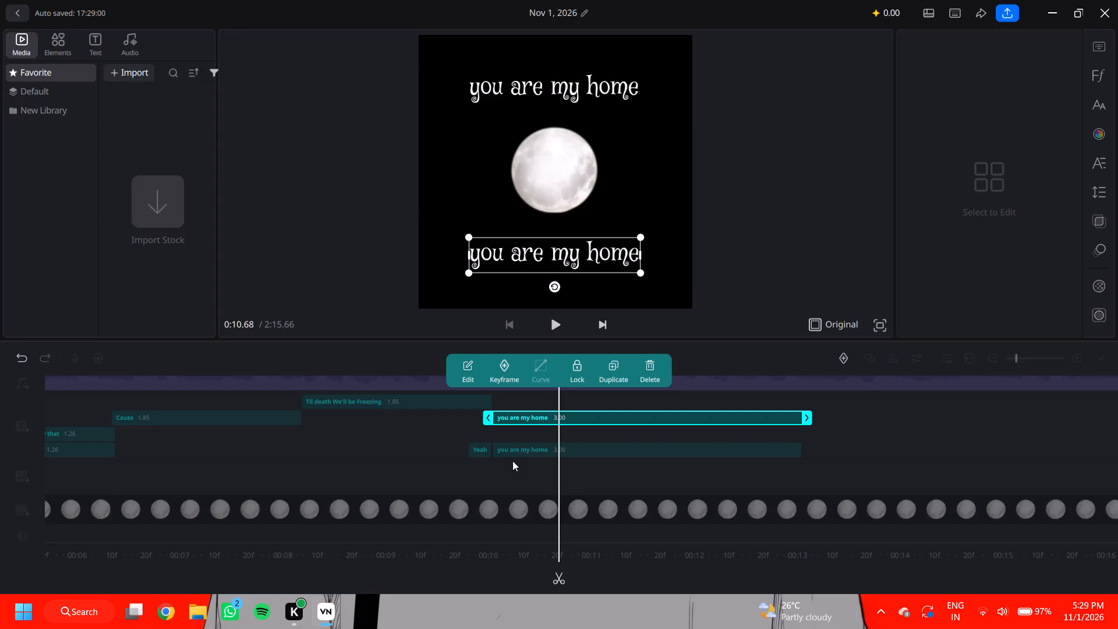
click(523, 454)
double_click(603, 440)
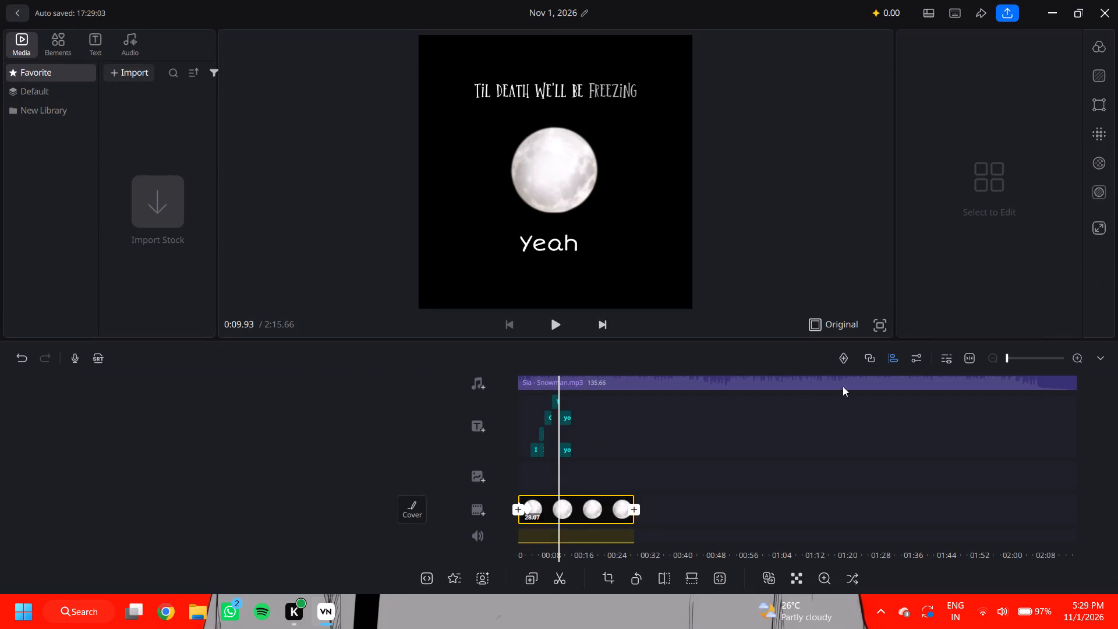
double_click(1072, 356)
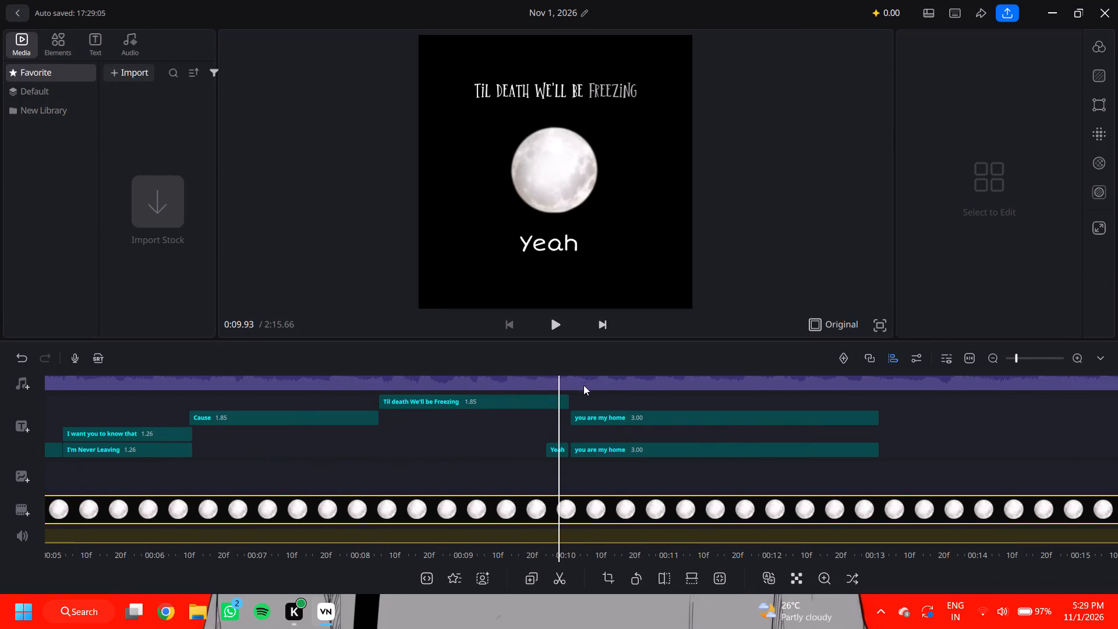
click(617, 448)
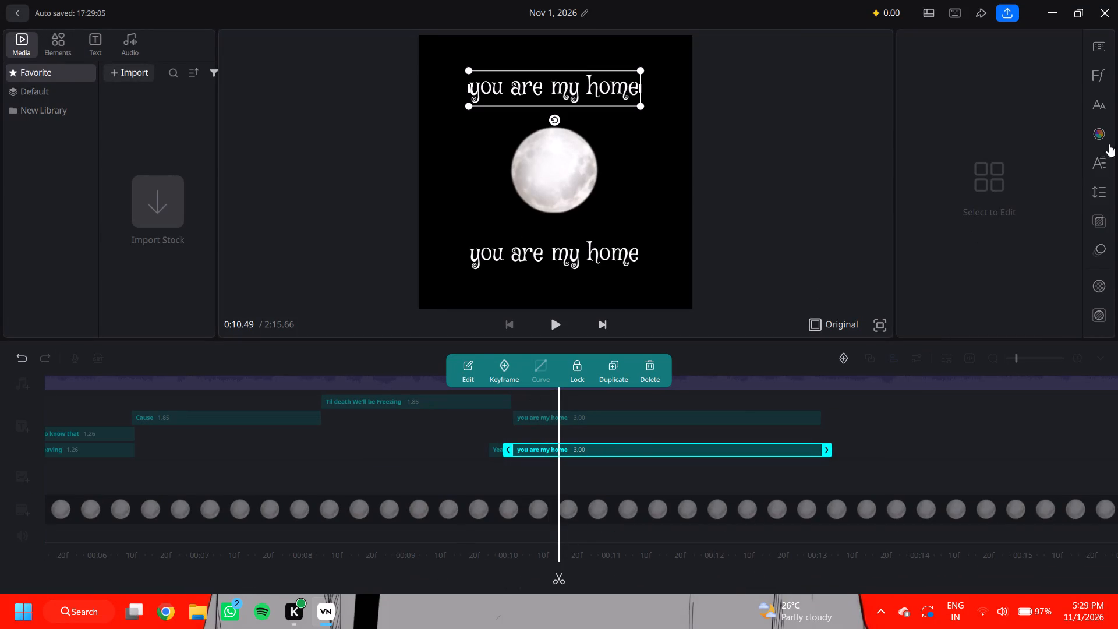
click(1103, 252)
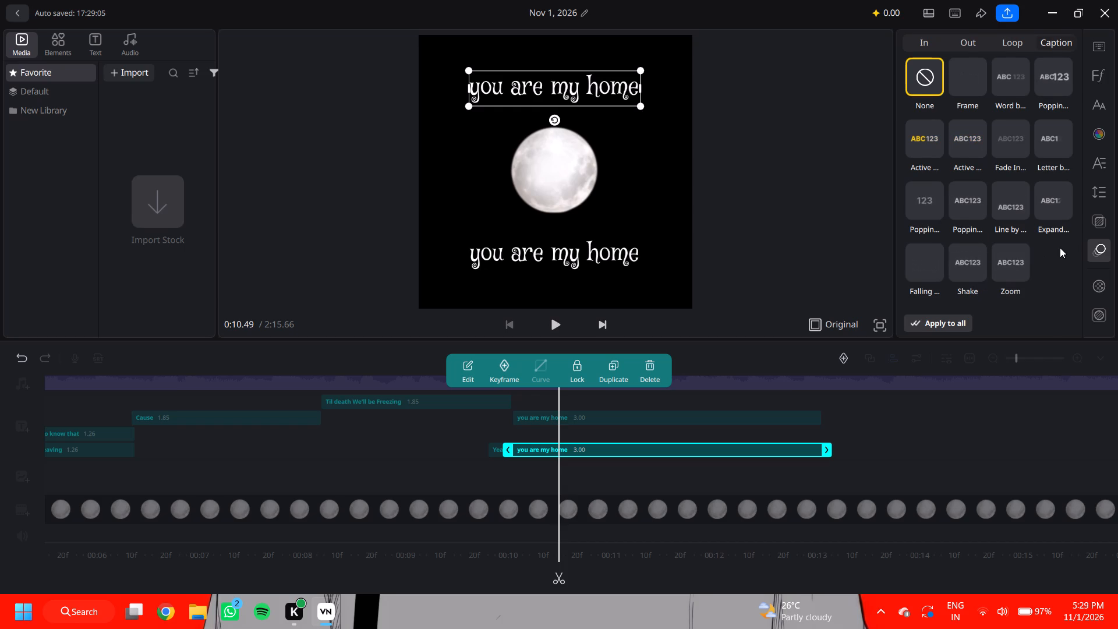
click(1056, 215)
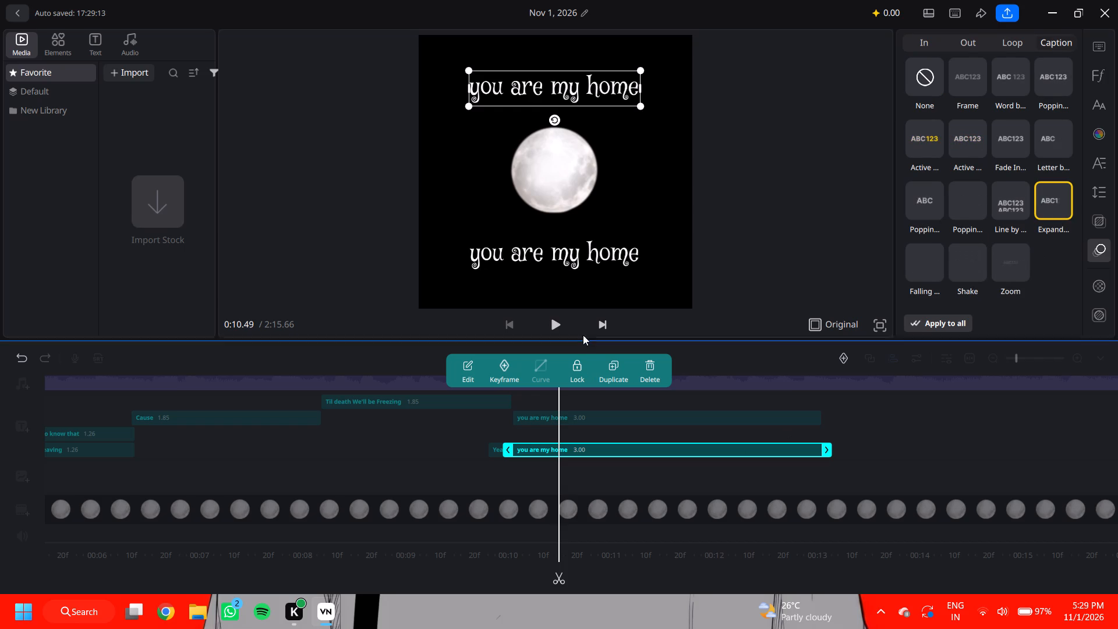
click(555, 326)
click(555, 326)
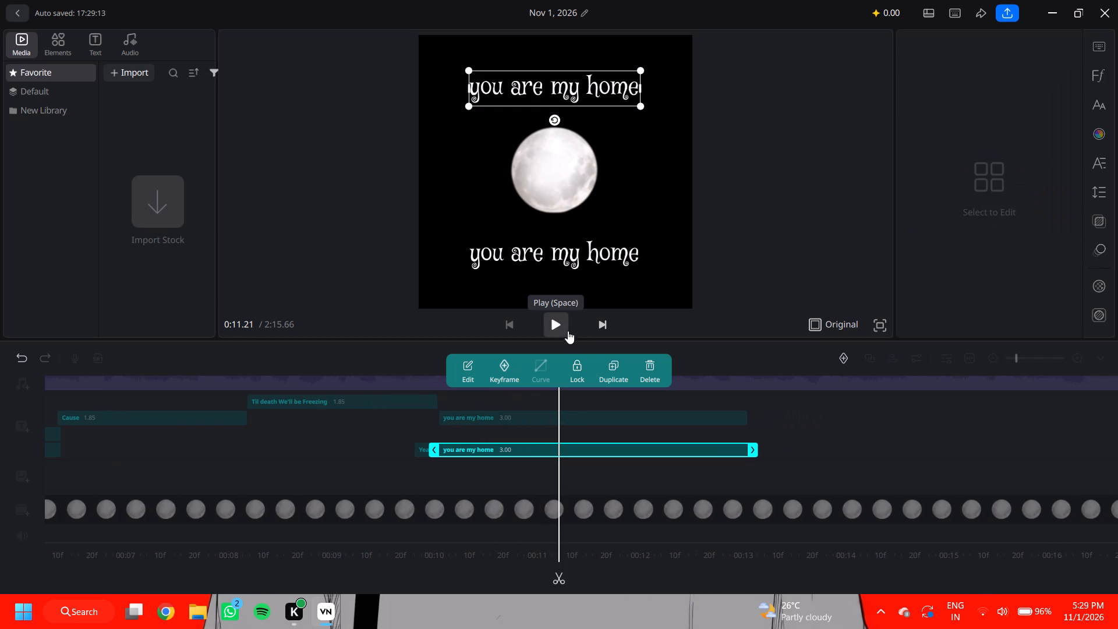
Set the upper text's caption animation duration to 1.2 and play back the line from its start.
click(1106, 242)
scroll(999, 107, up, 2)
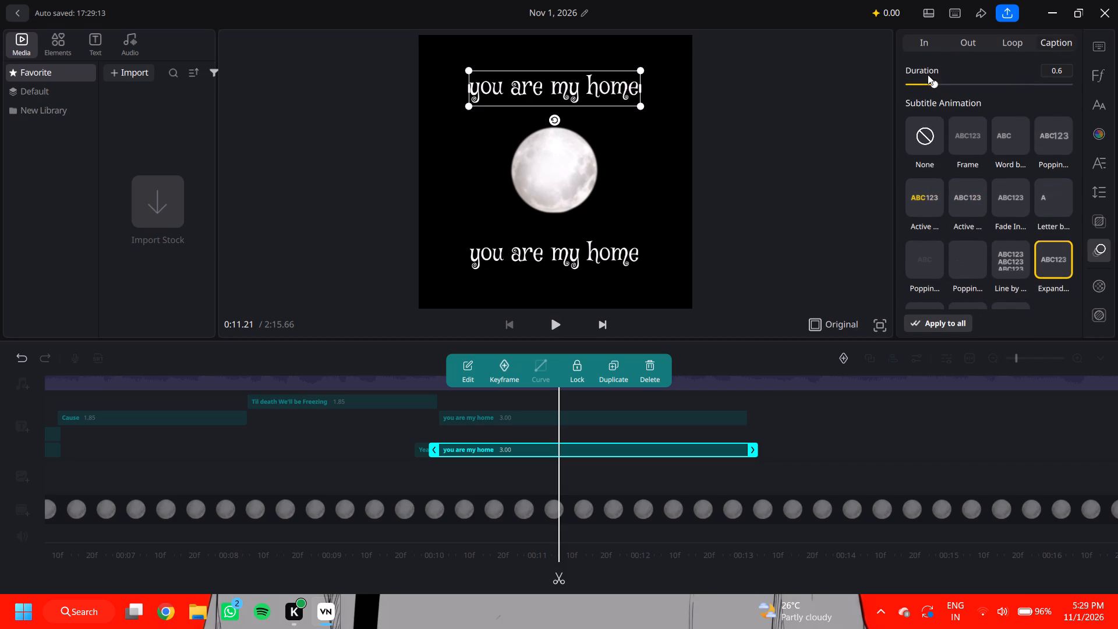
drag(934, 83, 963, 106)
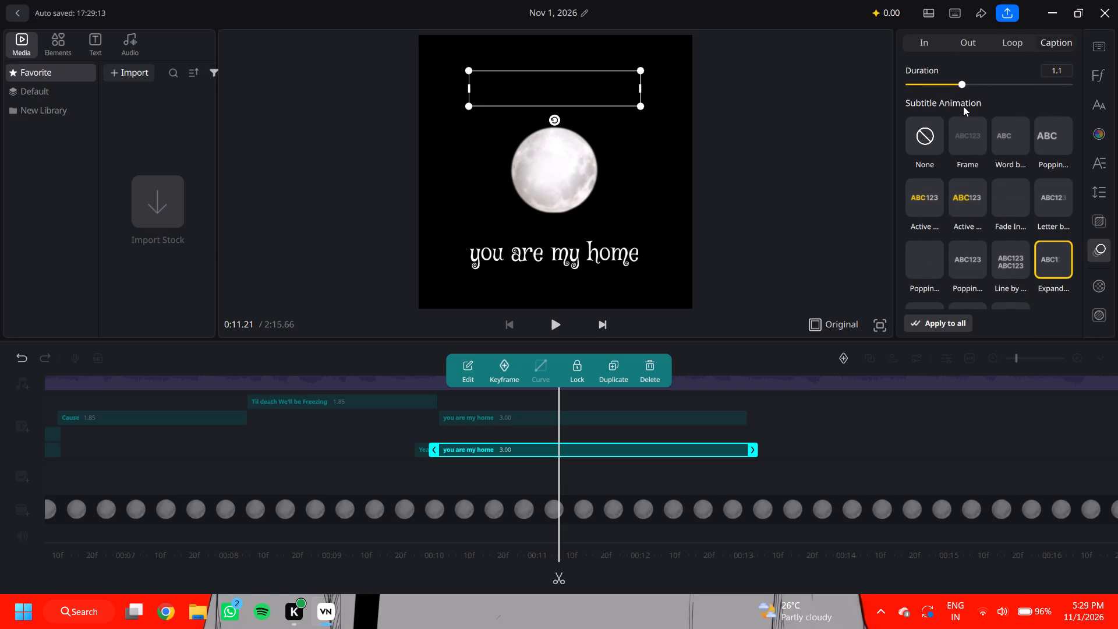
drag(963, 106, 971, 115)
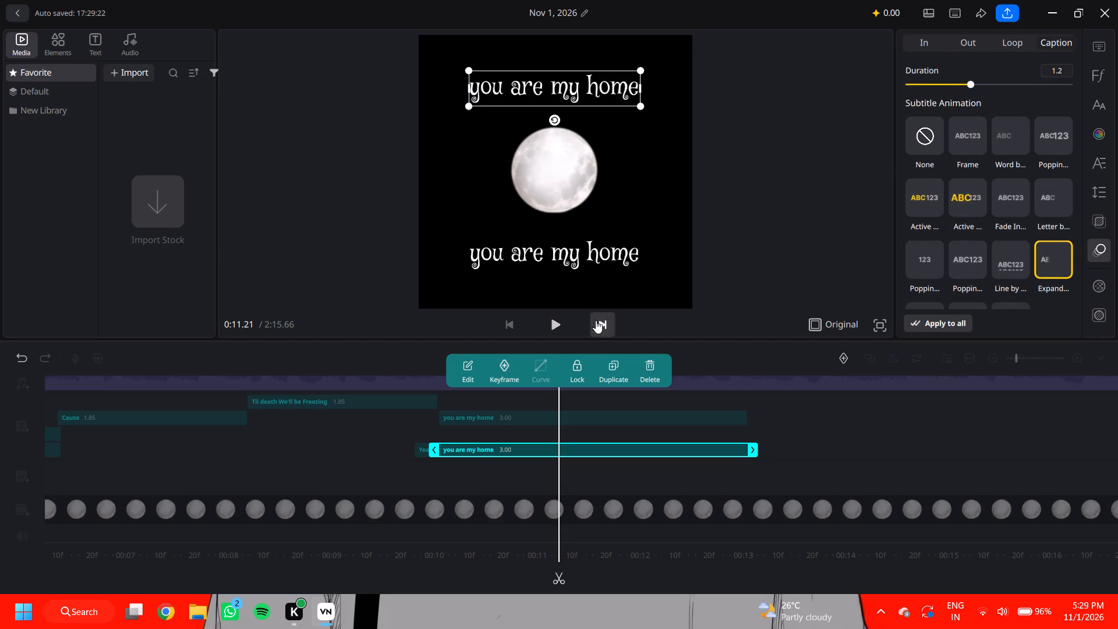
drag(722, 429, 878, 420)
double_click(565, 324)
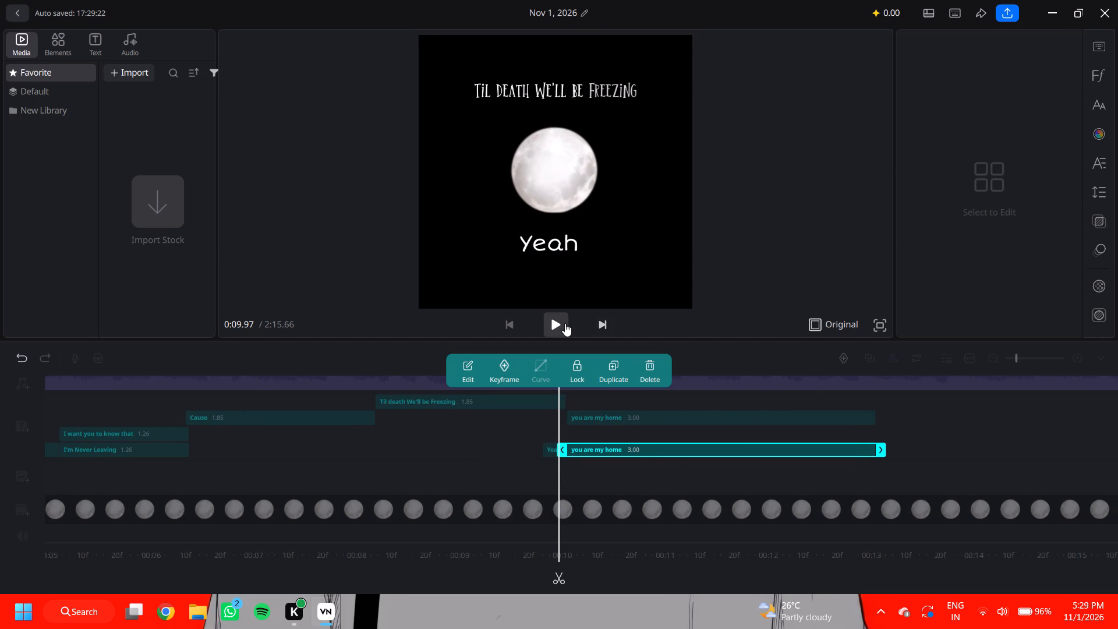
click(541, 326)
click(558, 321)
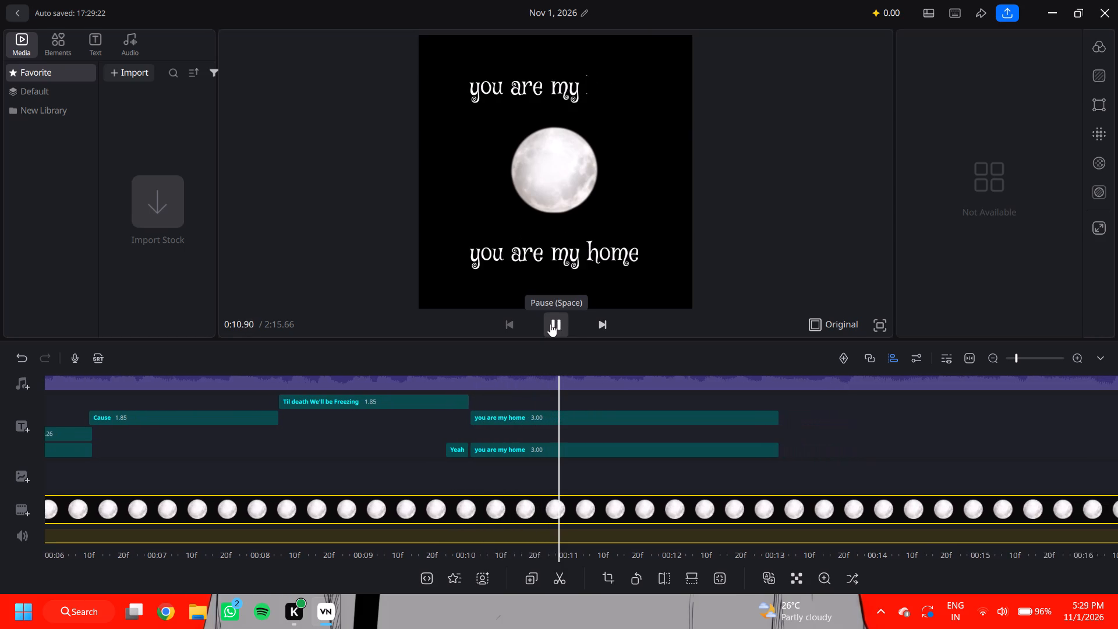
click(550, 324)
click(550, 324)
click(550, 324)
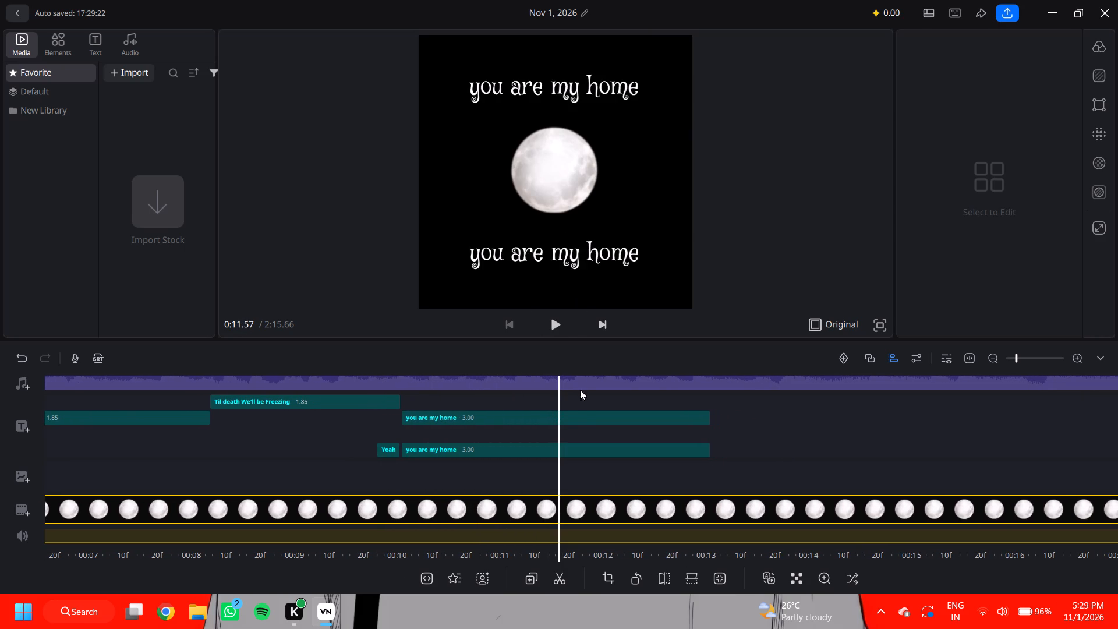
Replace the wording of the text below the moon with "My Home For All Seasons".
click(574, 417)
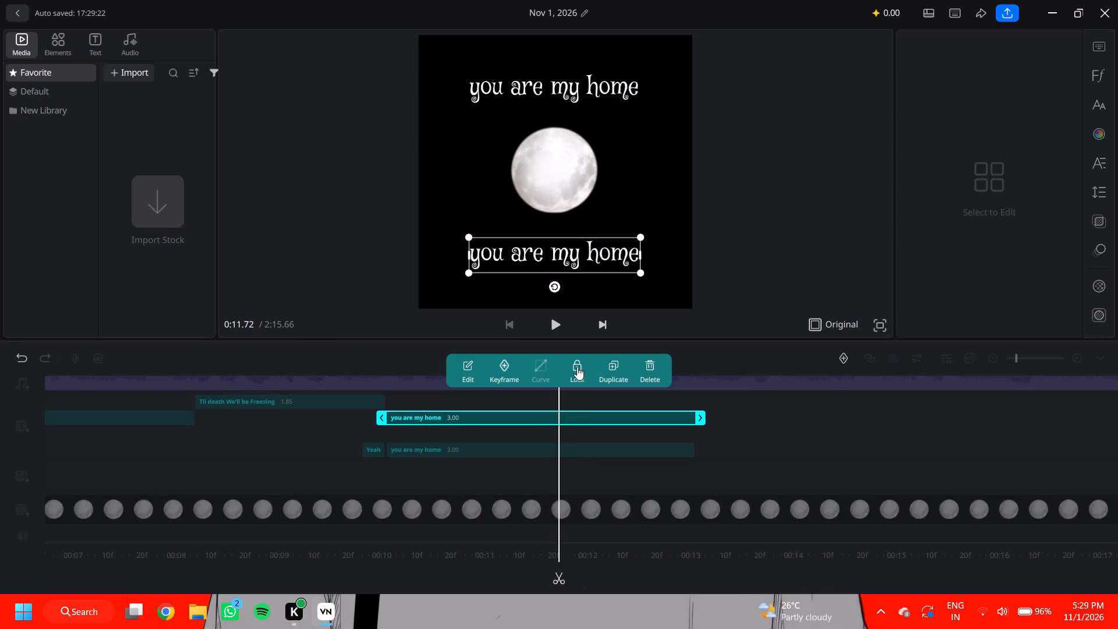
click(472, 385)
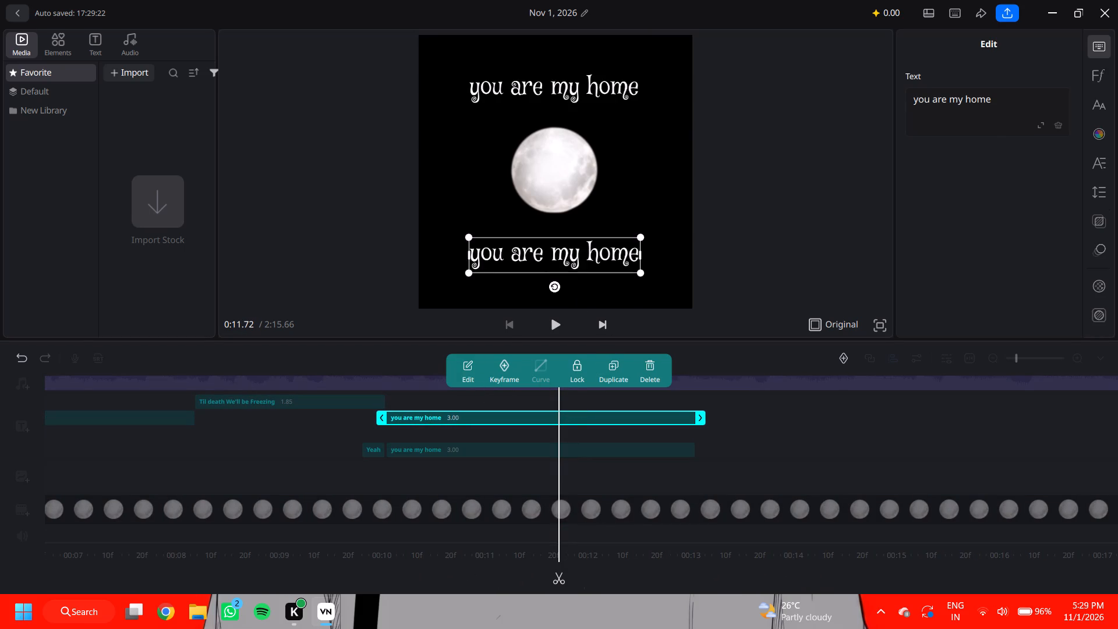
click(1022, 104)
key(BackSpace)
key(BackSpace)
key(BackSpace)
key(BackSpace)
key(BackSpace)
key(BackSpace)
key(BackSpace)
key(BackSpace)
key(BackSpace)
key(BackSpace)
key(BackSpace)
key(BackSpace)
key(BackSpace)
key(BackSpace)
key(BackSpace)
key(BackSpace)
key(BackSpace)
key(BackSpace)
key(BackSpace)
key(BackSpace)
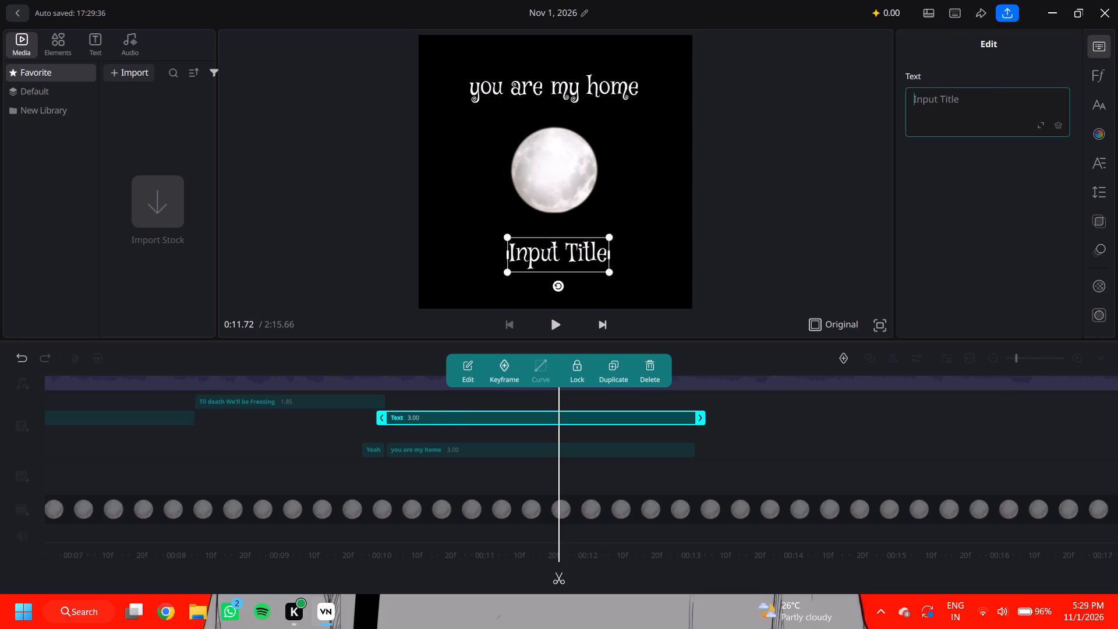
key(shift+m)
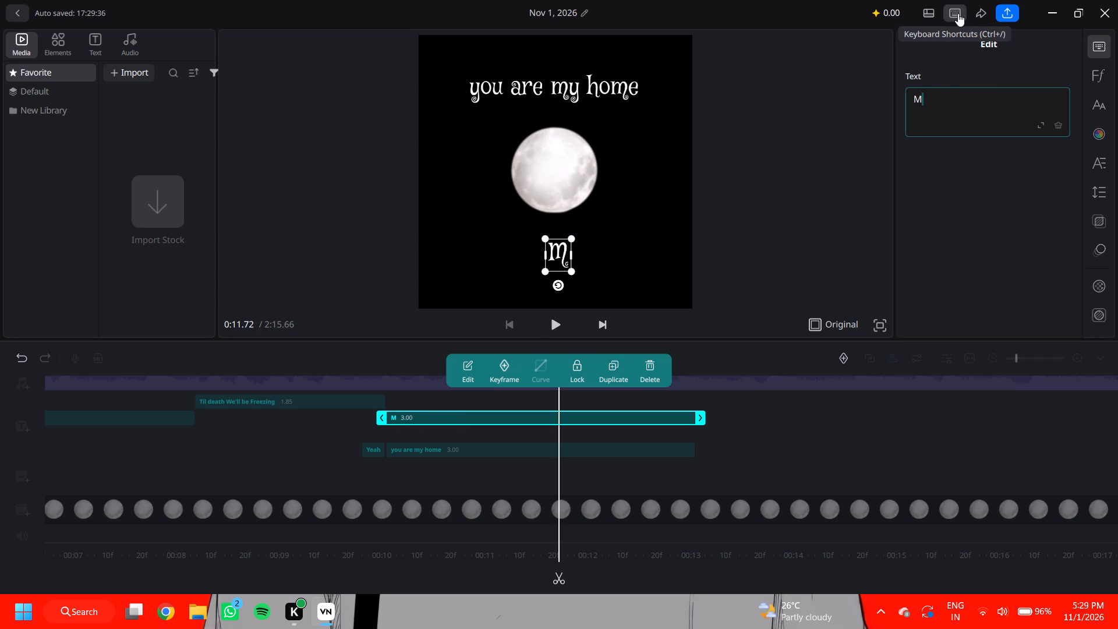
text(y)
key(space)
text(Ho)
text(me)
key(space)
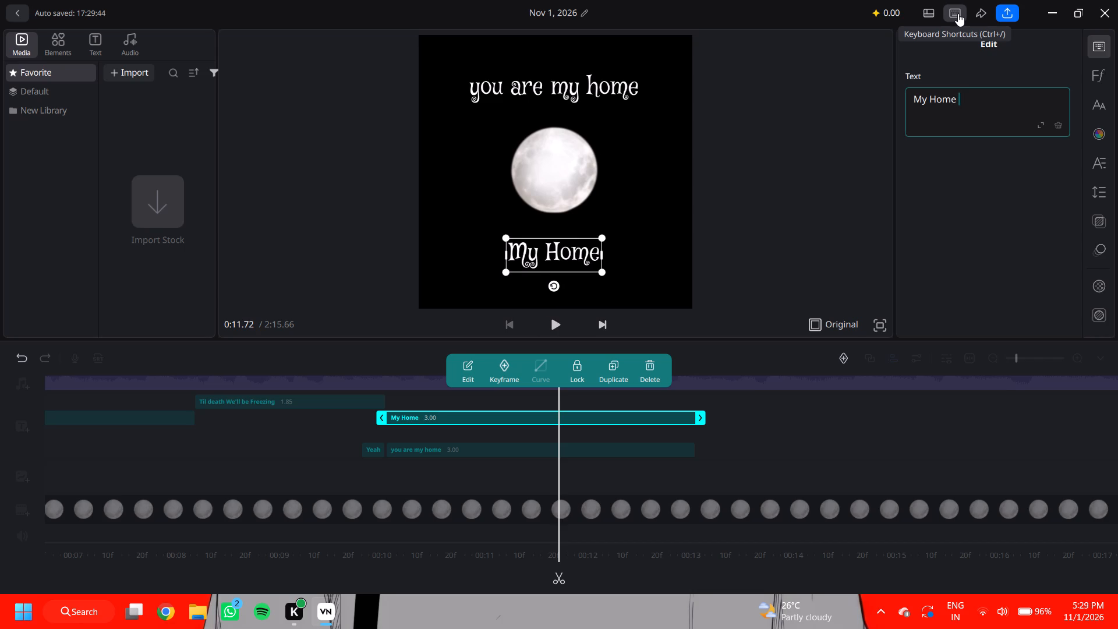
text(For)
key(space)
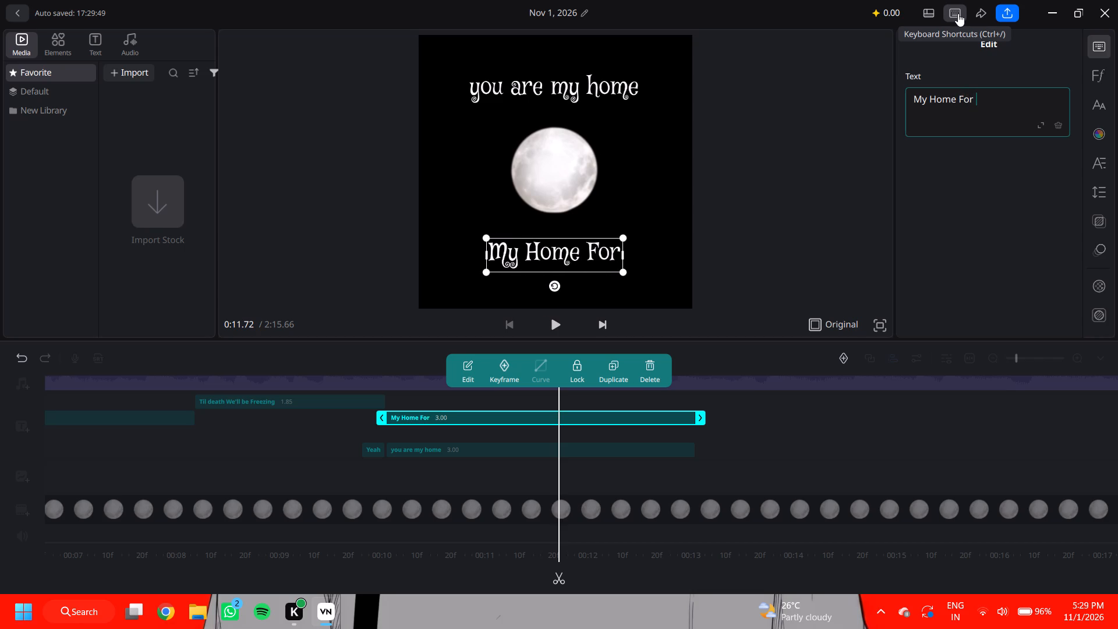
text(All Seaso)
key(n)
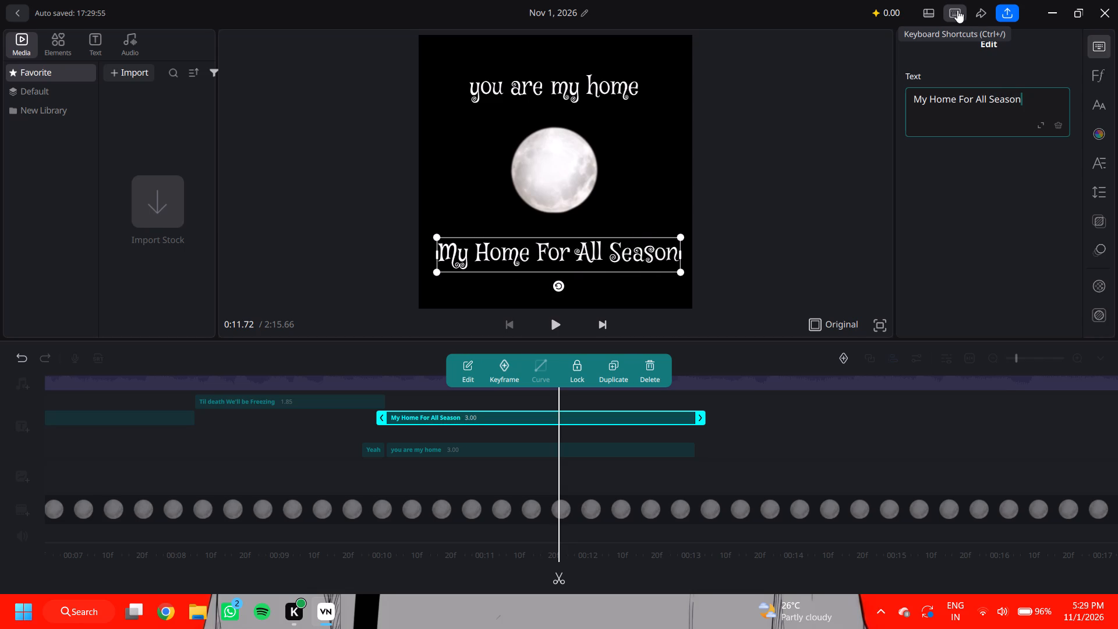
key(s)
Capitalise each word of the text above the moon so it reads "You Are My Home".
click(597, 80)
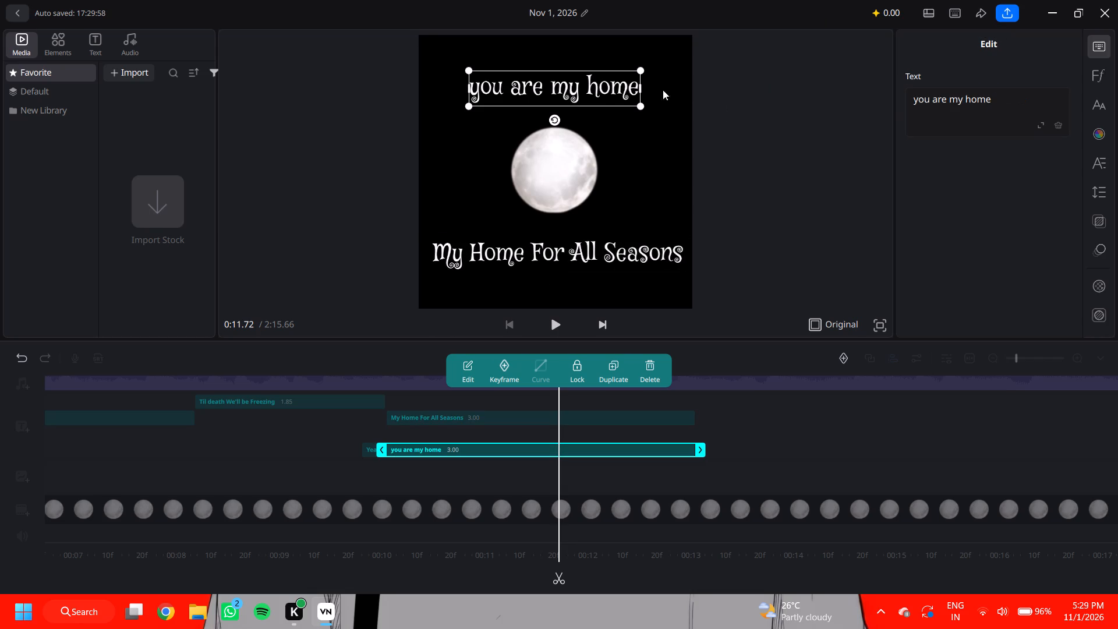
click(922, 94)
key(BackSpace)
key(BackSpace)
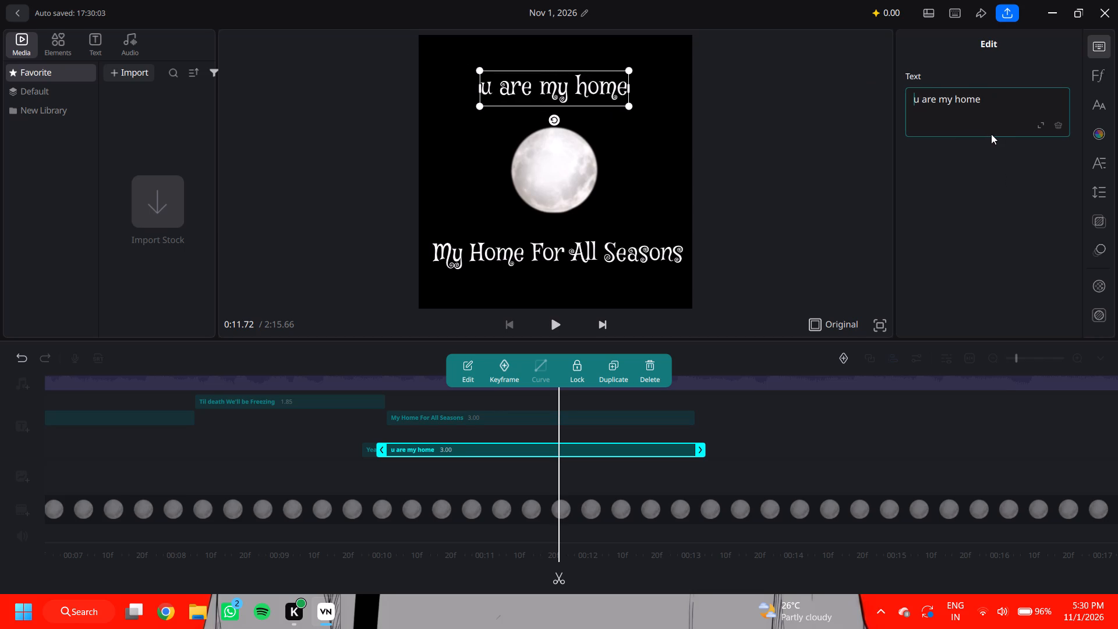
text(Yo)
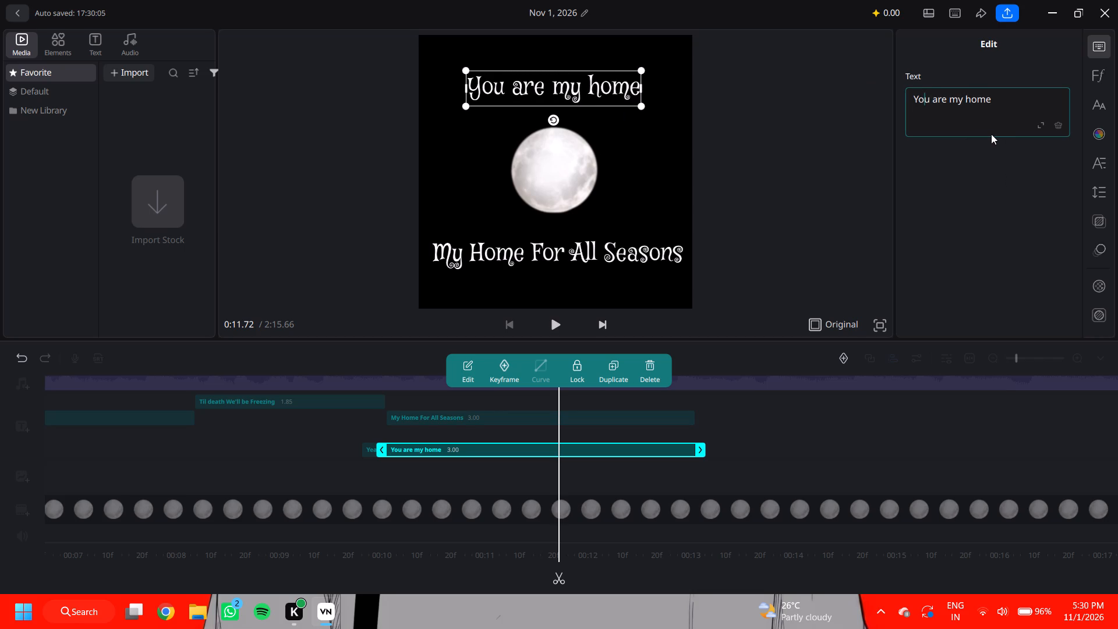
key(Right)
key(Right)
key(Right)
key(BackSpace)
key(shift+a)
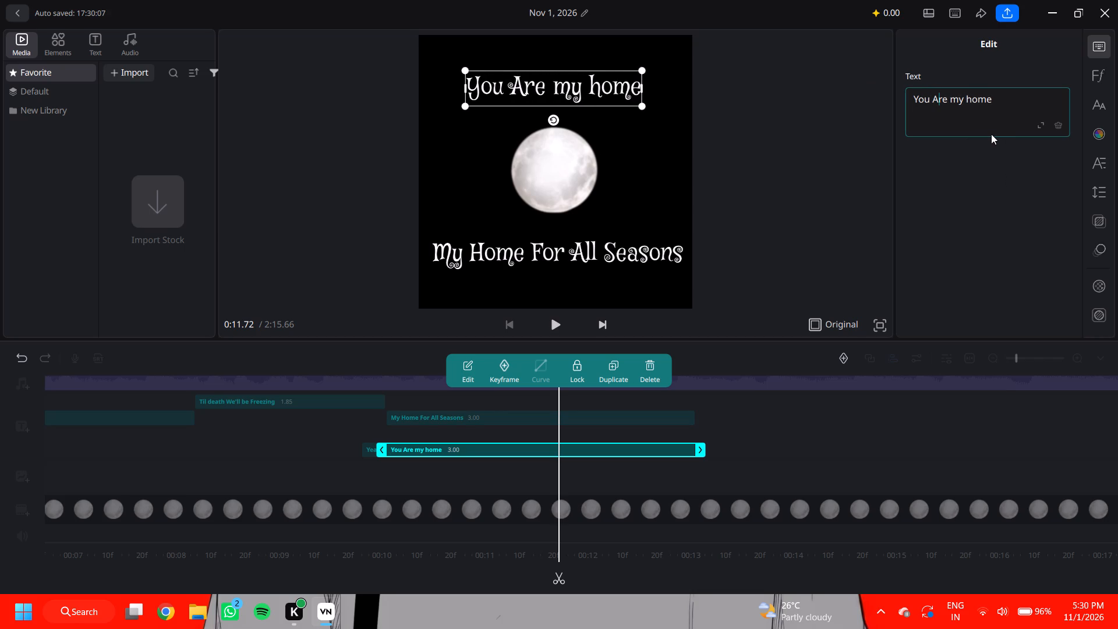
key(Right)
key(Right)
key(Right)
key(Insert)
key(Right)
key(BackSpace)
key(shift+less)
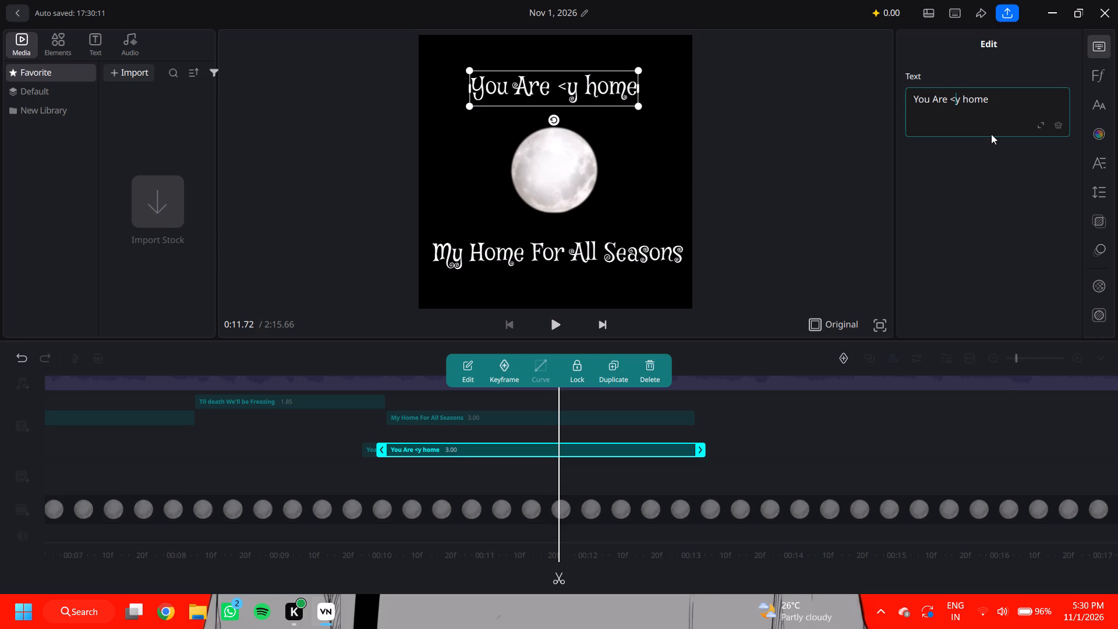
key(shift+m)
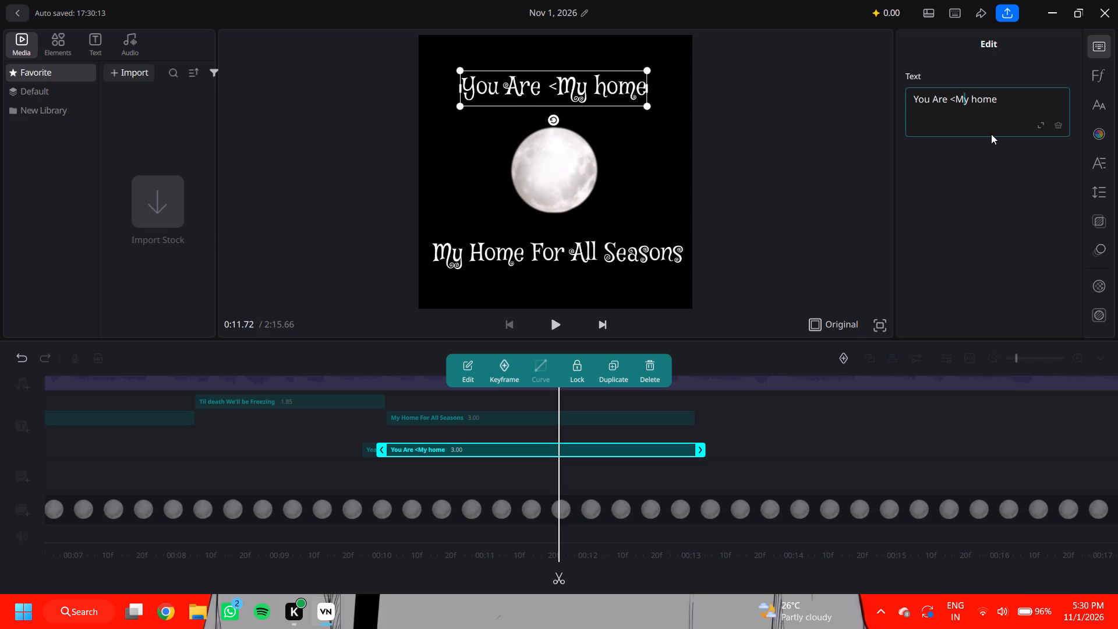
key(BackSpace)
key(BackSpace)
key(shift+m)
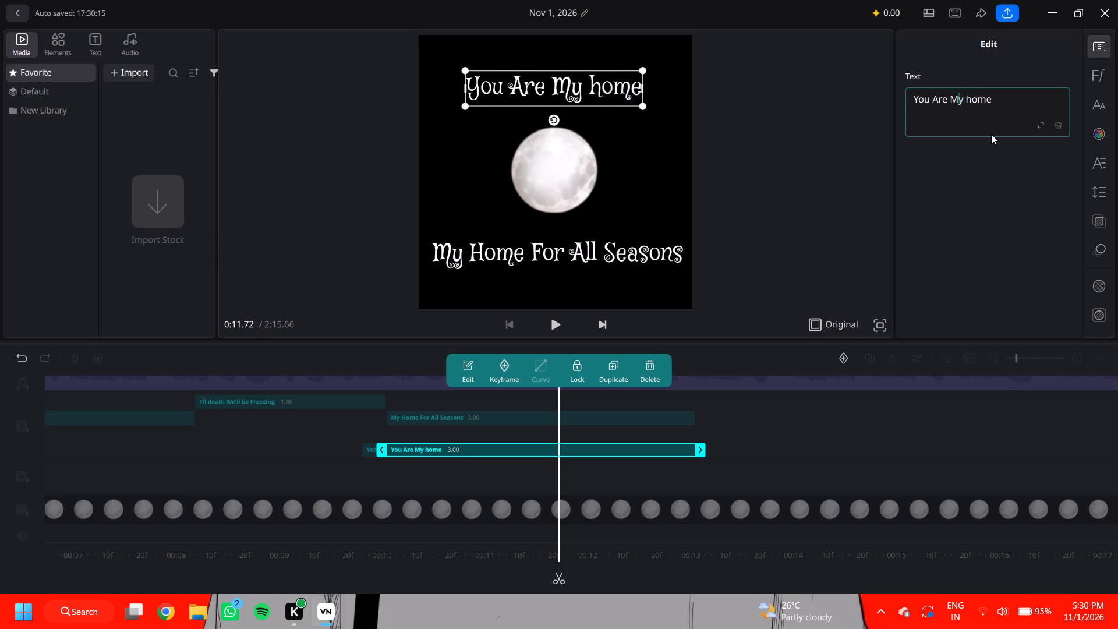
key(Right)
key(Right)
key(Right)
key(BackSpace)
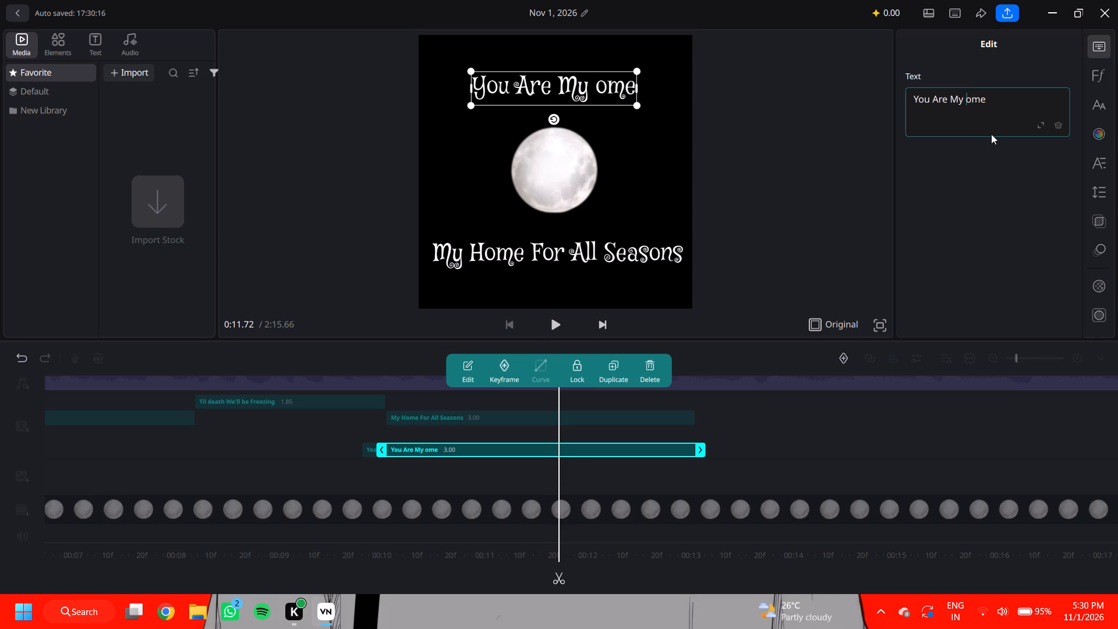
key(shift+h)
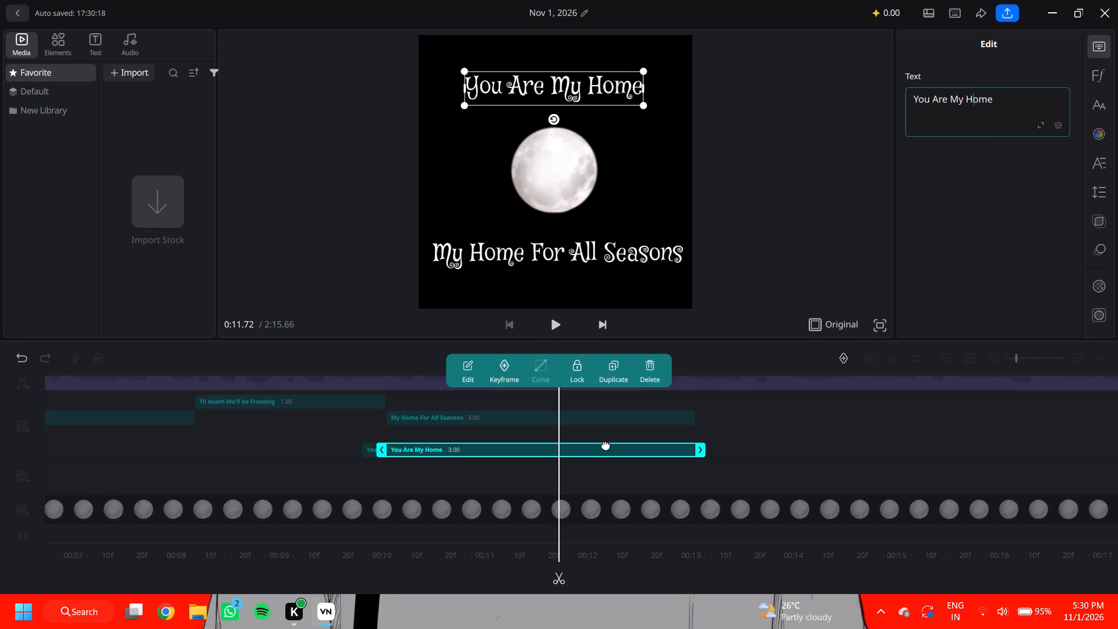
Trim the start of the "My Home For All Seasons" text clip so it lasts 1.69 seconds.
click(559, 415)
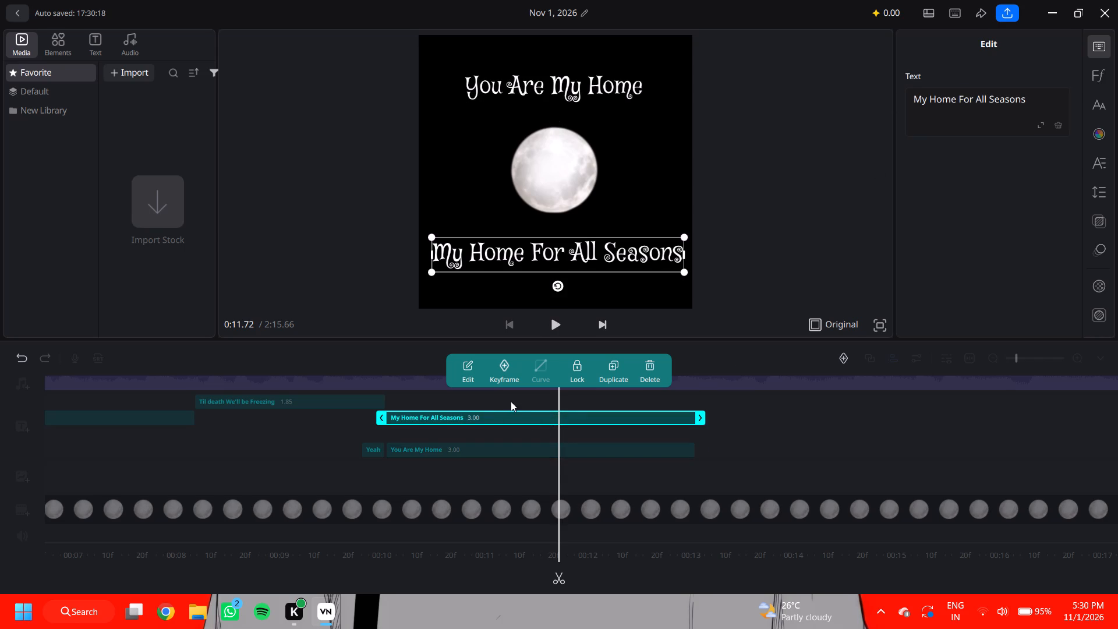
drag(384, 417, 482, 430)
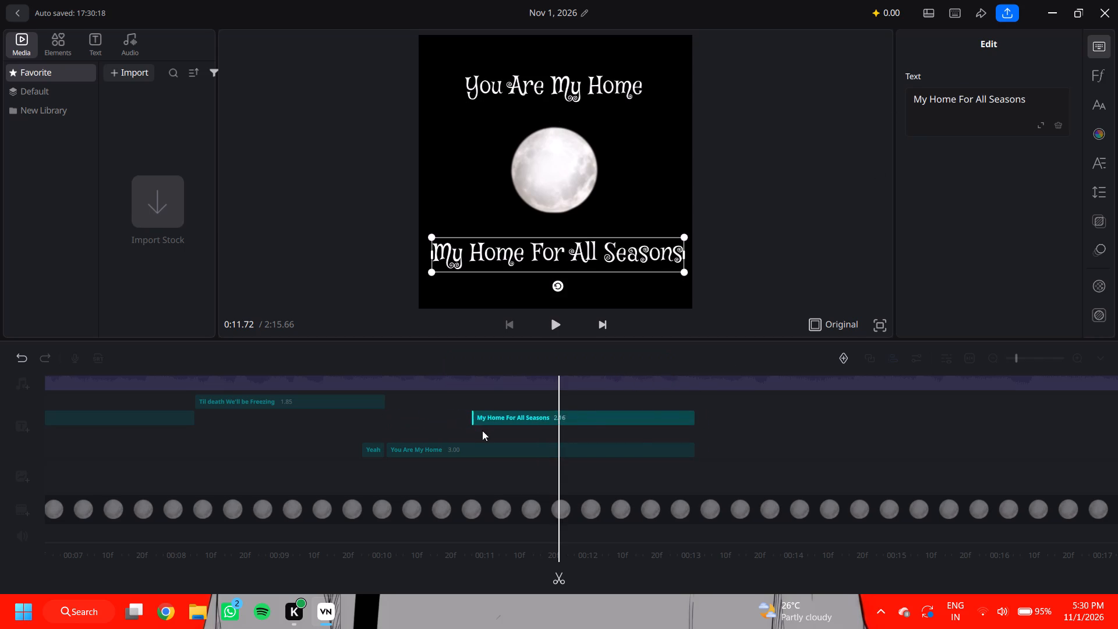
drag(482, 430, 519, 433)
drag(519, 433, 525, 435)
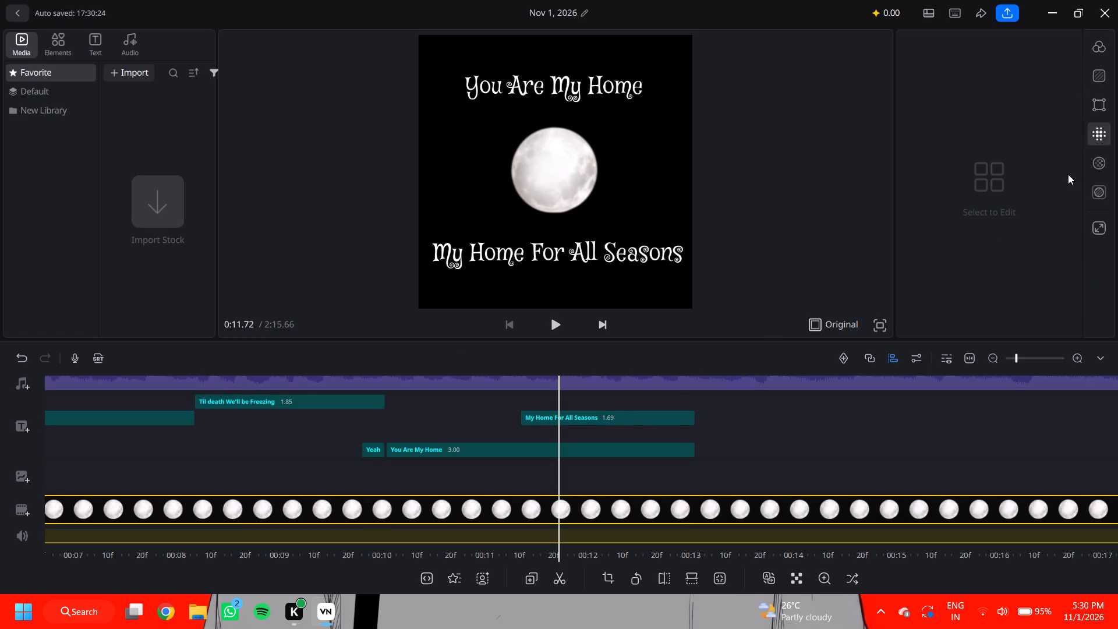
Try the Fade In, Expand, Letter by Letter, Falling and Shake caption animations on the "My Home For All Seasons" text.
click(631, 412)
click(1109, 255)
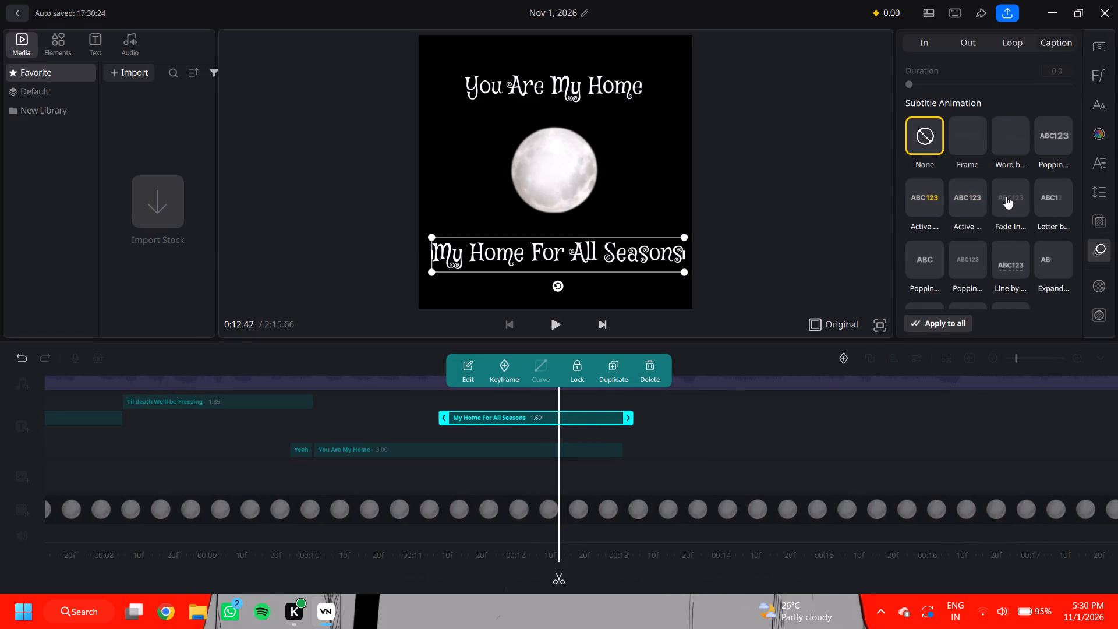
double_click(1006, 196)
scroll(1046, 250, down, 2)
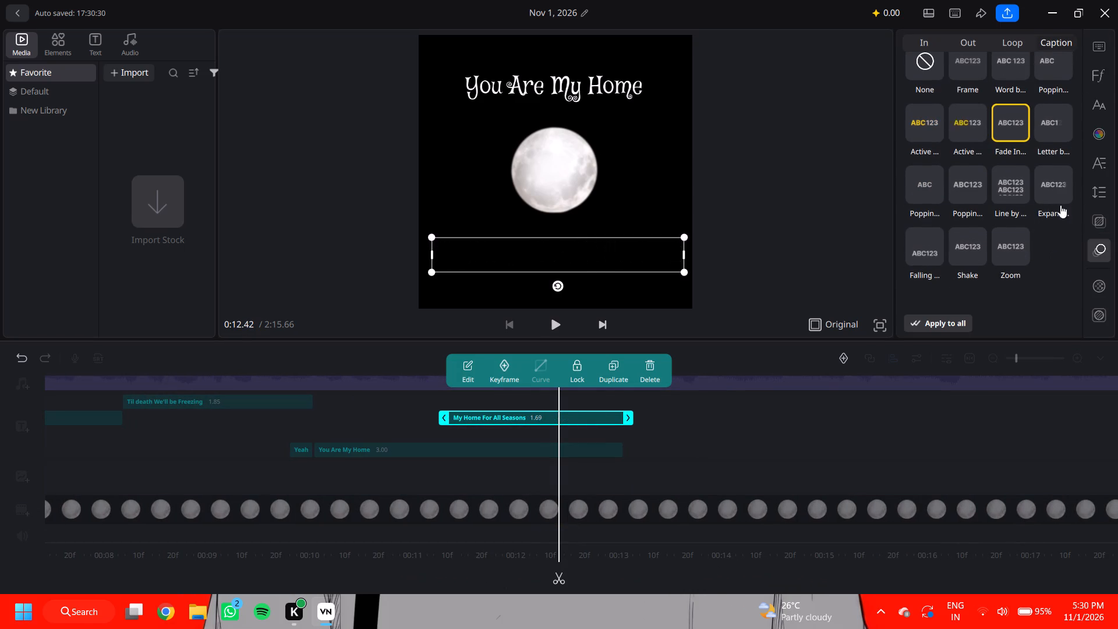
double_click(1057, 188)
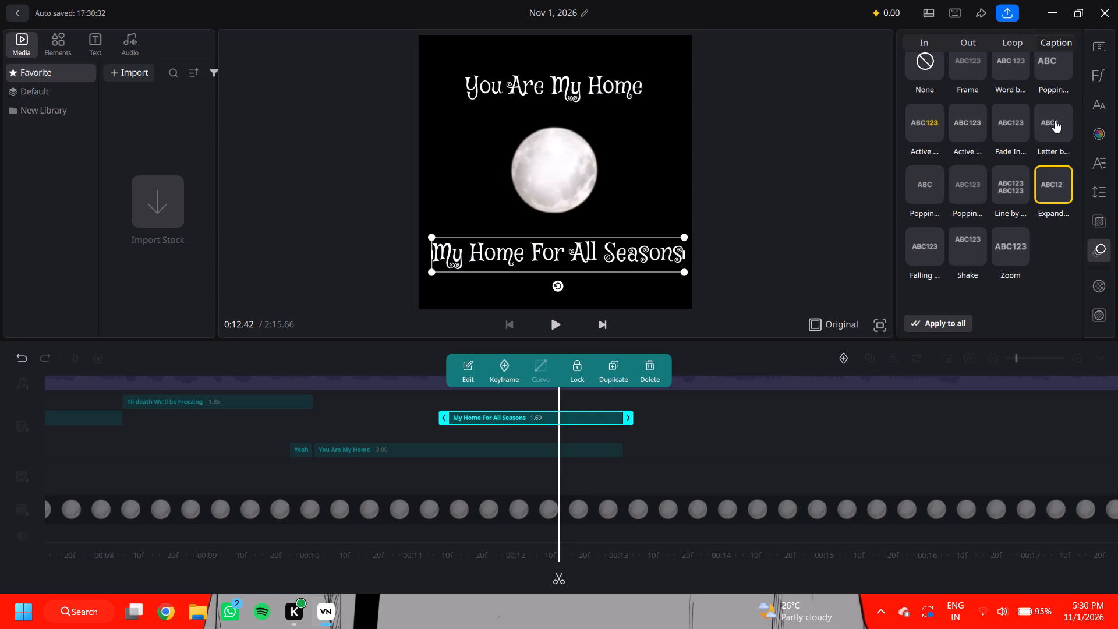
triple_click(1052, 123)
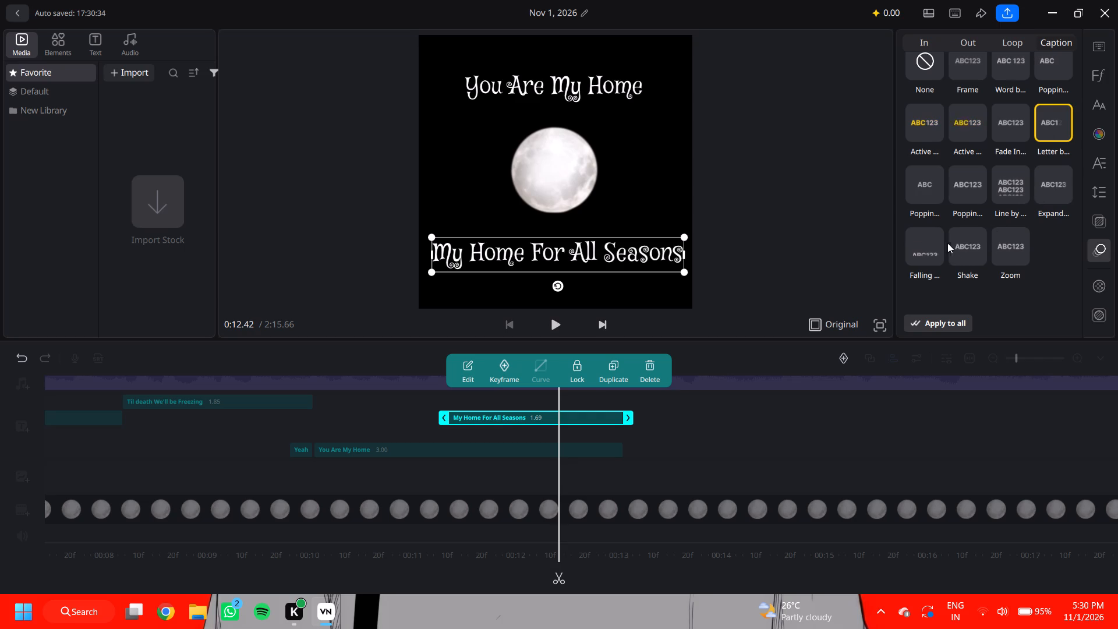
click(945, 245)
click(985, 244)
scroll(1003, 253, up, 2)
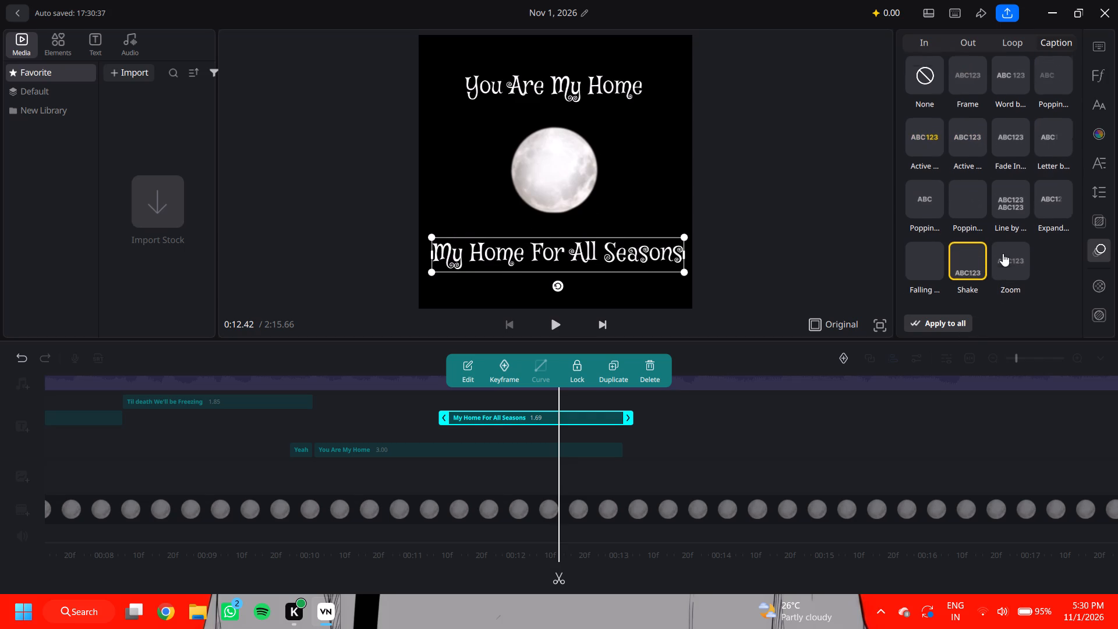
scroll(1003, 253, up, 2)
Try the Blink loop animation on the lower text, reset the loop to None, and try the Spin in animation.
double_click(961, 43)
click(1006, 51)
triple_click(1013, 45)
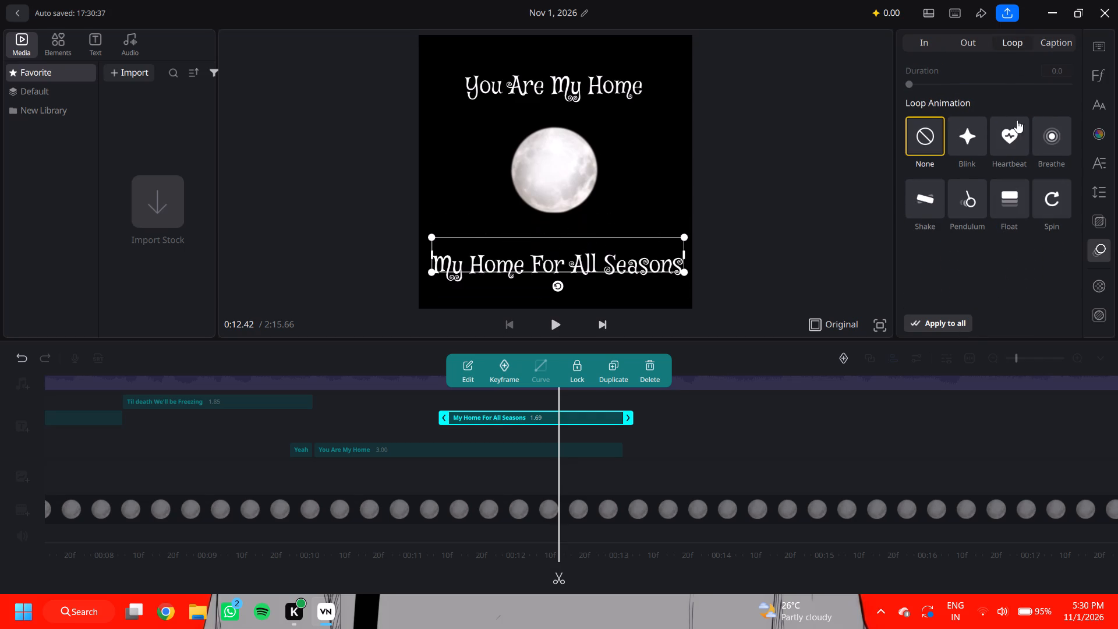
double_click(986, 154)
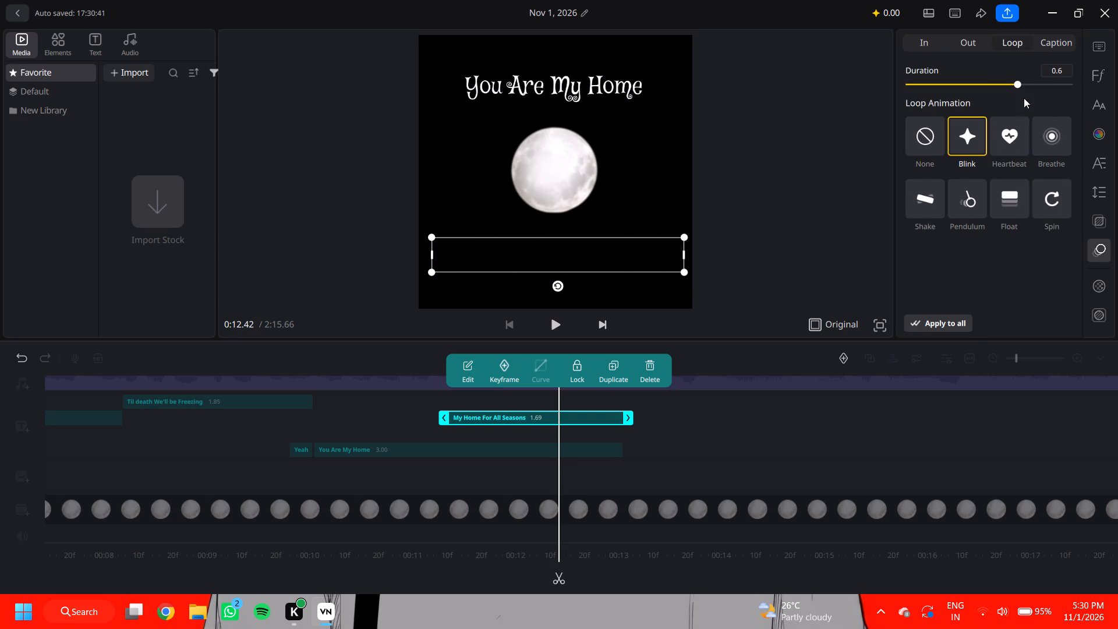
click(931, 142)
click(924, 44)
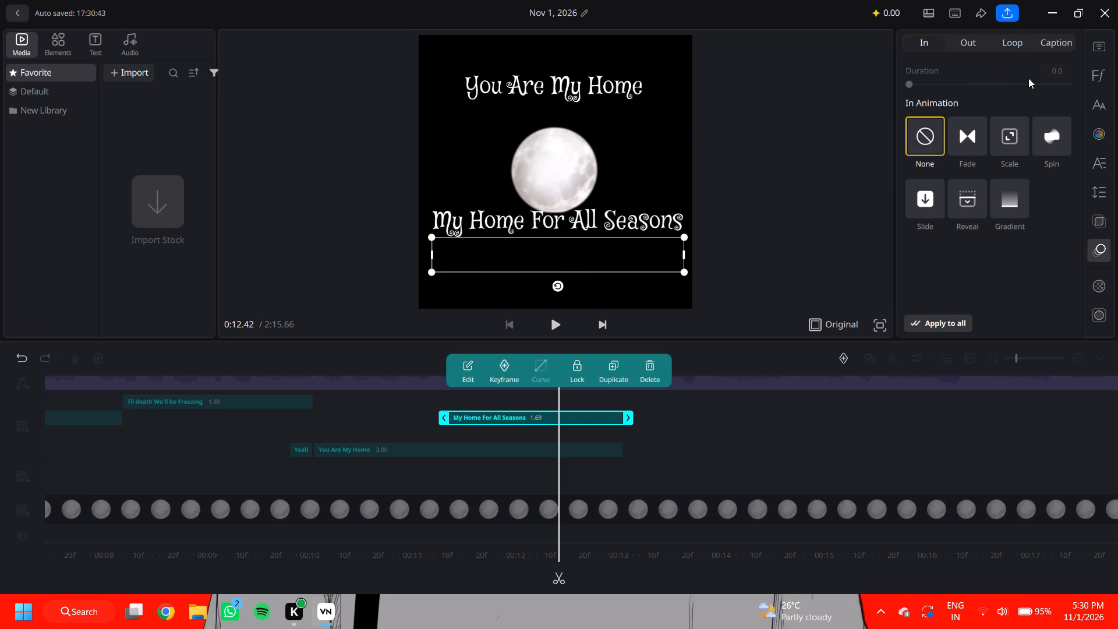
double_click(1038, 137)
Apply the Word by Word caption animation to the "My Home For All Seasons" text and set its In animation to None.
click(1066, 52)
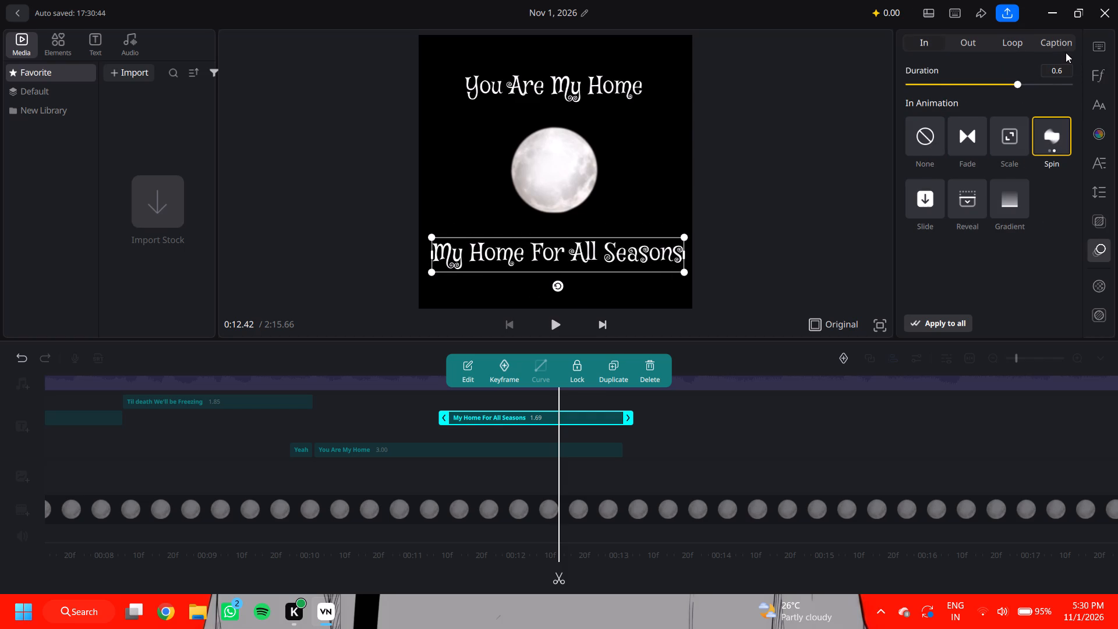
click(1064, 44)
click(964, 149)
click(1003, 148)
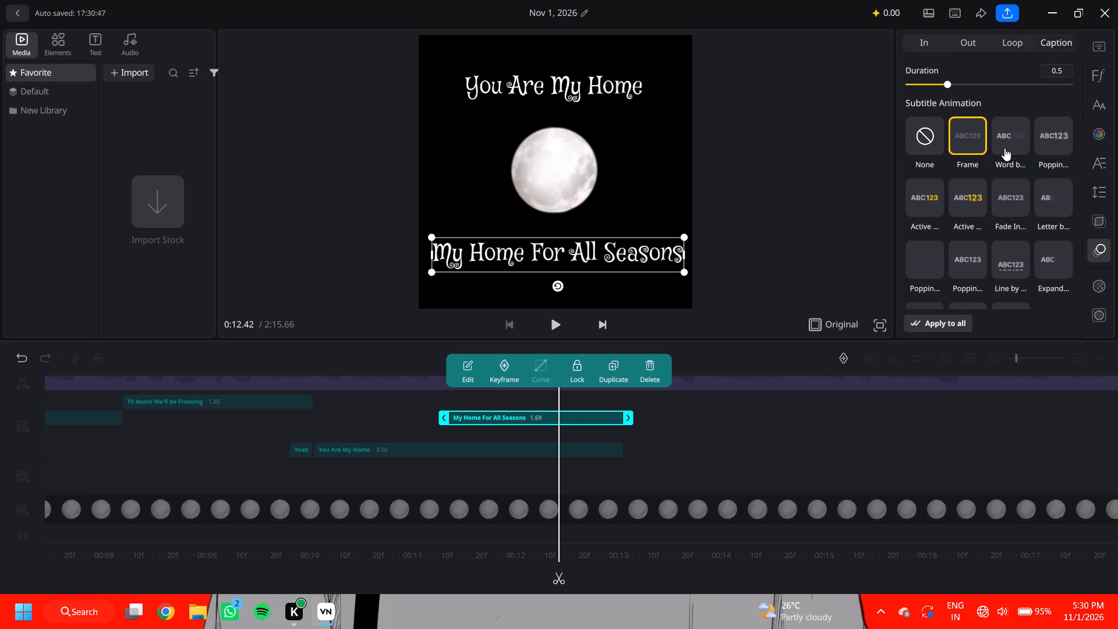
click(935, 42)
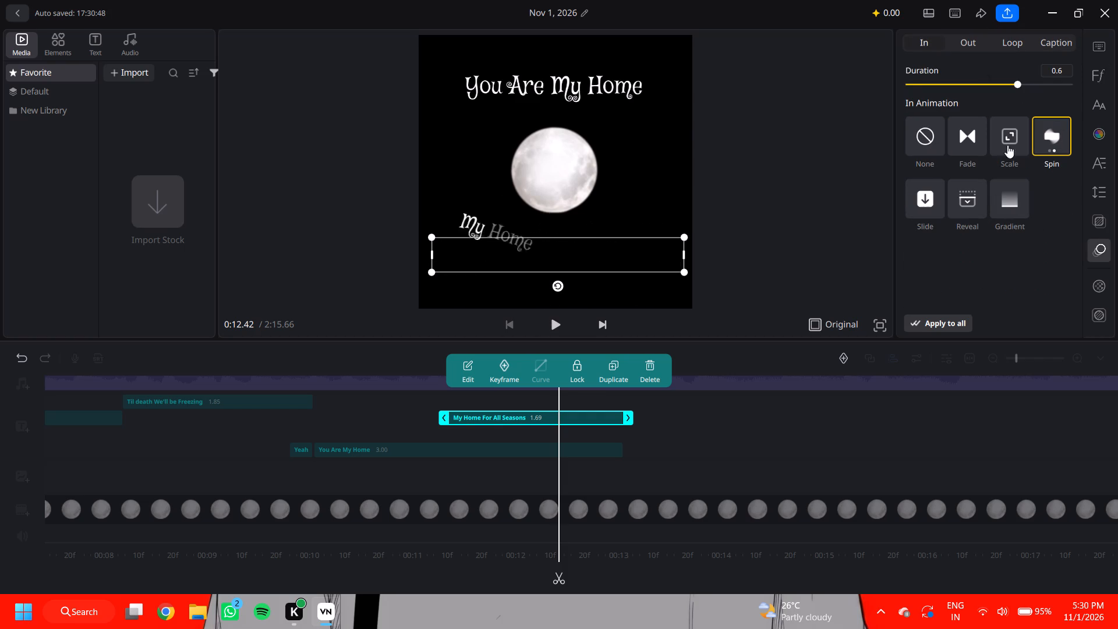
click(927, 143)
click(1075, 43)
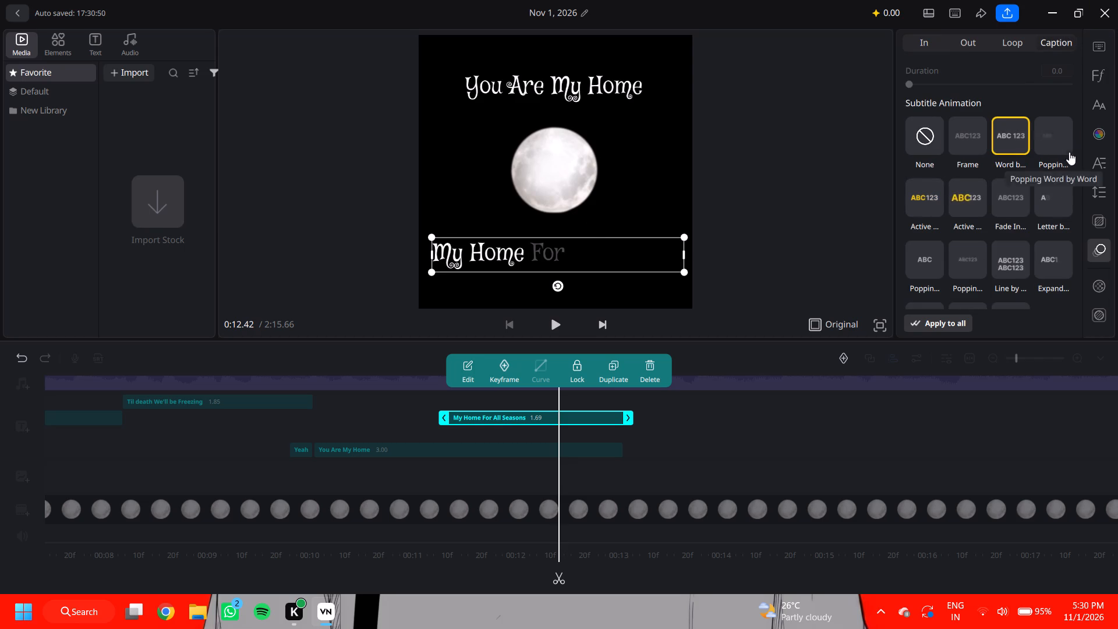
Split the Sia - Snowman audio at about 22.61 s and delete the portion after the cut.
click(651, 393)
drag(652, 393, 875, 425)
double_click(843, 436)
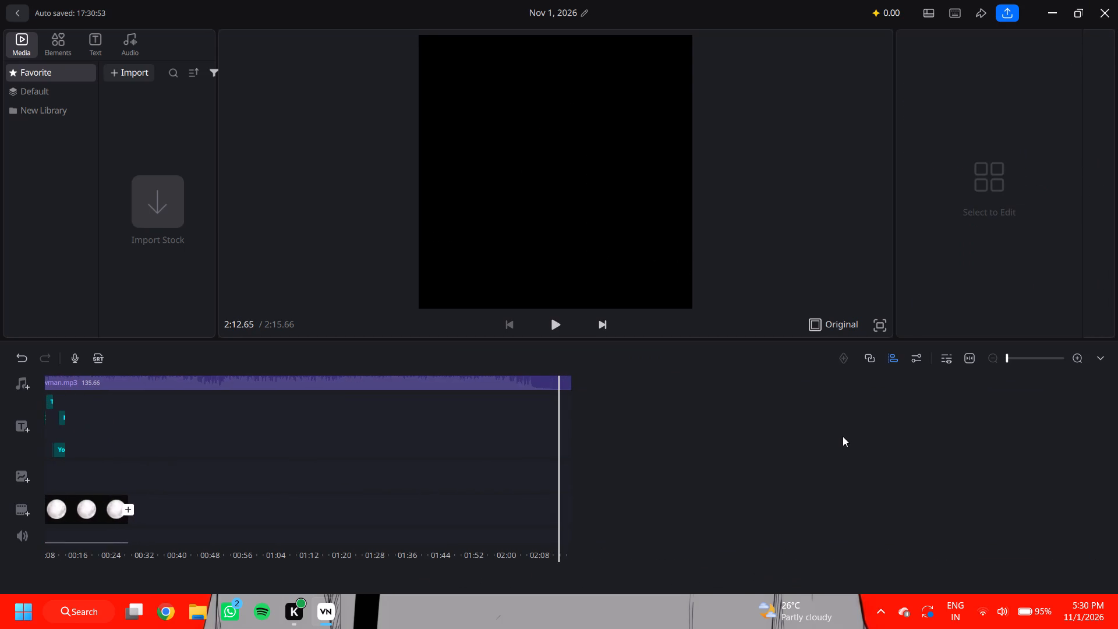
drag(602, 464, 1117, 423)
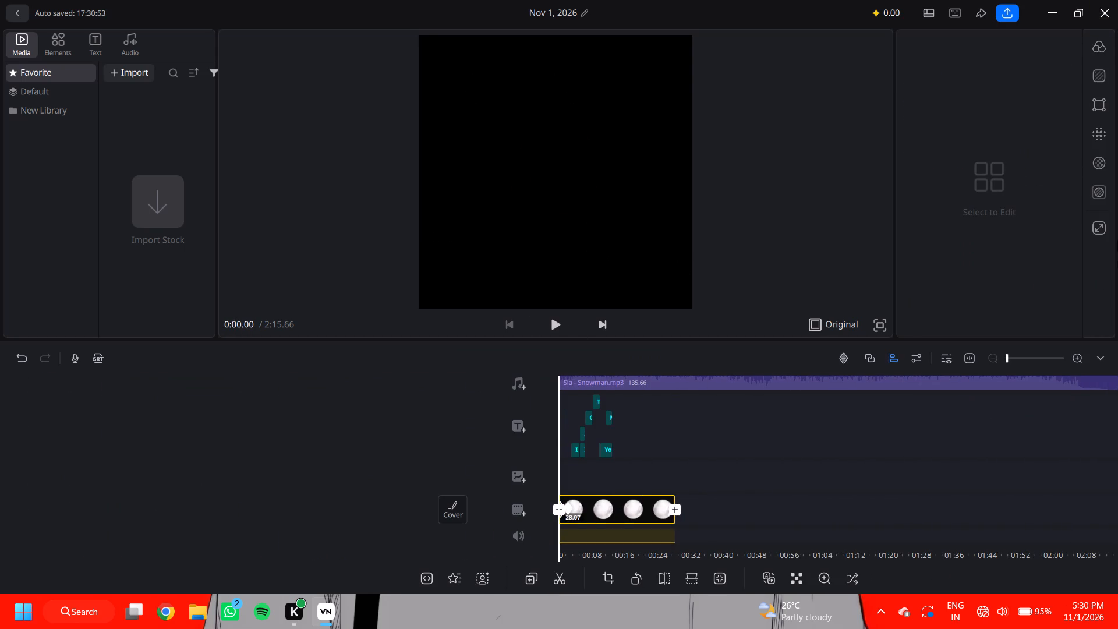
double_click(1076, 359)
drag(991, 433, 912, 430)
drag(905, 430, 399, 418)
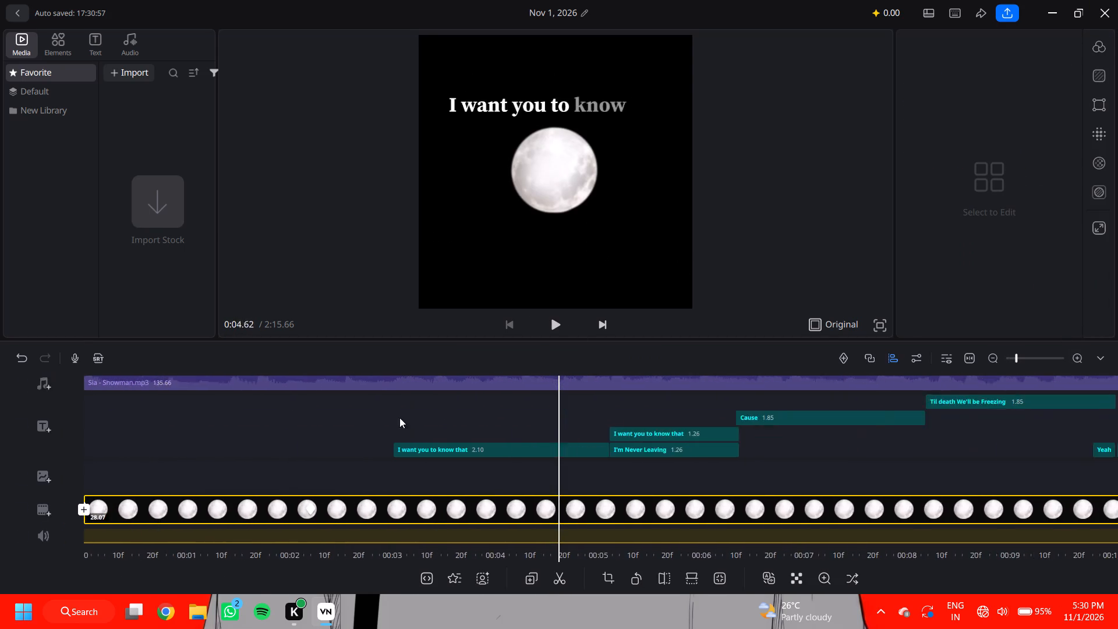
drag(908, 465, 532, 432)
drag(772, 413, 757, 415)
click(731, 386)
drag(615, 442, 642, 437)
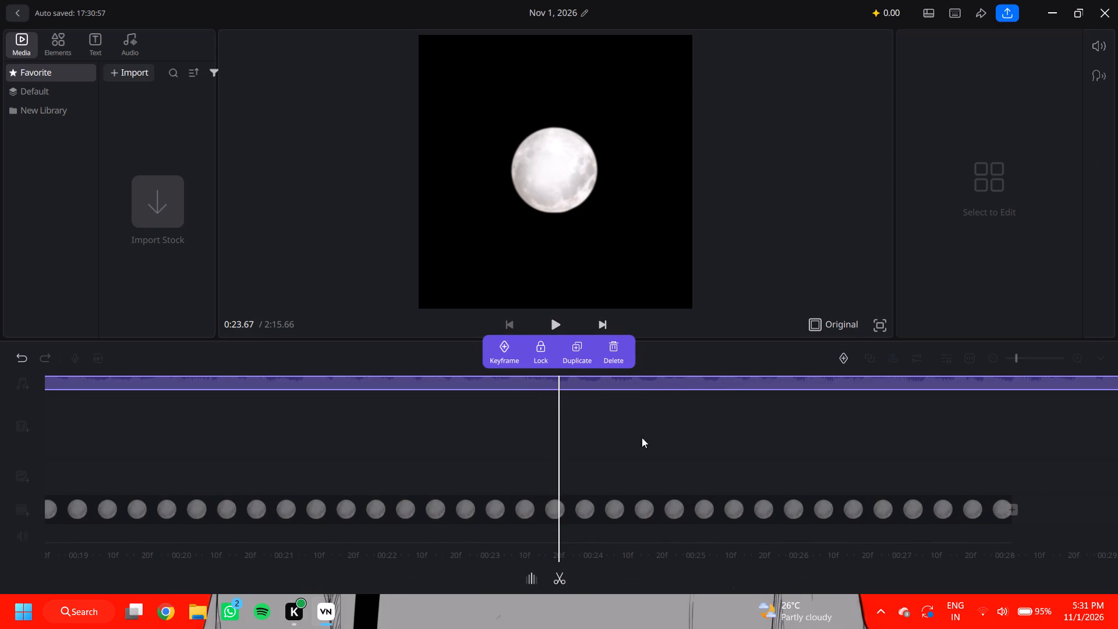
drag(642, 437, 714, 433)
drag(723, 433, 784, 437)
click(784, 437)
click(593, 377)
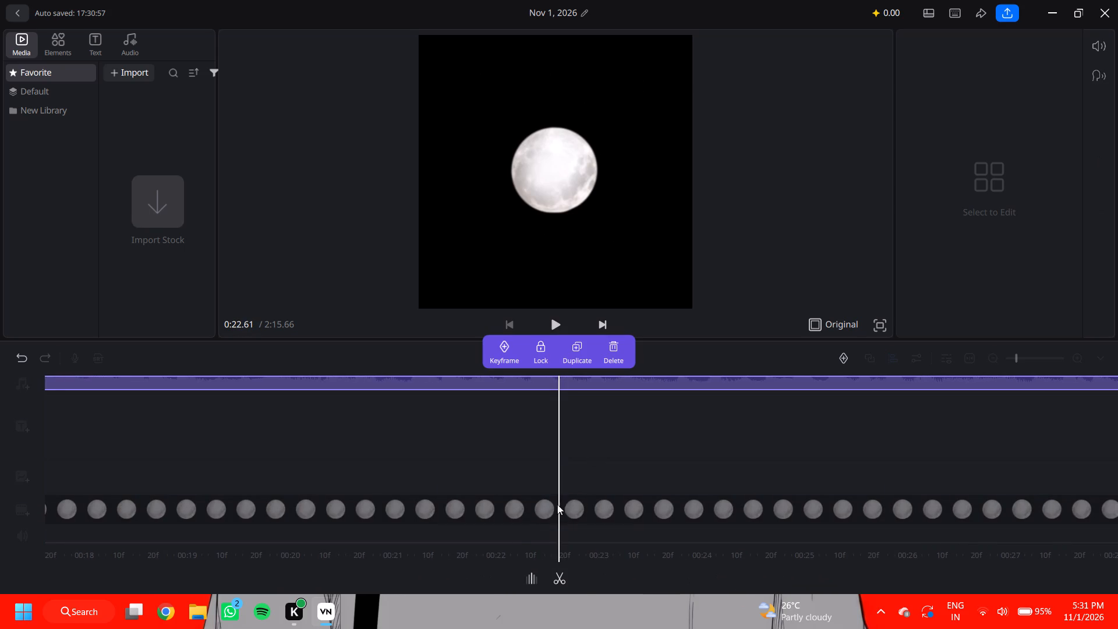
click(565, 583)
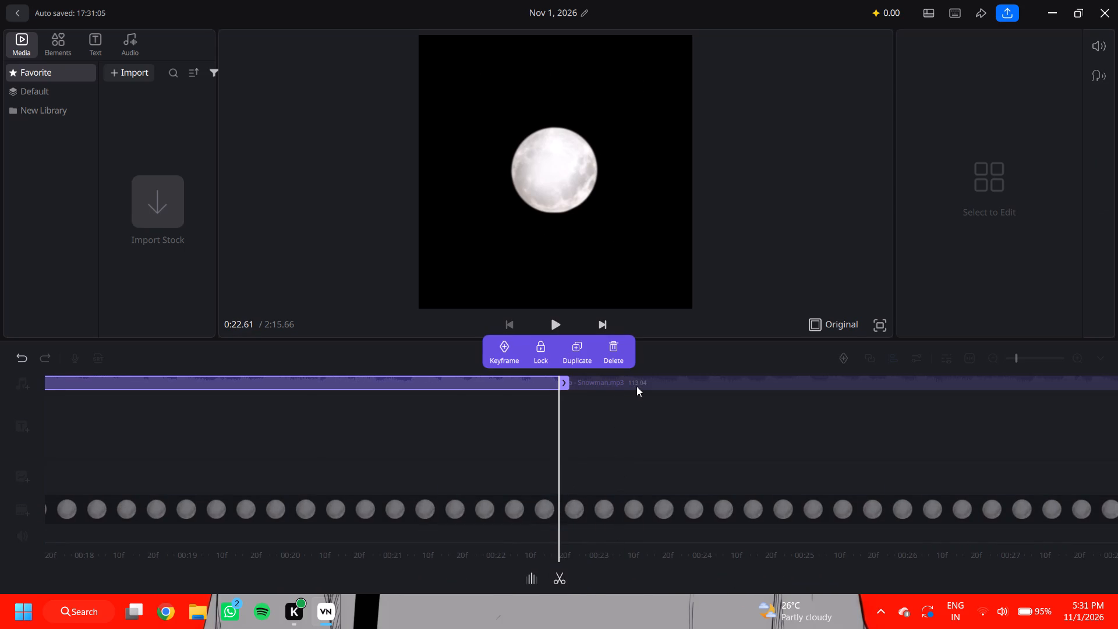
click(637, 384)
double_click(624, 360)
Play back the "I want you to know that" line from about 0:03.6 to check the audio after the cut.
drag(613, 419, 882, 424)
drag(742, 438, 1117, 420)
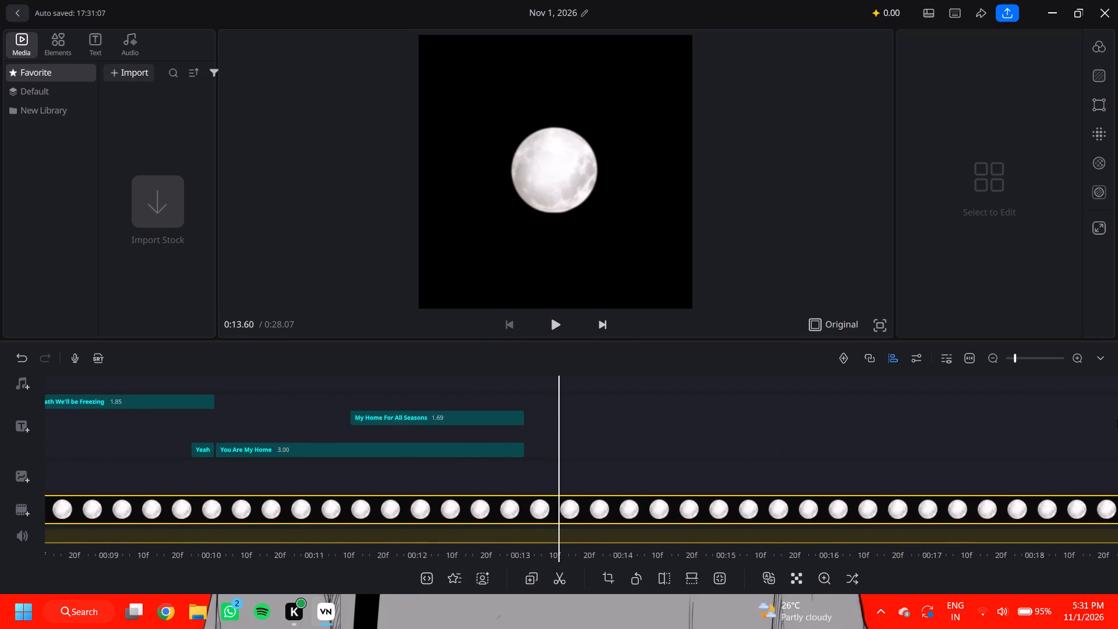
click(947, 421)
drag(944, 423, 882, 424)
double_click(564, 333)
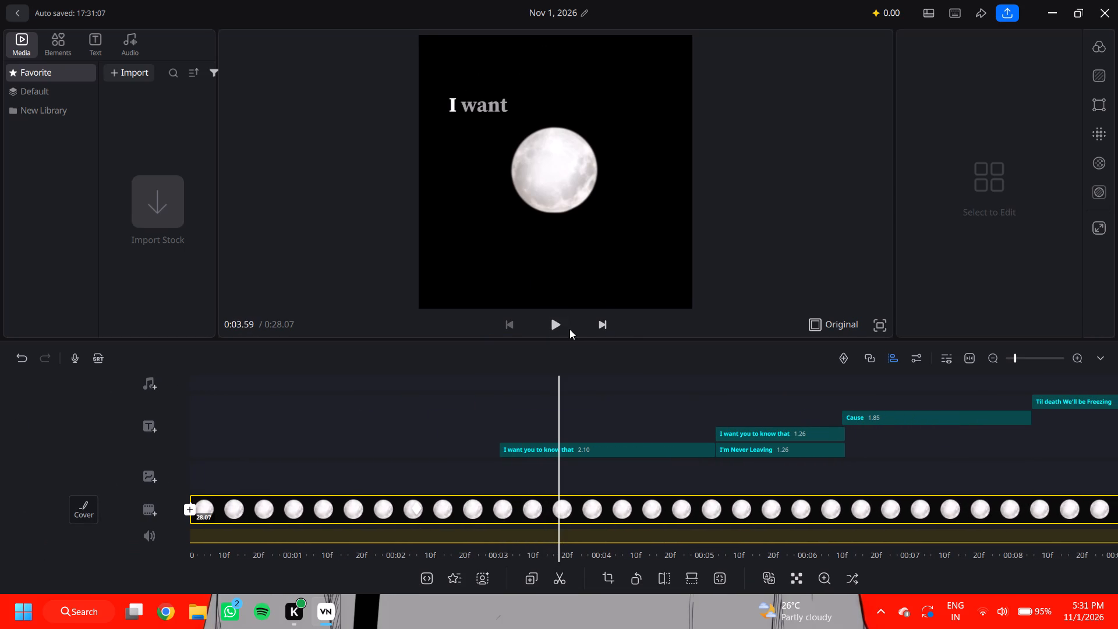
click(563, 335)
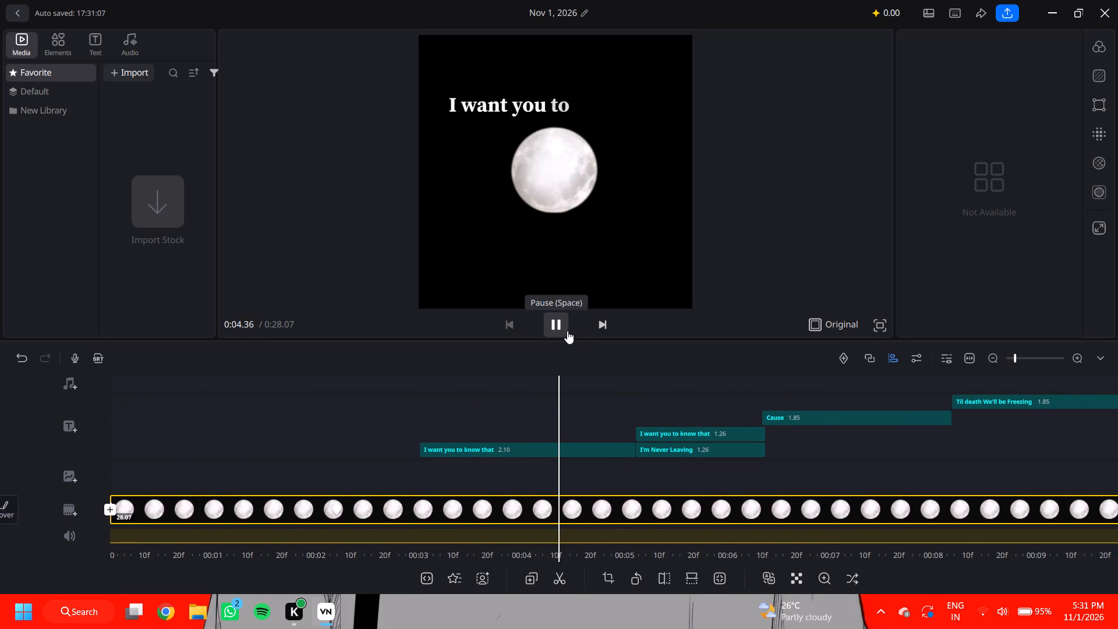
click(551, 319)
drag(583, 435, 871, 462)
scroll(781, 485, up, 4)
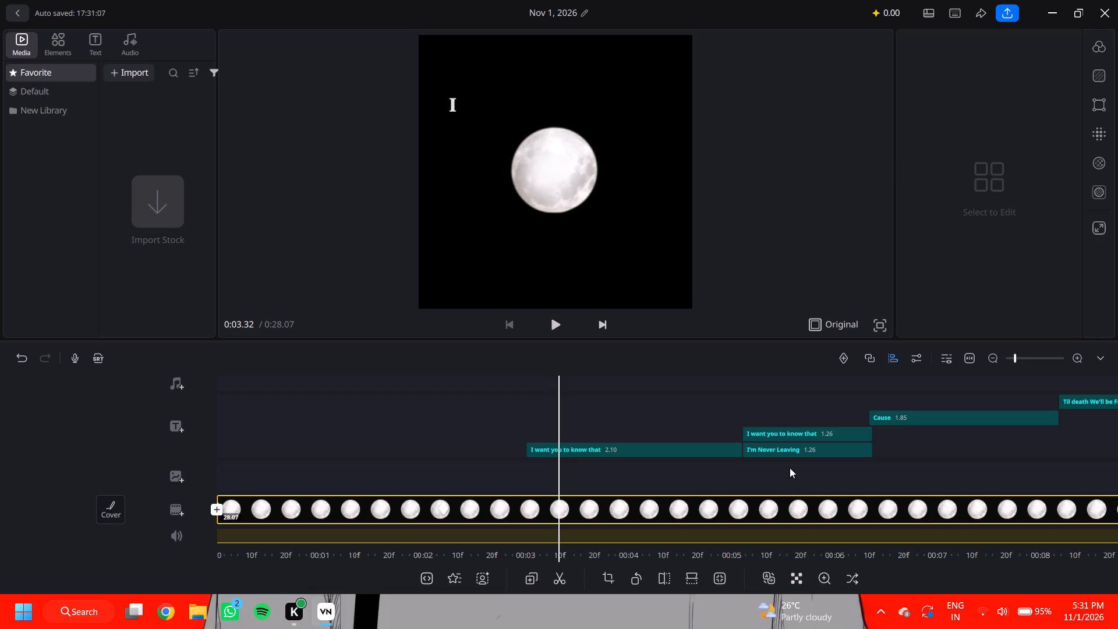
Undo the last deletion of the audio clip.
key(ctrl+z)
scroll(631, 462, up, 4)
Play back the edit from the start through the "My Home For All Seasons" line to check the lyric timing.
drag(578, 447, 1117, 401)
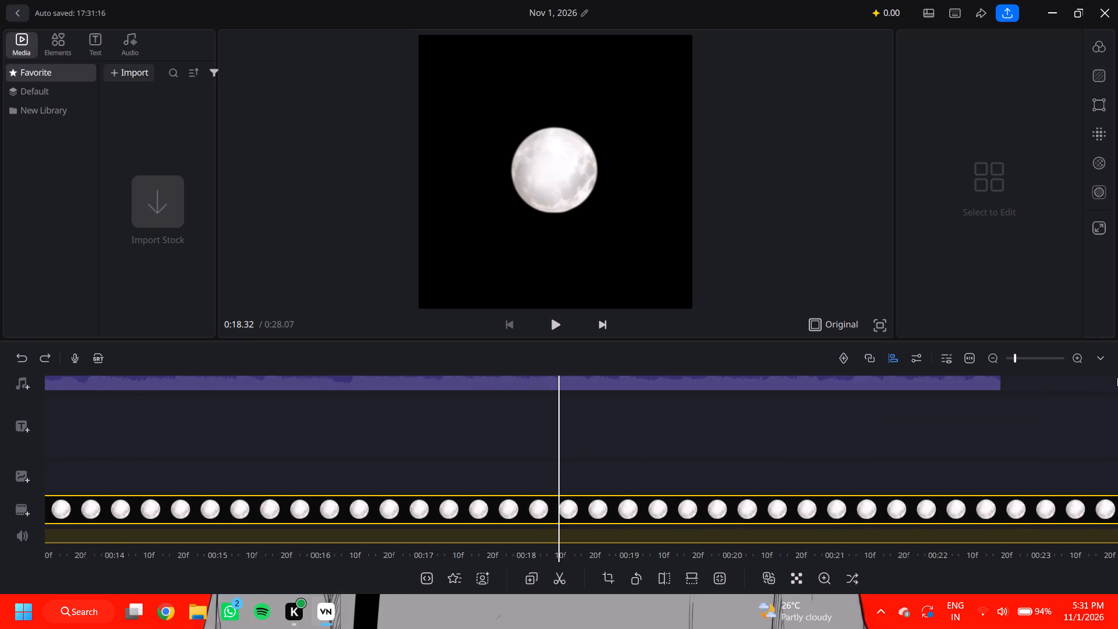
click(447, 458)
drag(447, 459, 993, 434)
drag(738, 455, 1117, 441)
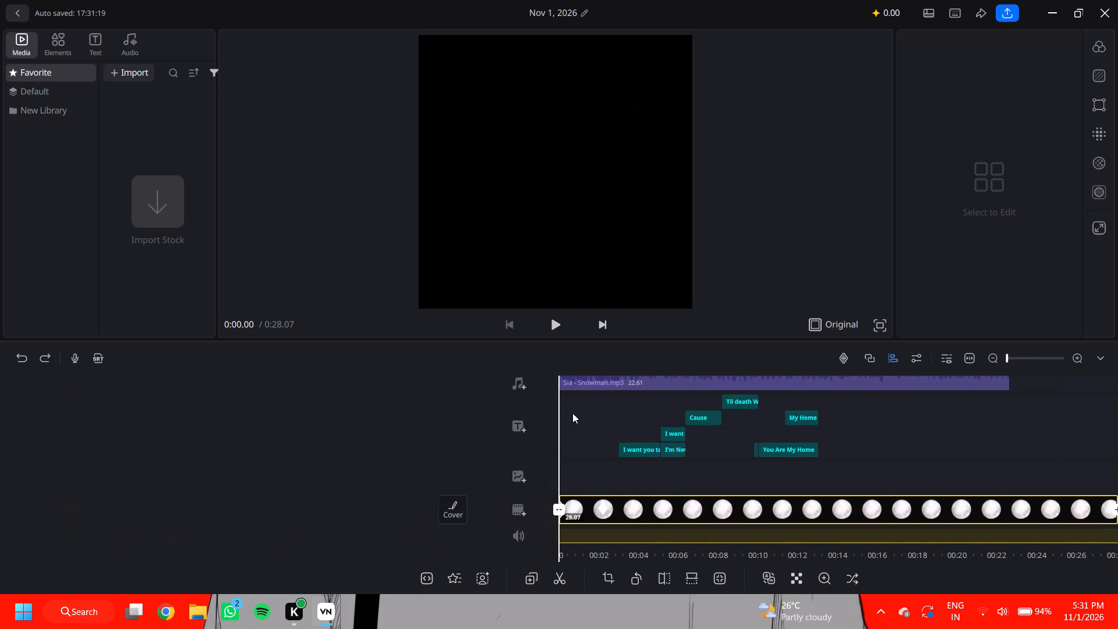
click(558, 329)
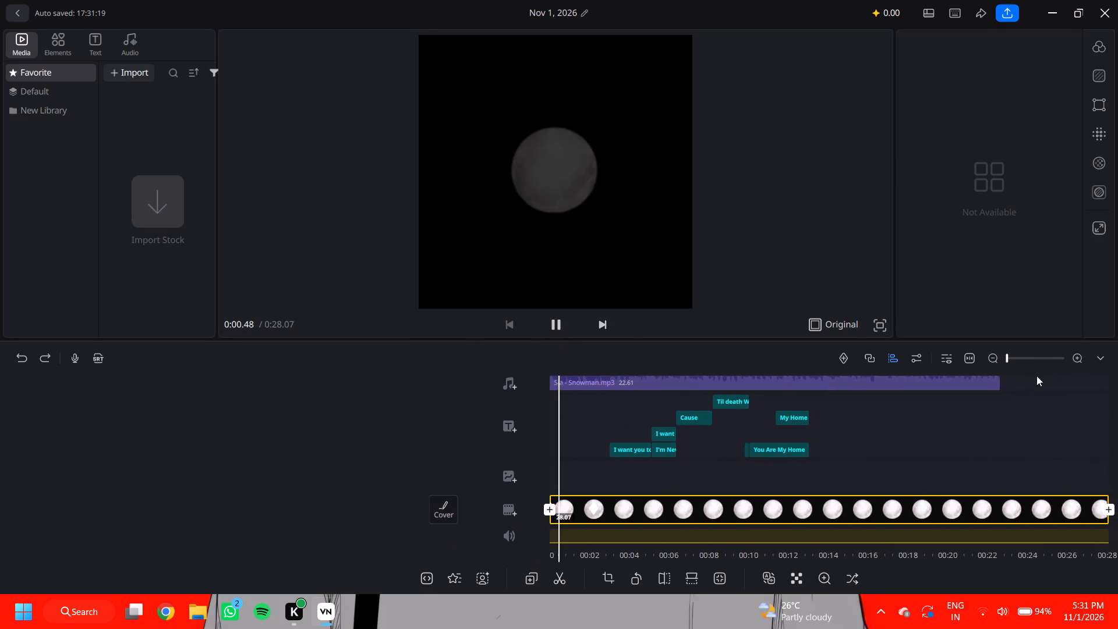
double_click(1077, 358)
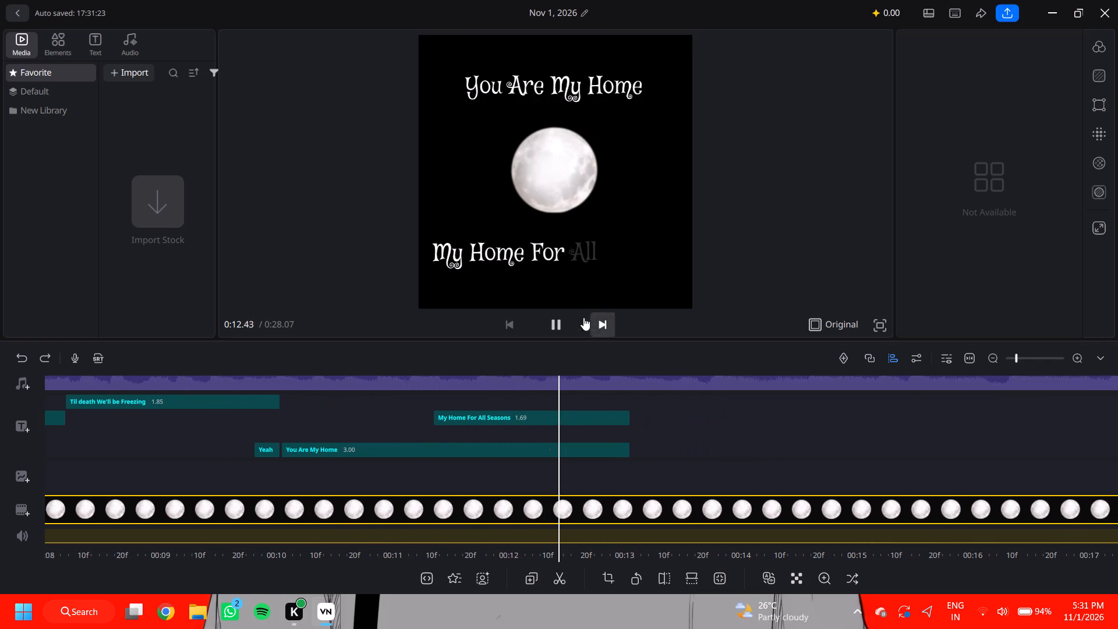
double_click(562, 321)
Split the "You Are My Home" text clip at about 0:11.38, where "My Home For All Seasons" begins.
drag(579, 414, 707, 416)
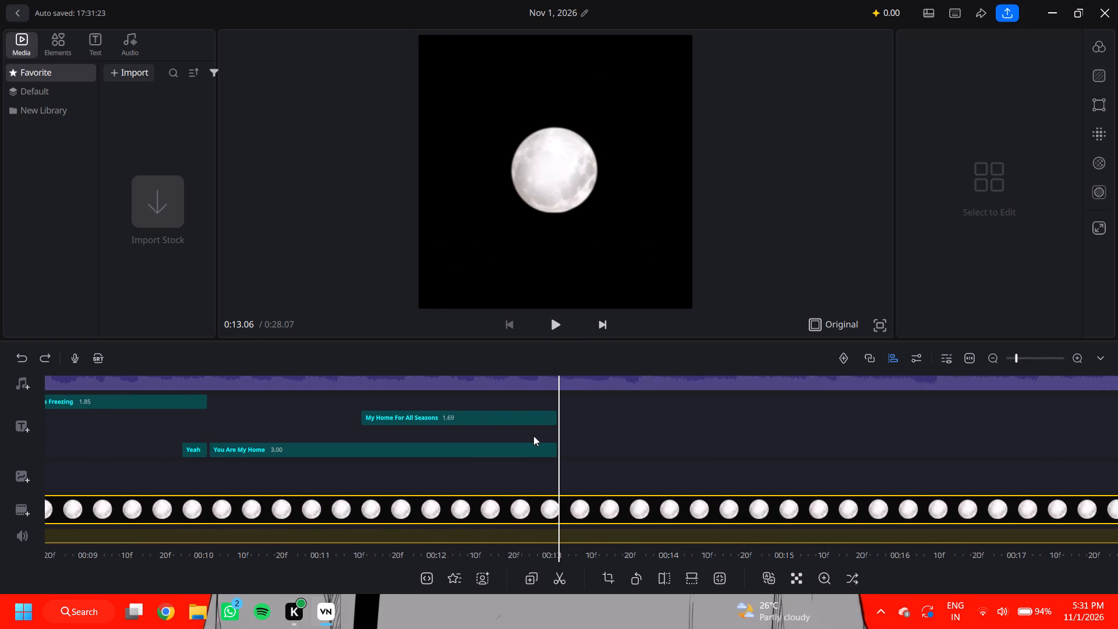
double_click(508, 456)
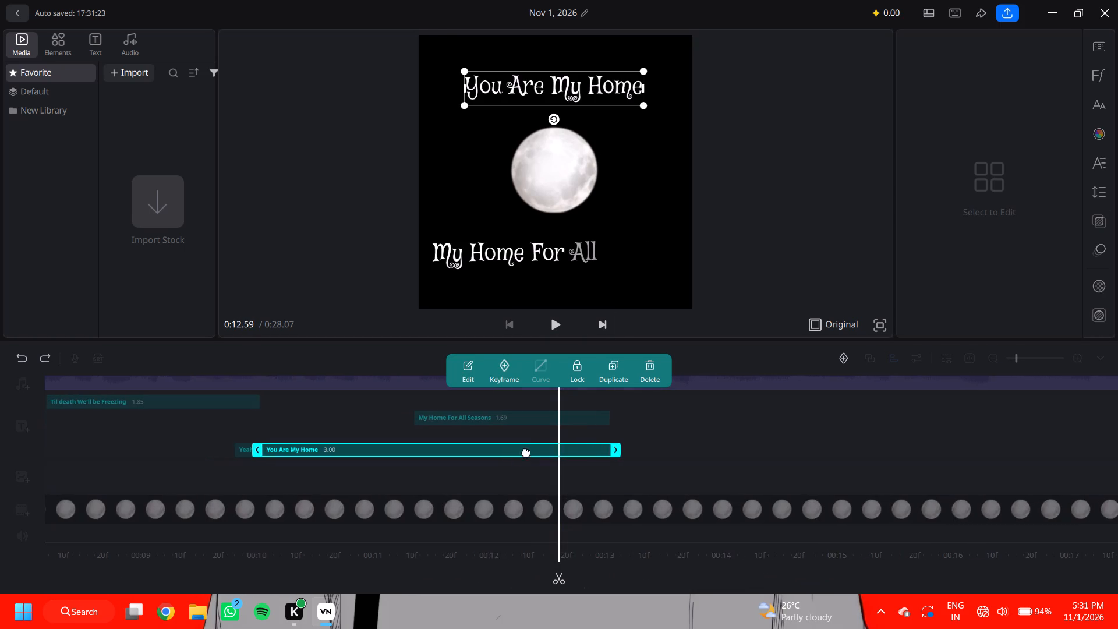
click(522, 430)
drag(522, 430, 643, 433)
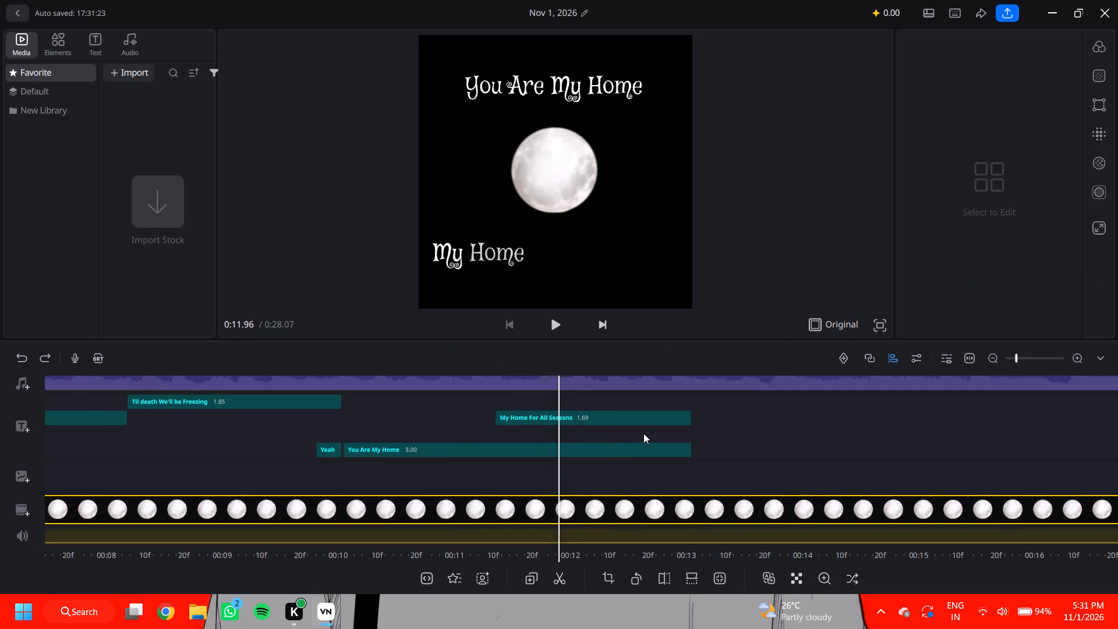
drag(643, 433, 677, 440)
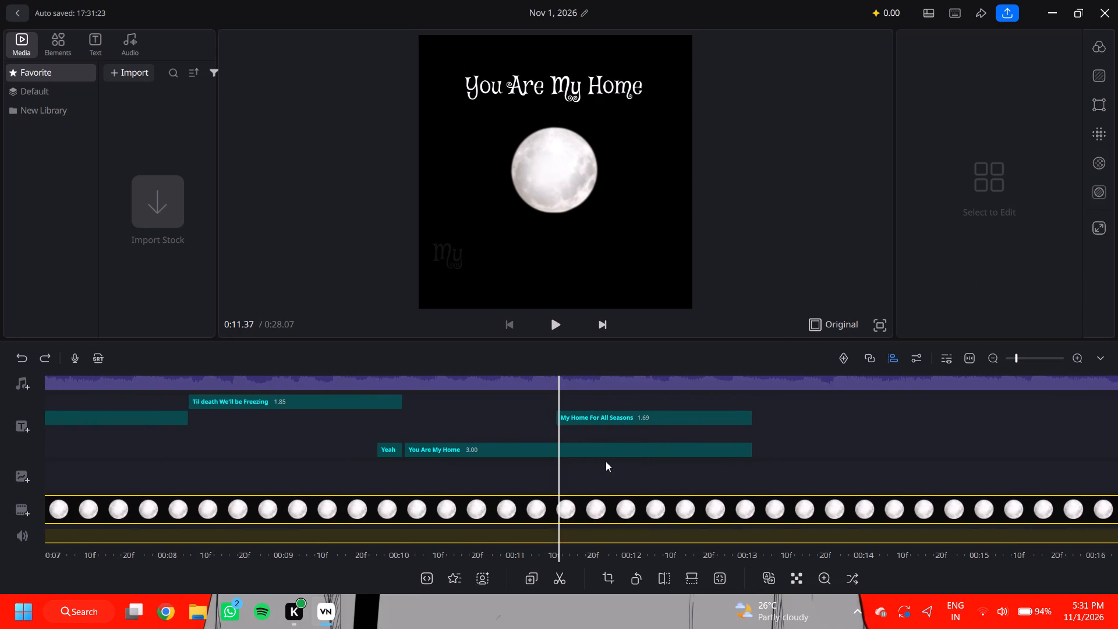
double_click(607, 455)
click(576, 436)
drag(581, 438, 622, 441)
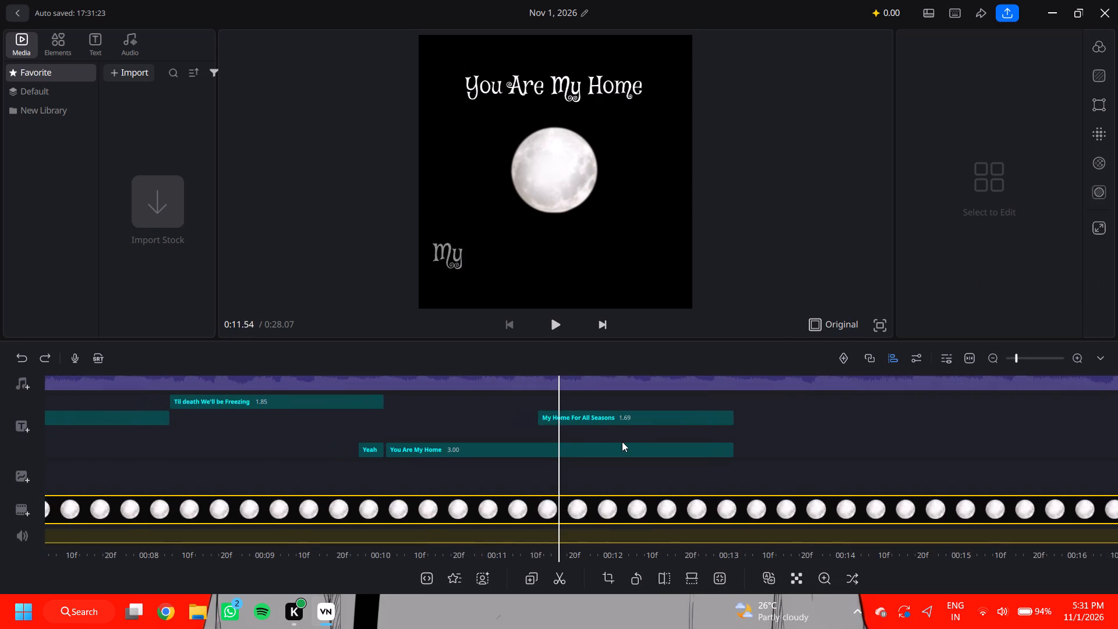
drag(621, 441, 653, 437)
click(612, 458)
click(573, 451)
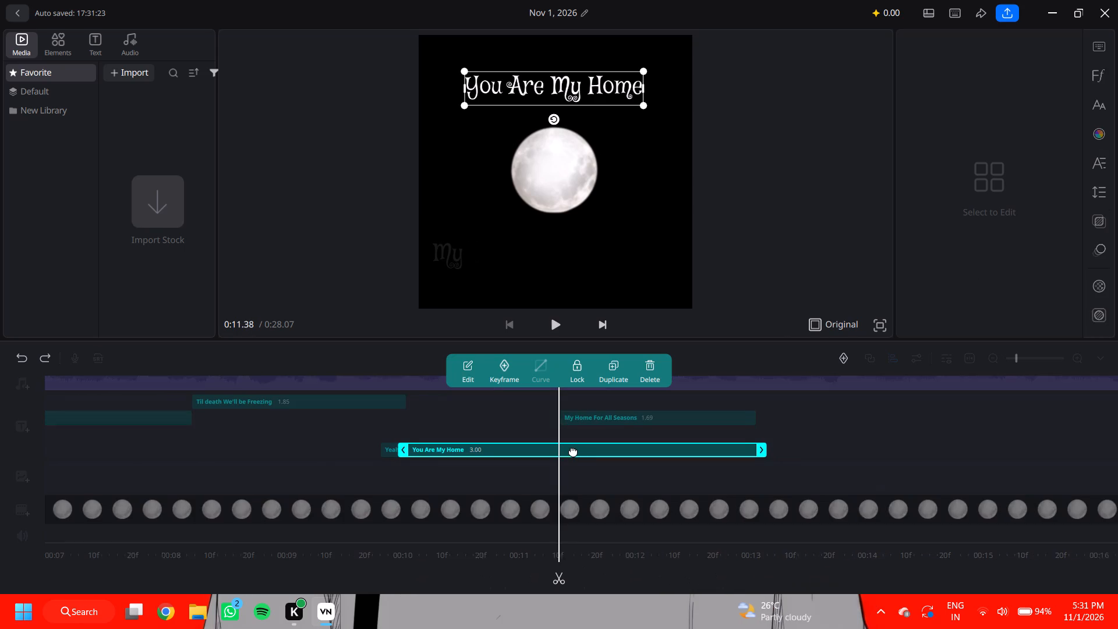
click(566, 575)
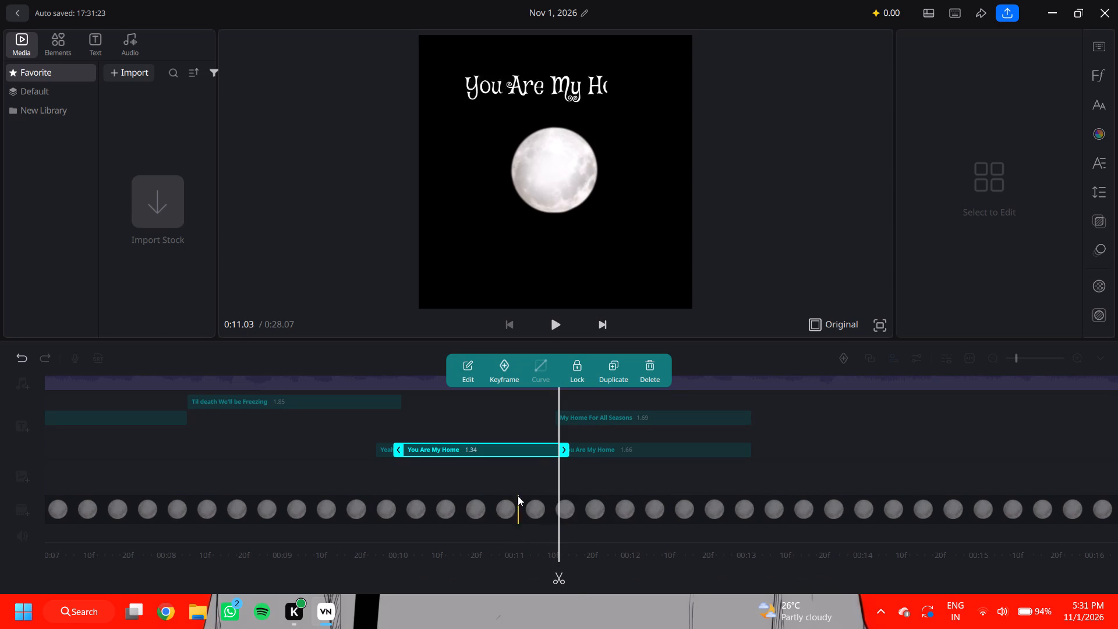
Apply the word-by-word caption animation to the first "You Are My Home" segment.
click(1104, 234)
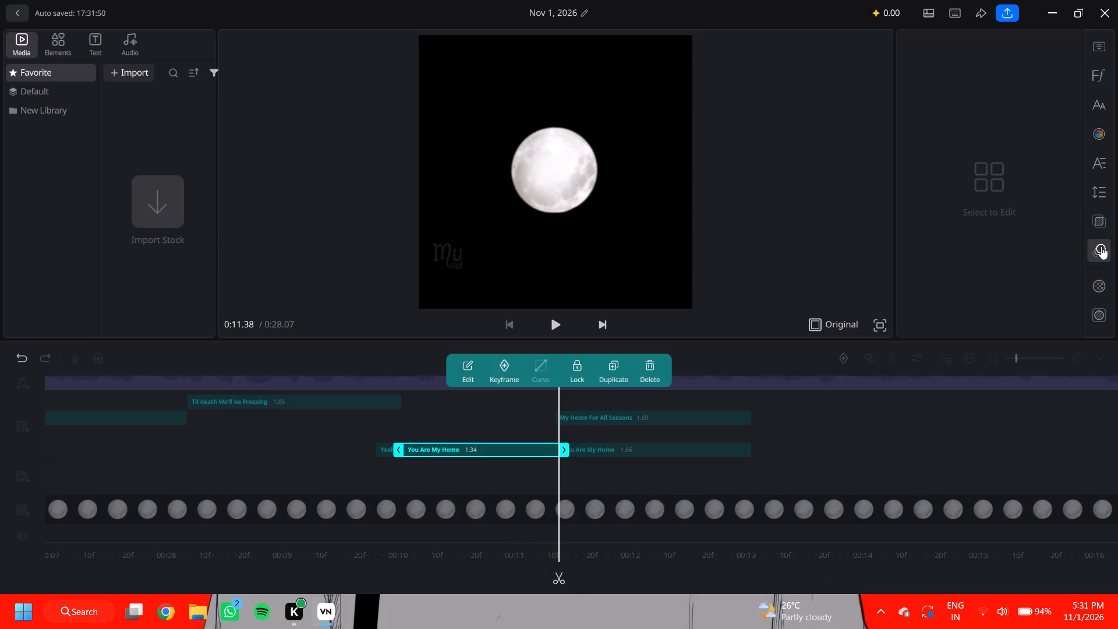
click(1101, 246)
click(1014, 149)
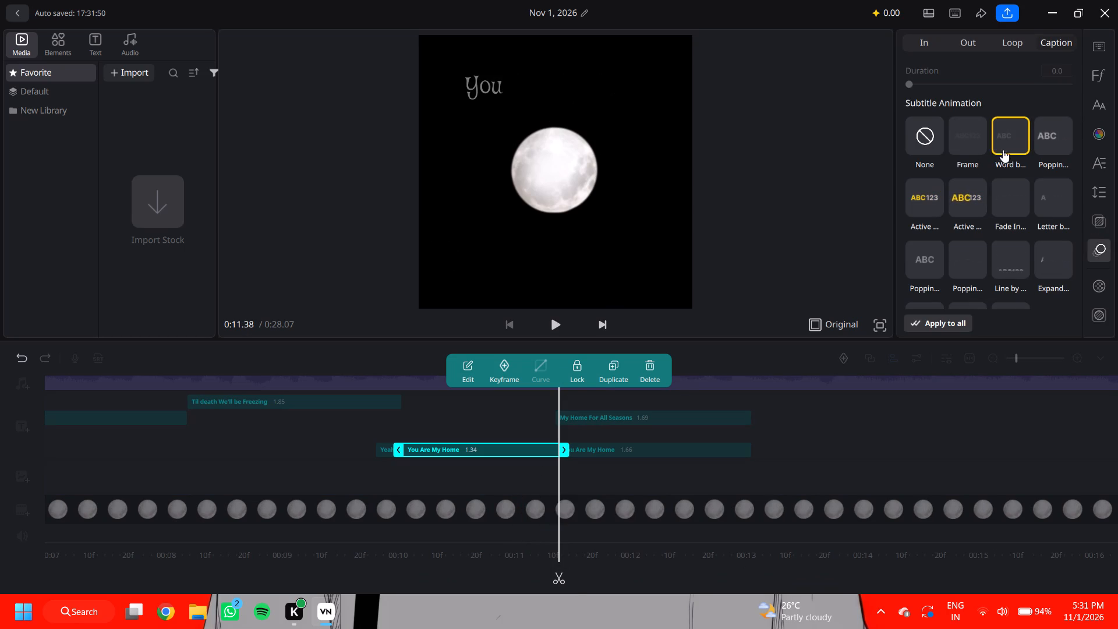
double_click(976, 143)
click(1015, 143)
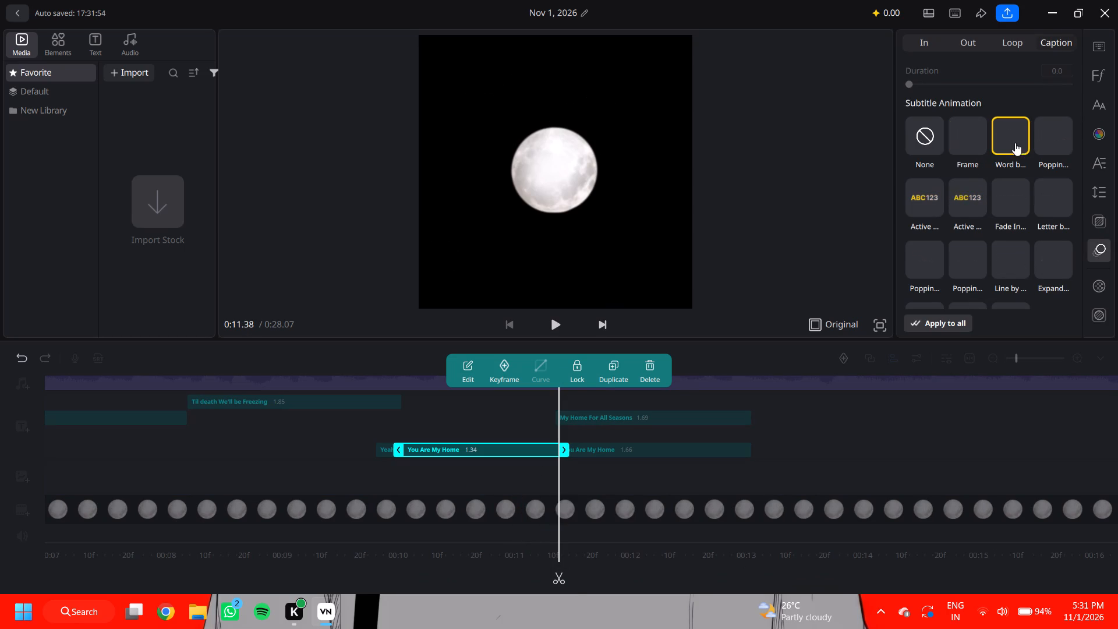
Play back the split "You Are My Home" line and set the second segment's caption animation to None.
drag(669, 439, 841, 436)
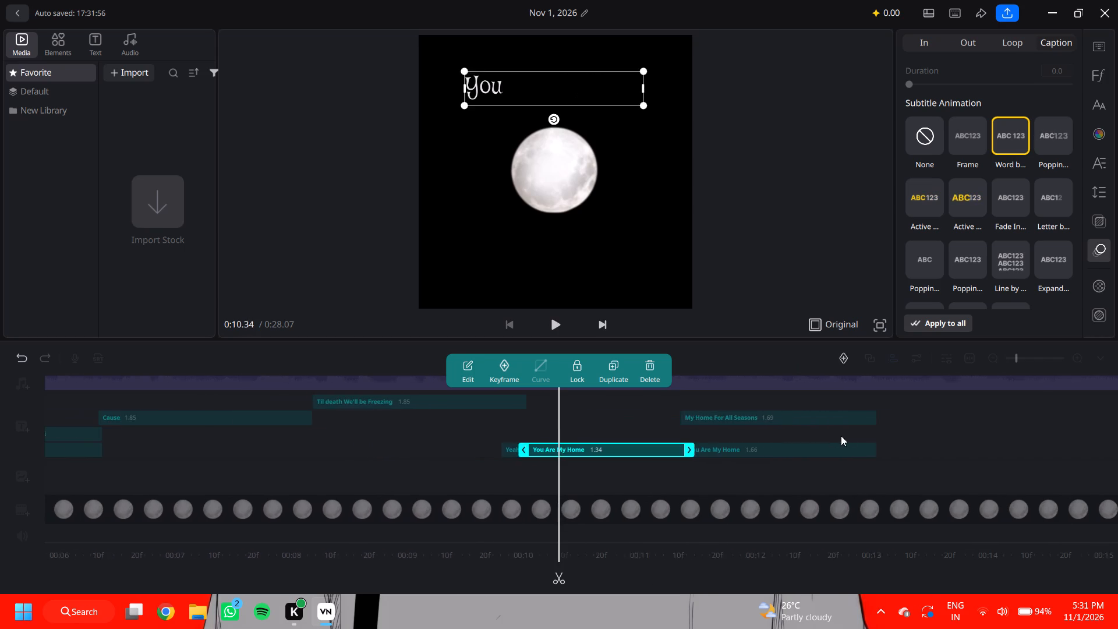
drag(841, 436, 846, 436)
double_click(568, 324)
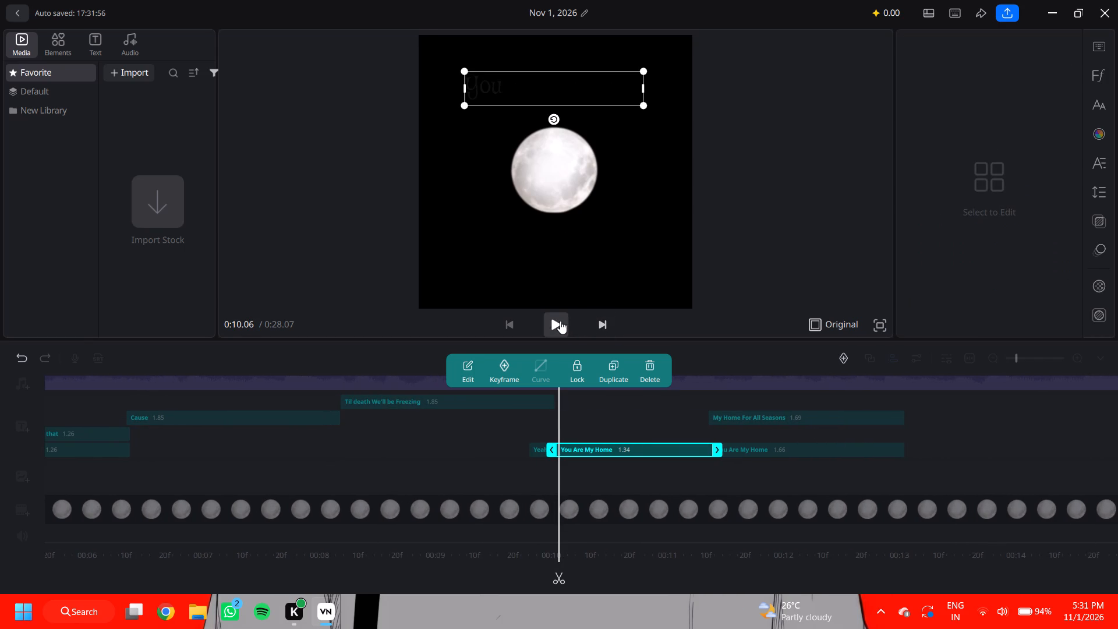
click(558, 321)
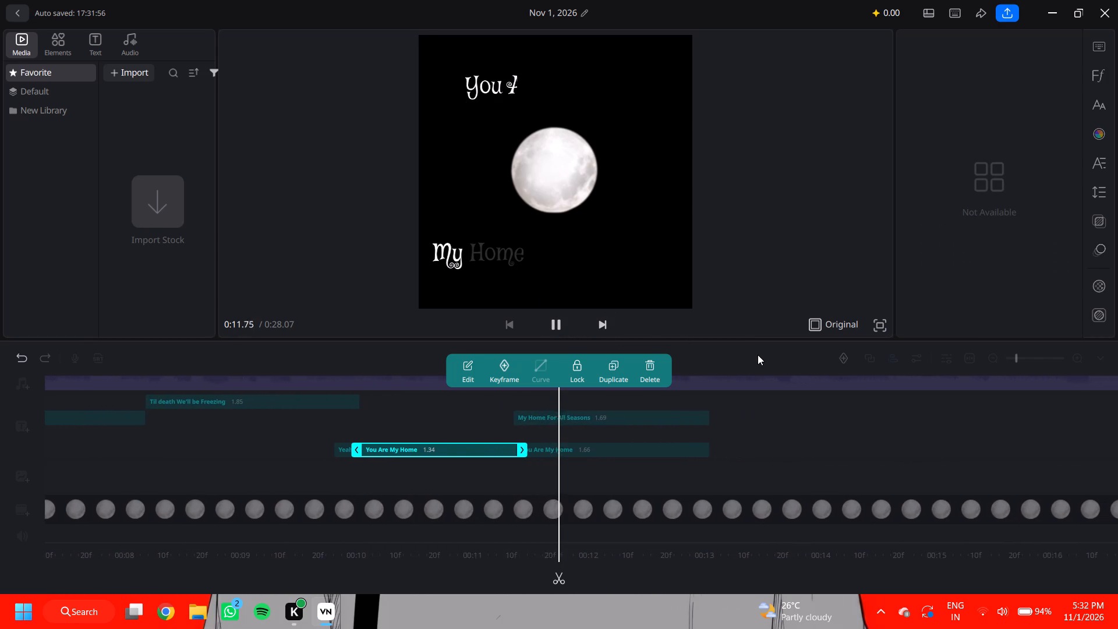
drag(688, 424, 758, 416)
drag(726, 424, 758, 418)
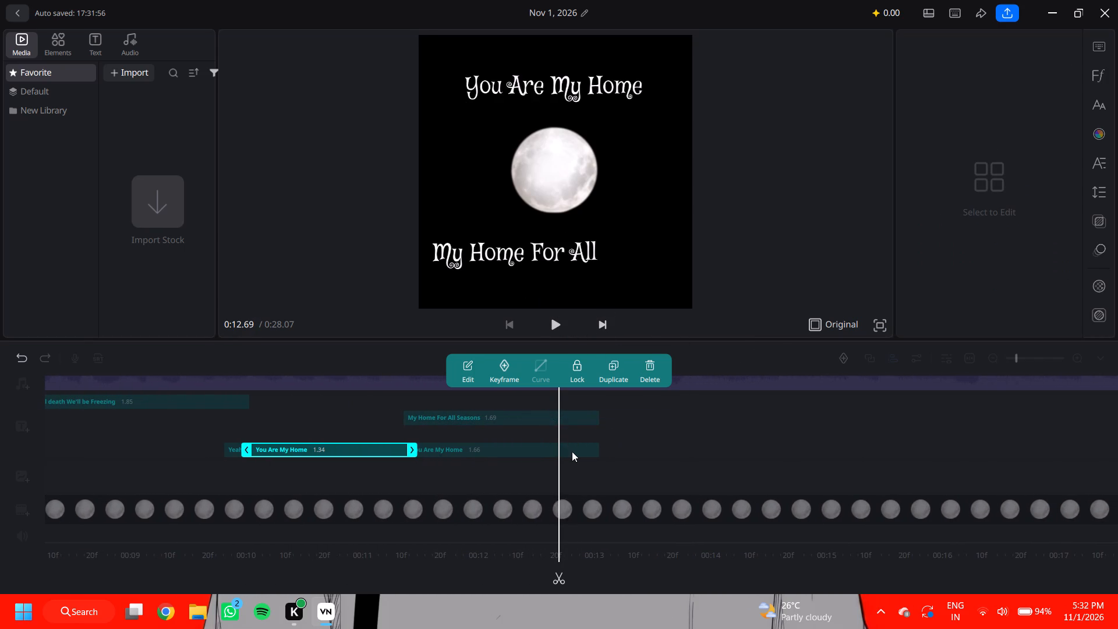
click(572, 451)
click(1101, 243)
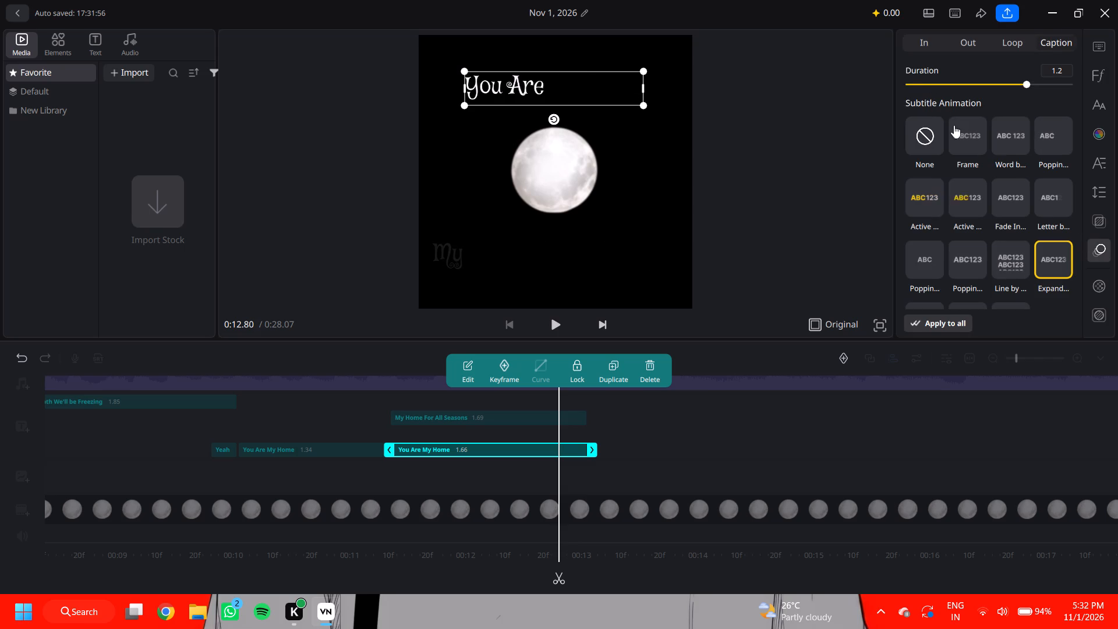
click(929, 149)
Play back the "My Home For All Seasons" line from about 0:12.14 to check both lyric lines together.
click(483, 419)
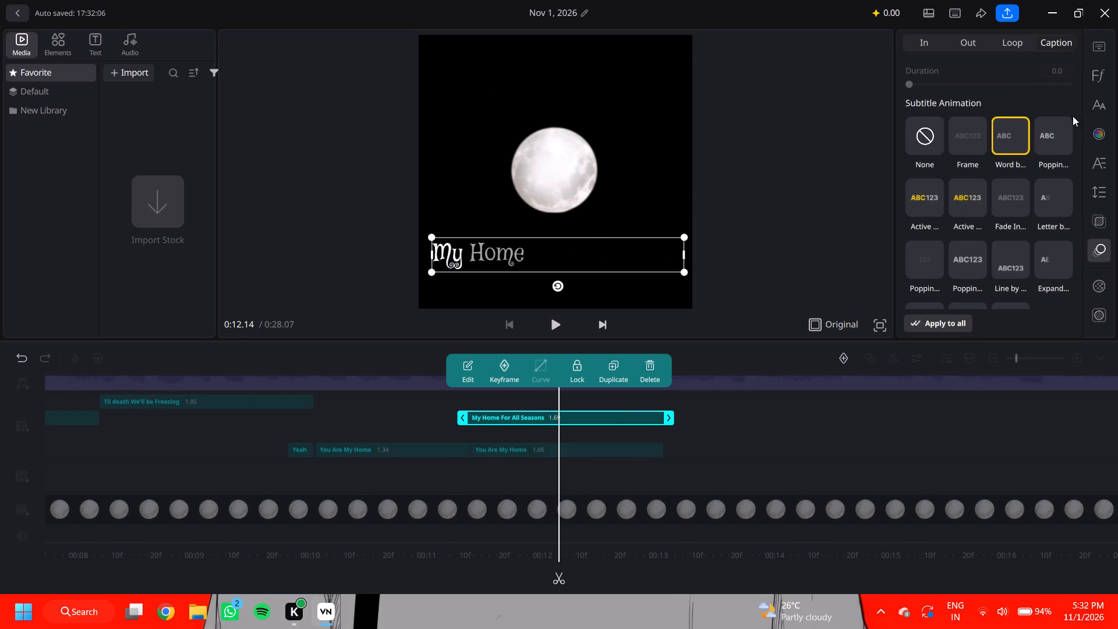
click(550, 326)
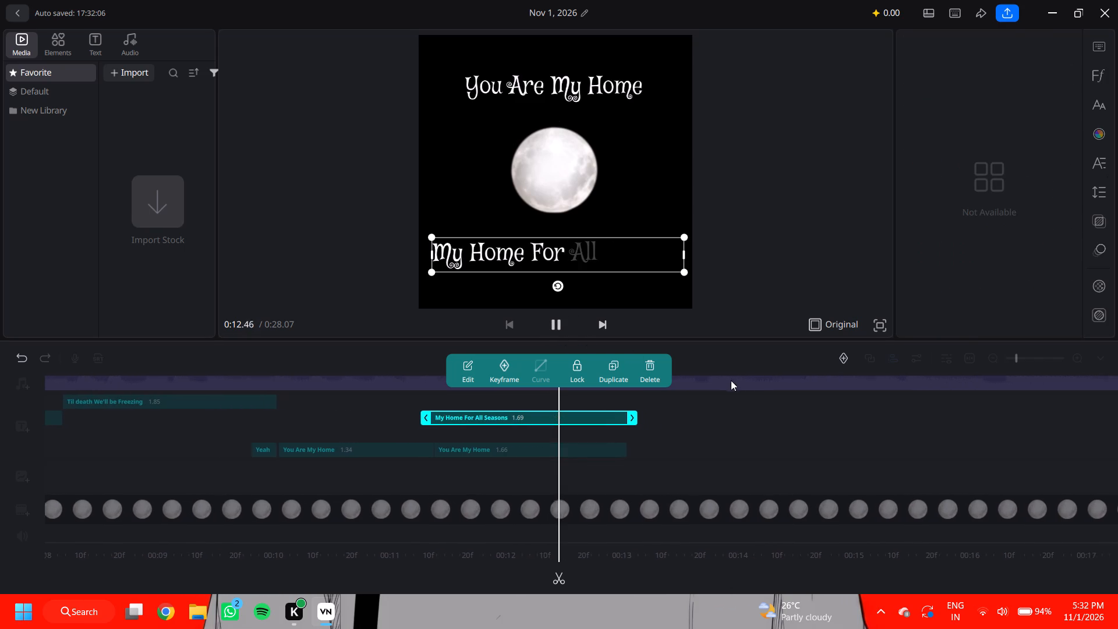
click(560, 321)
drag(638, 425, 746, 440)
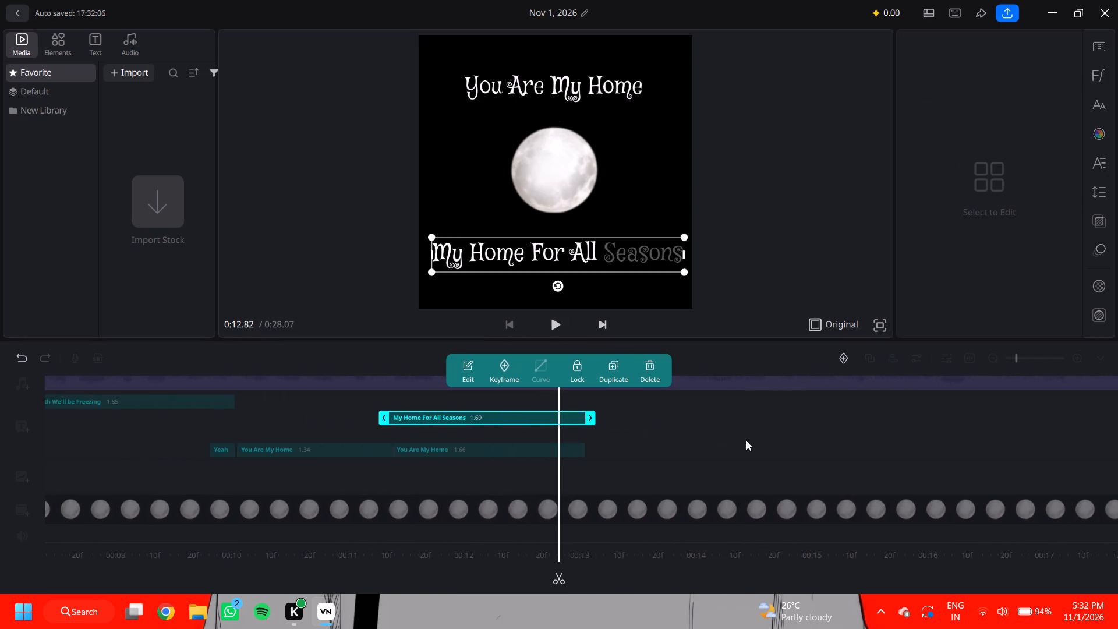
click(746, 440)
click(550, 326)
click(550, 324)
Add a new text clip at about 0:13.35, after the last lyric lines, reading "SO".
drag(591, 408, 611, 419)
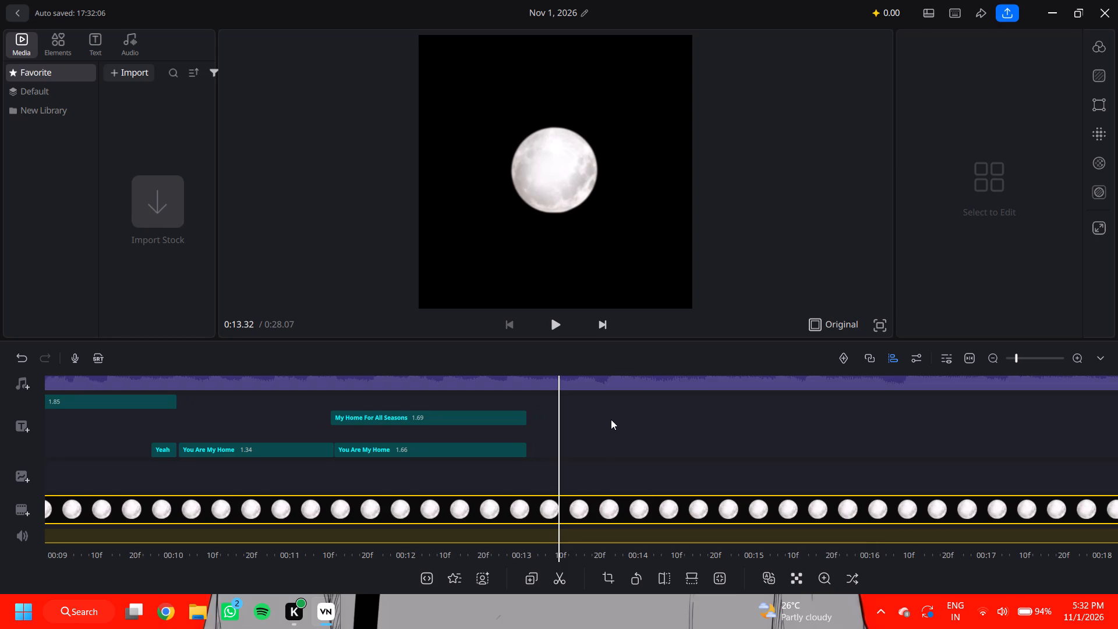
drag(611, 419, 598, 420)
click(598, 420)
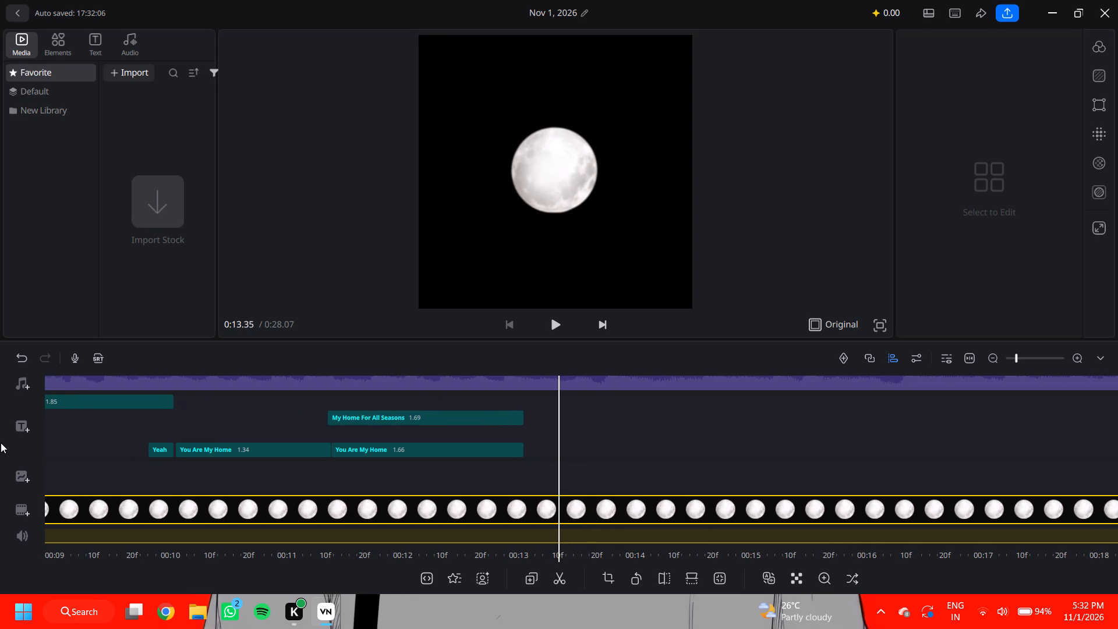
click(19, 433)
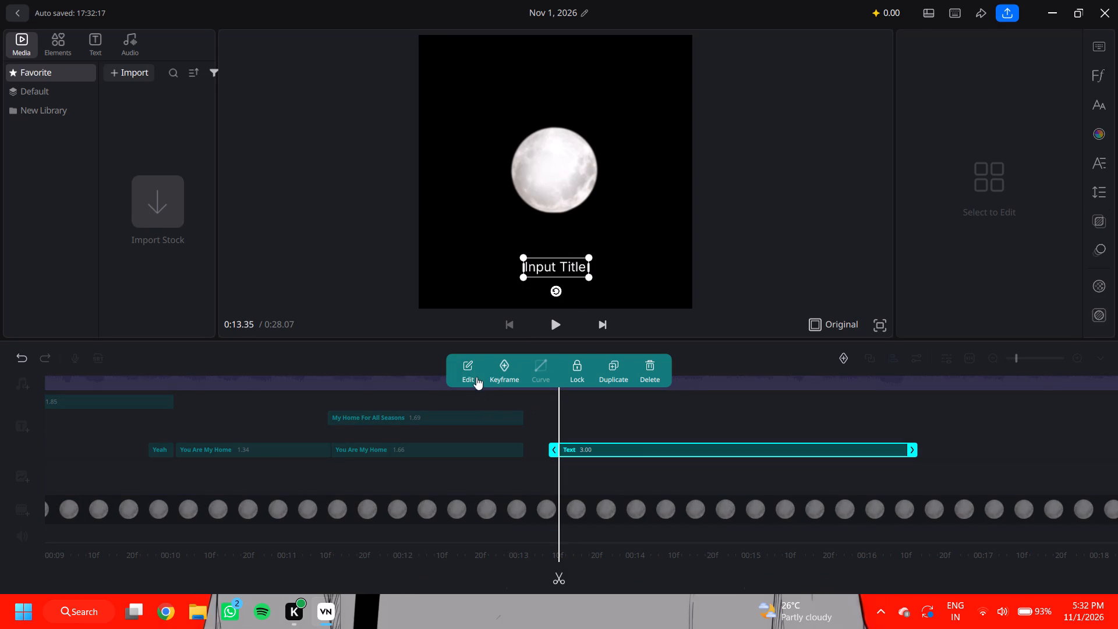
click(470, 369)
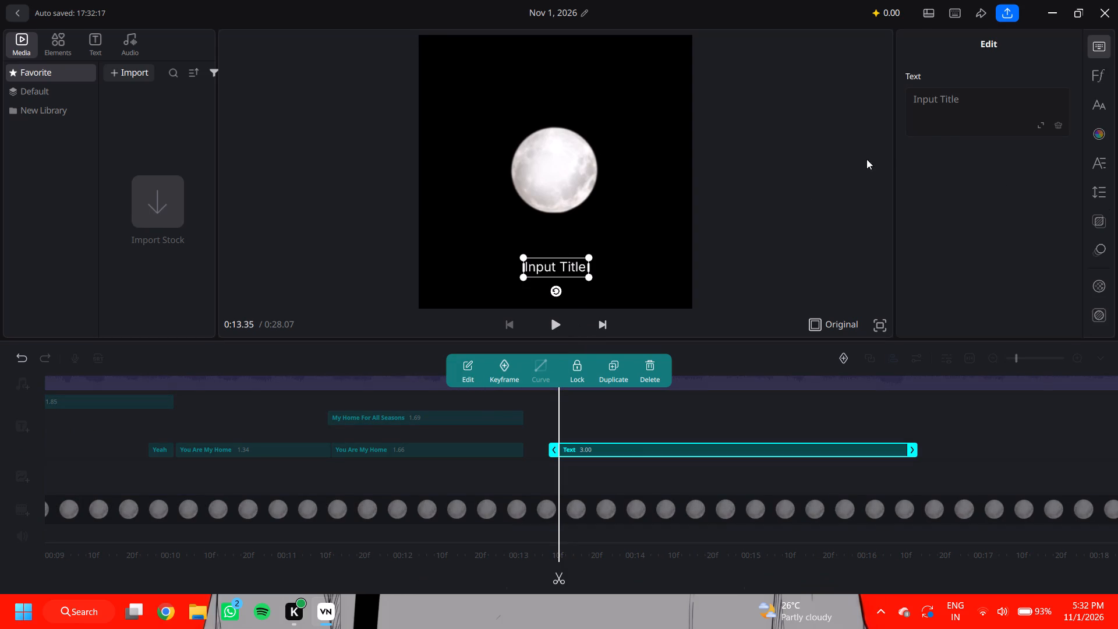
triple_click(994, 111)
text(SO)
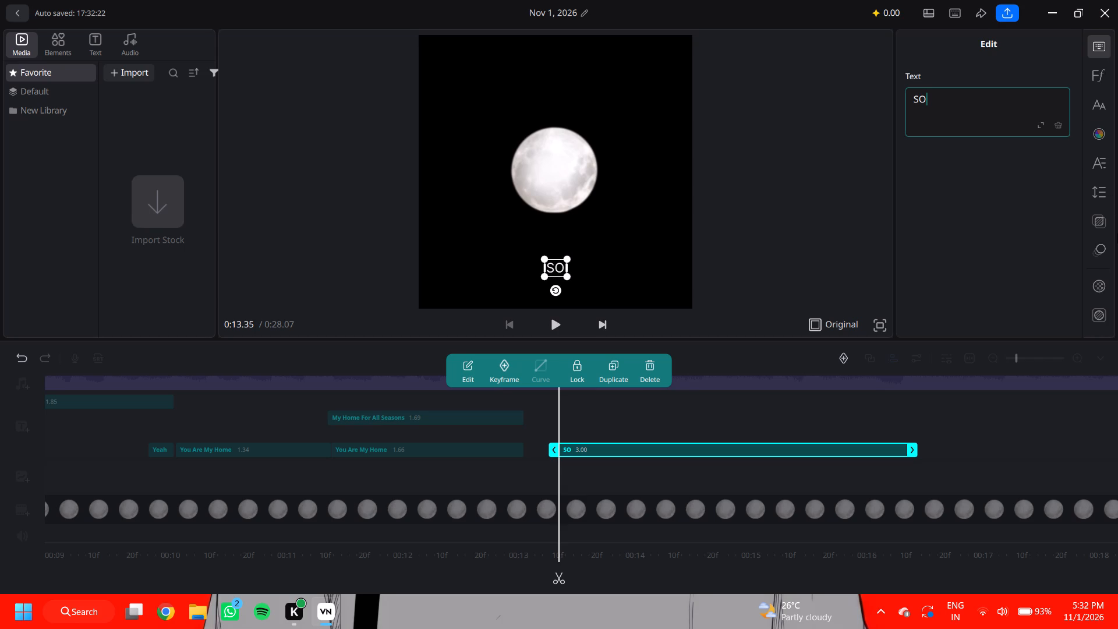
Choose the Sedgwick Ave Display font for the "SO" text.
click(1092, 253)
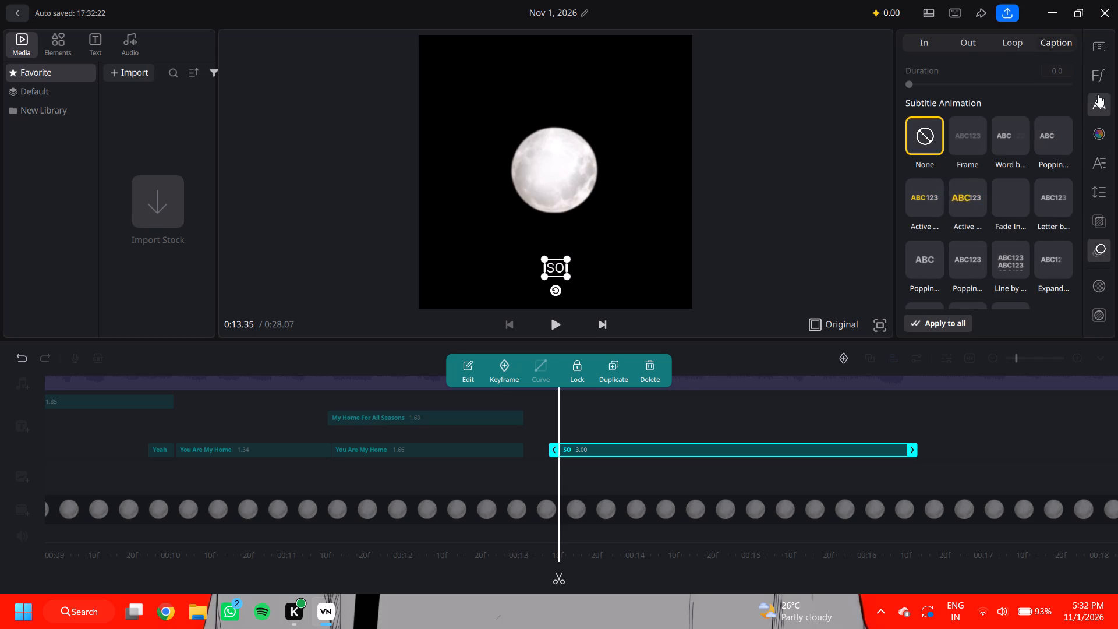
double_click(1099, 82)
scroll(894, 260, down, 3)
click(1117, 83)
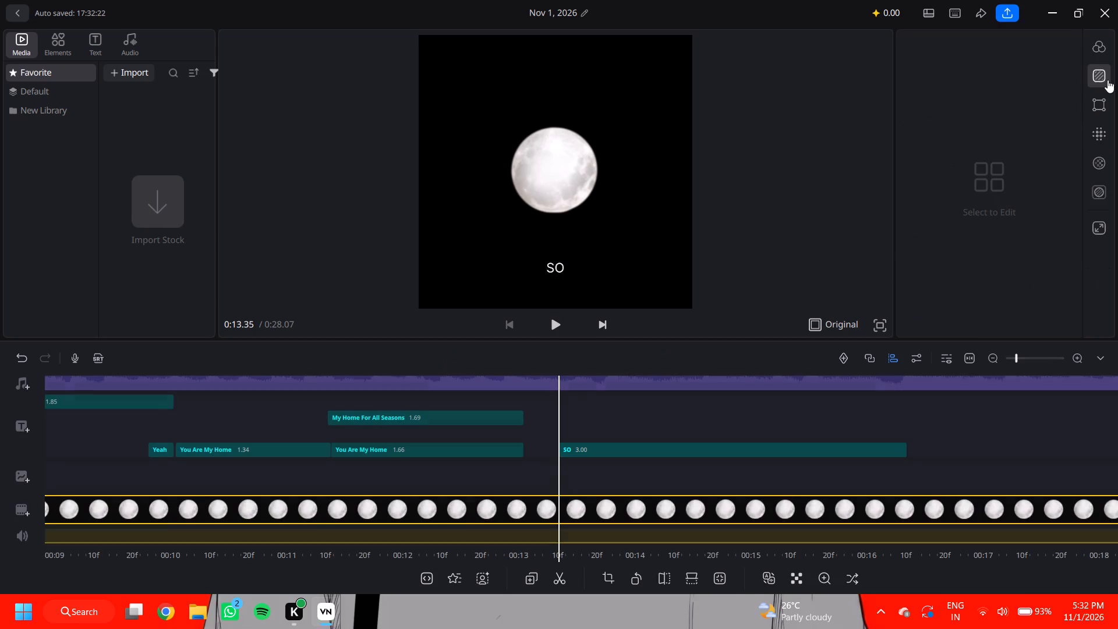
click(1106, 79)
click(620, 445)
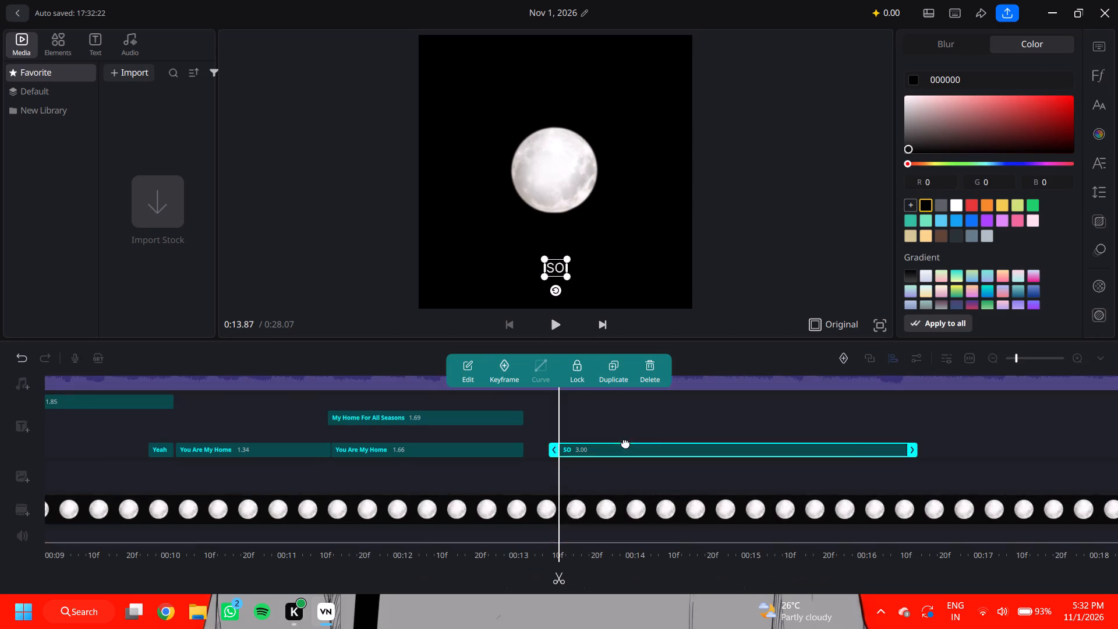
click(1096, 109)
click(1095, 77)
scroll(907, 249, down, 2)
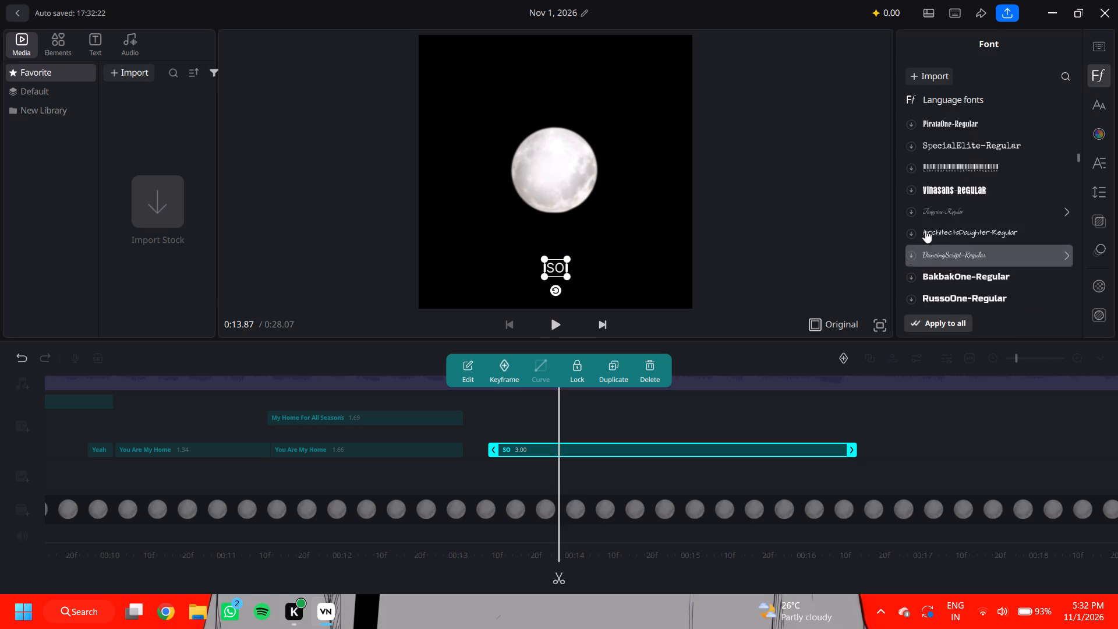
scroll(925, 230, down, 8)
click(995, 153)
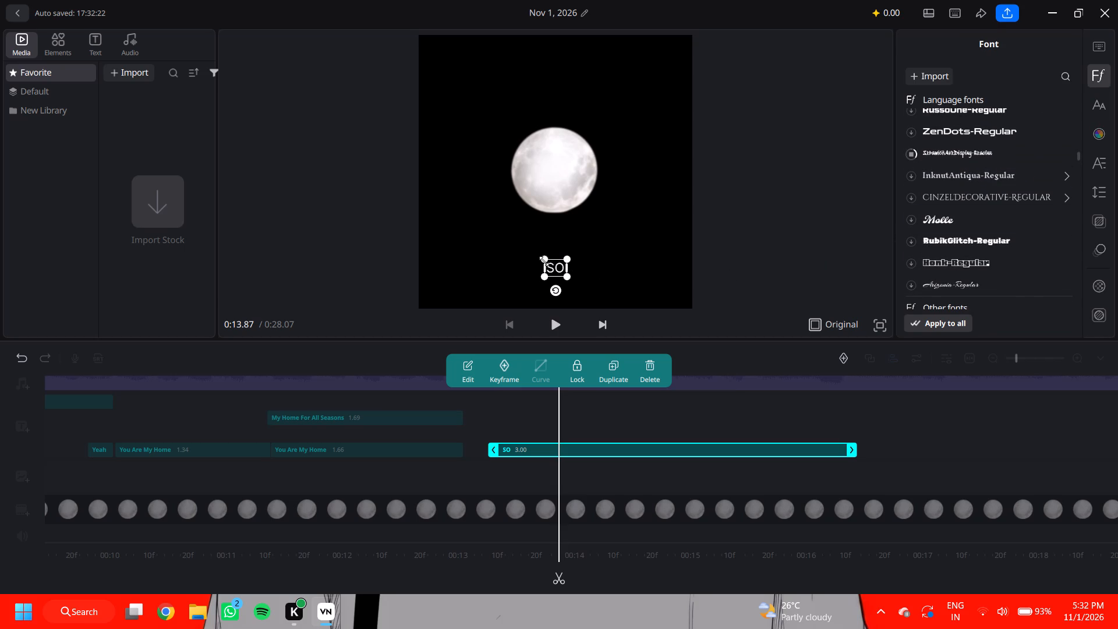
Enlarge the "SO" text and centre it just below the moon.
drag(547, 260, 503, 210)
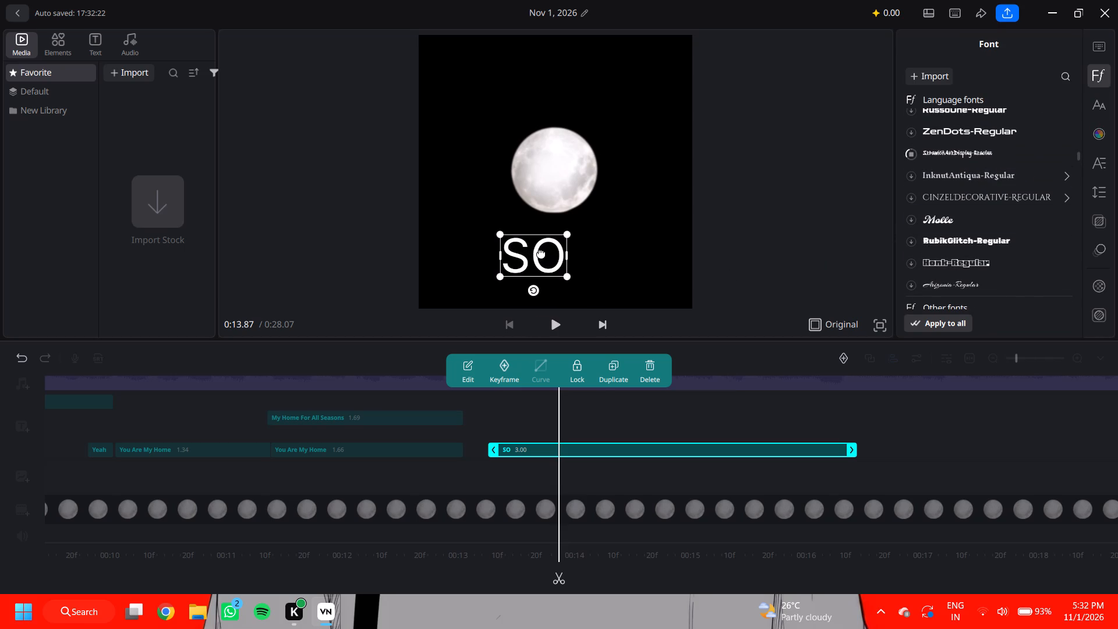
drag(541, 253, 562, 249)
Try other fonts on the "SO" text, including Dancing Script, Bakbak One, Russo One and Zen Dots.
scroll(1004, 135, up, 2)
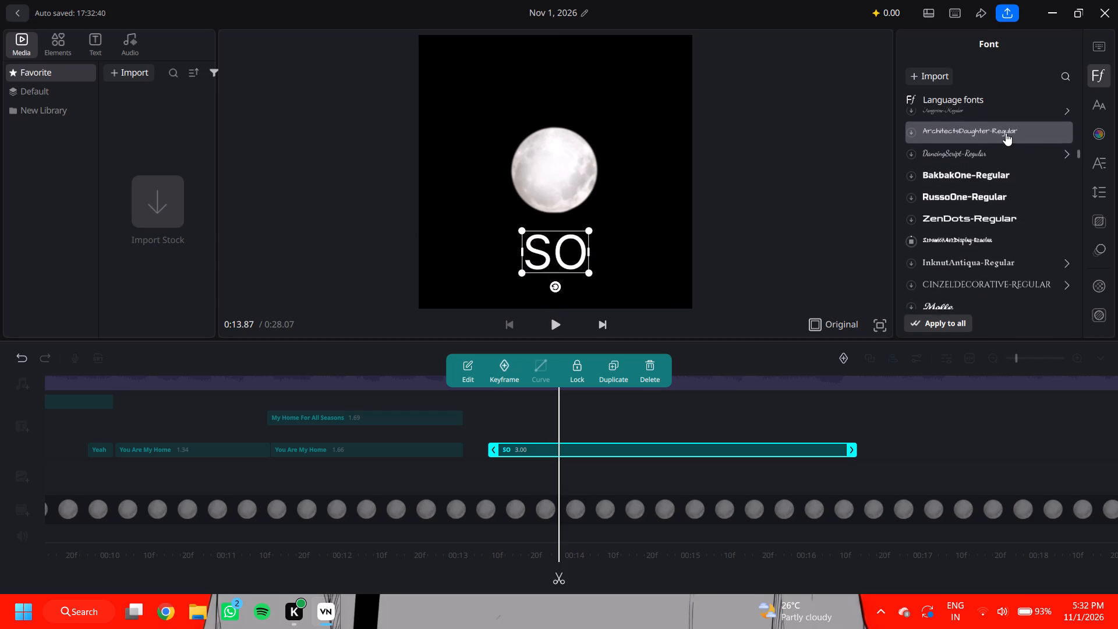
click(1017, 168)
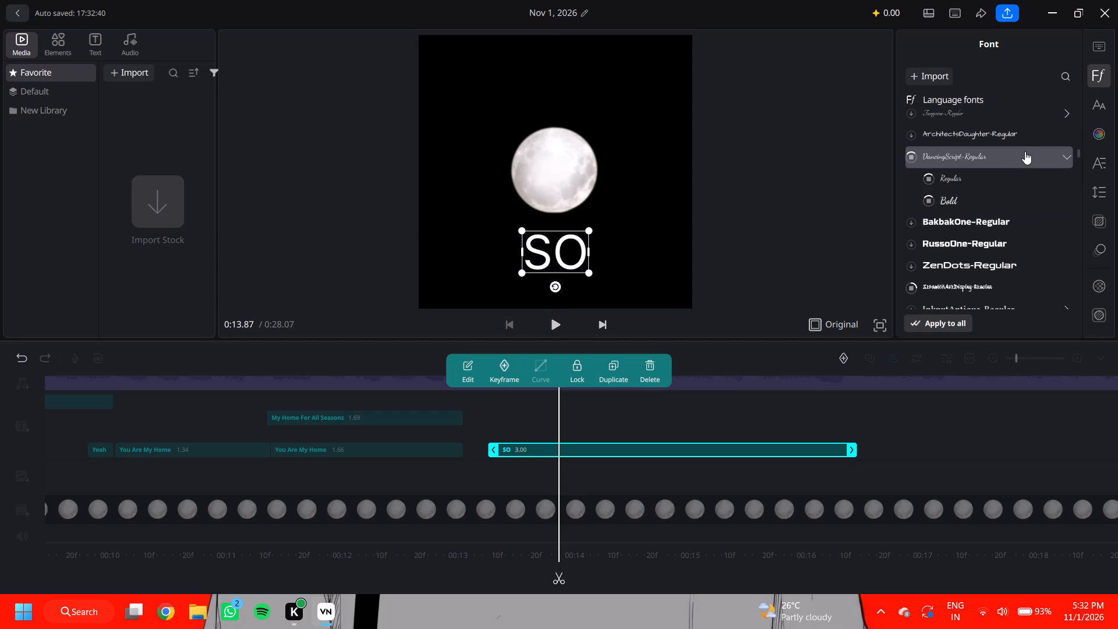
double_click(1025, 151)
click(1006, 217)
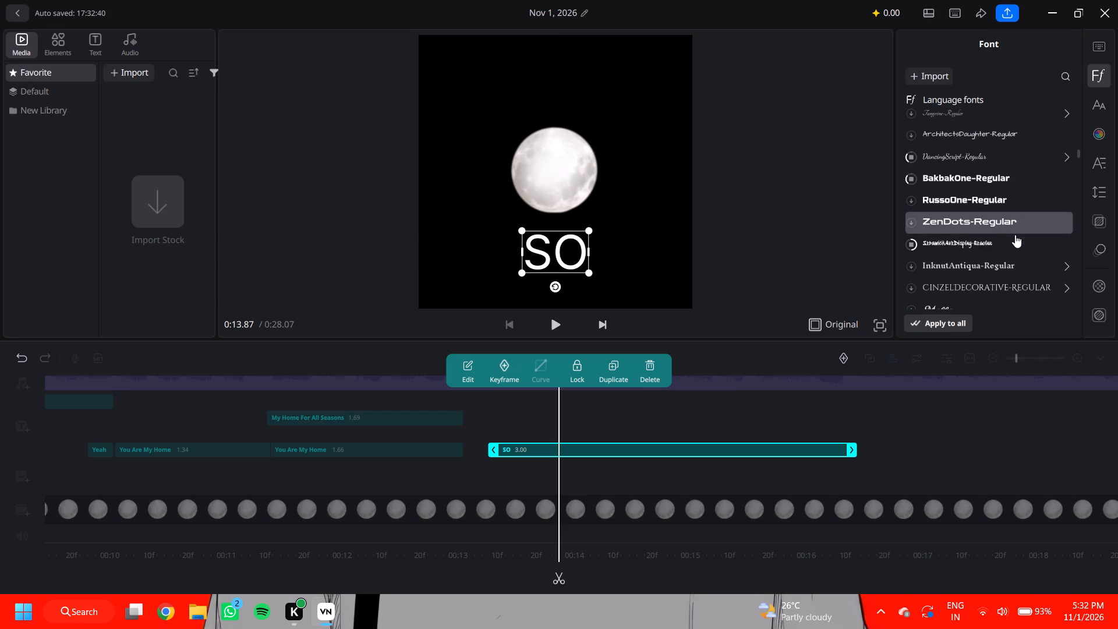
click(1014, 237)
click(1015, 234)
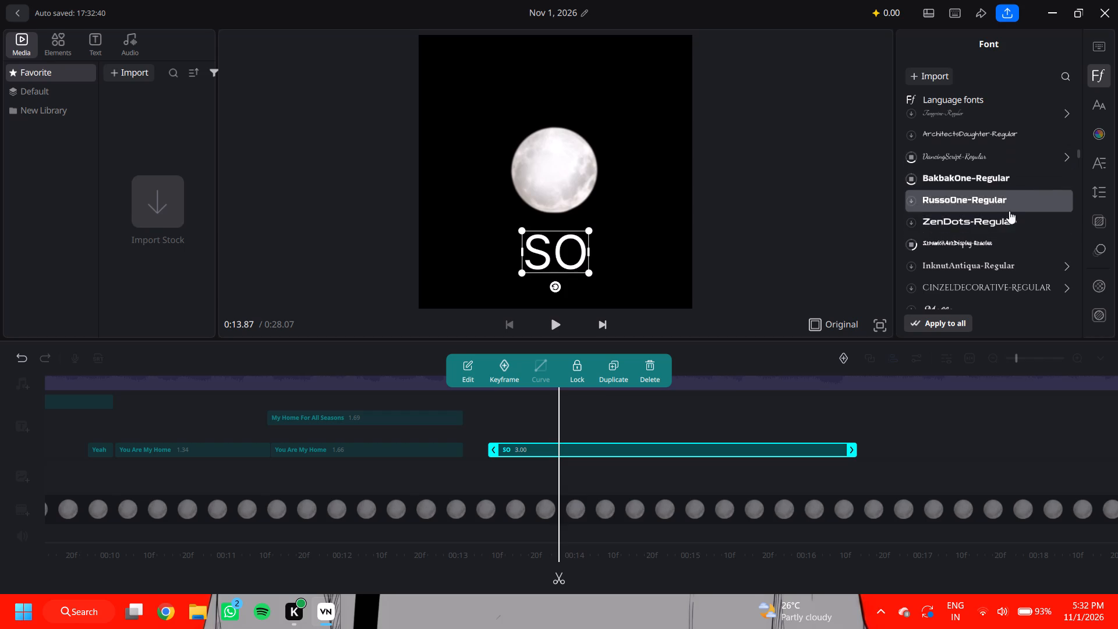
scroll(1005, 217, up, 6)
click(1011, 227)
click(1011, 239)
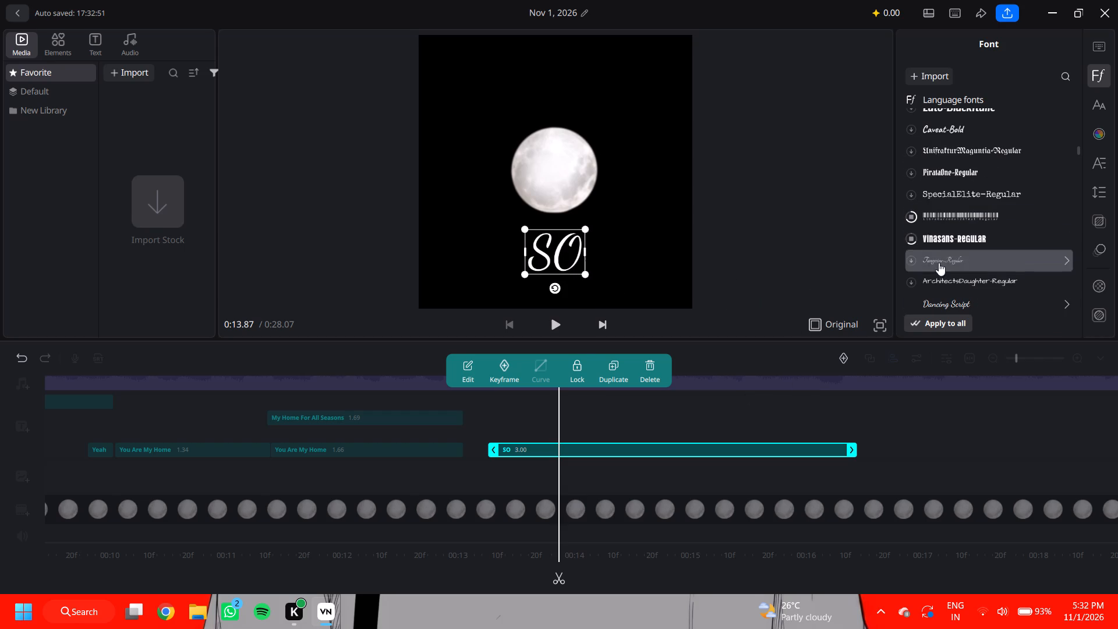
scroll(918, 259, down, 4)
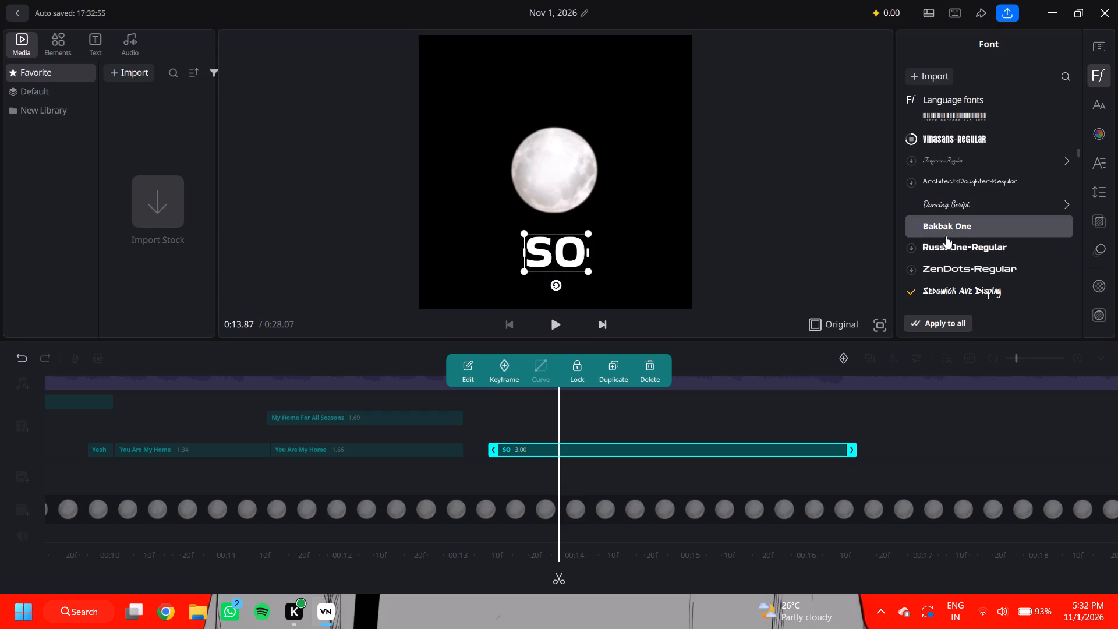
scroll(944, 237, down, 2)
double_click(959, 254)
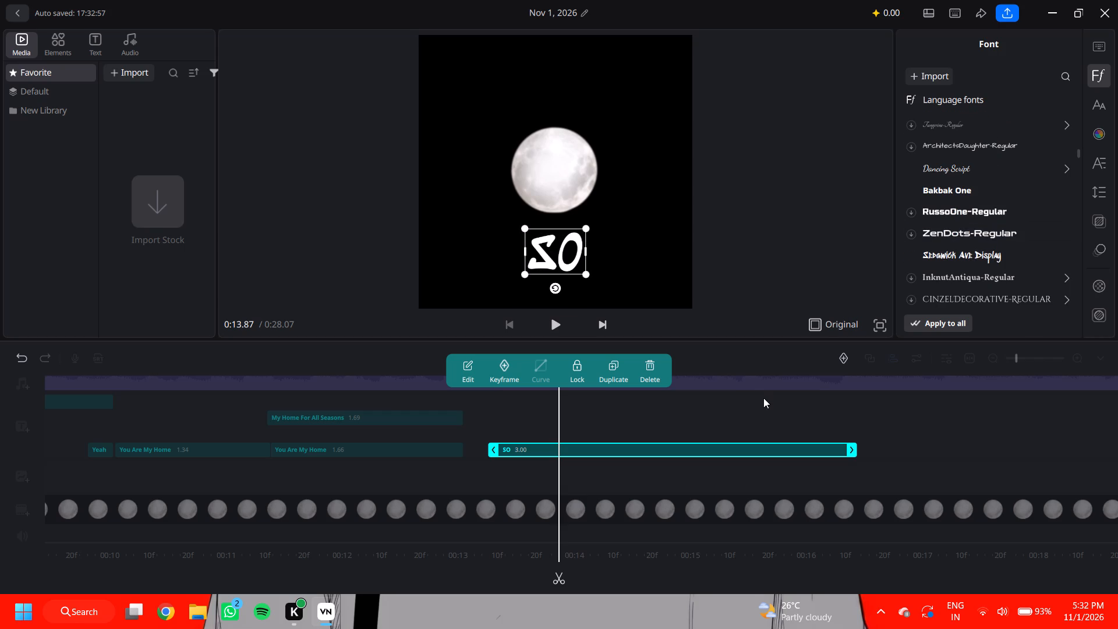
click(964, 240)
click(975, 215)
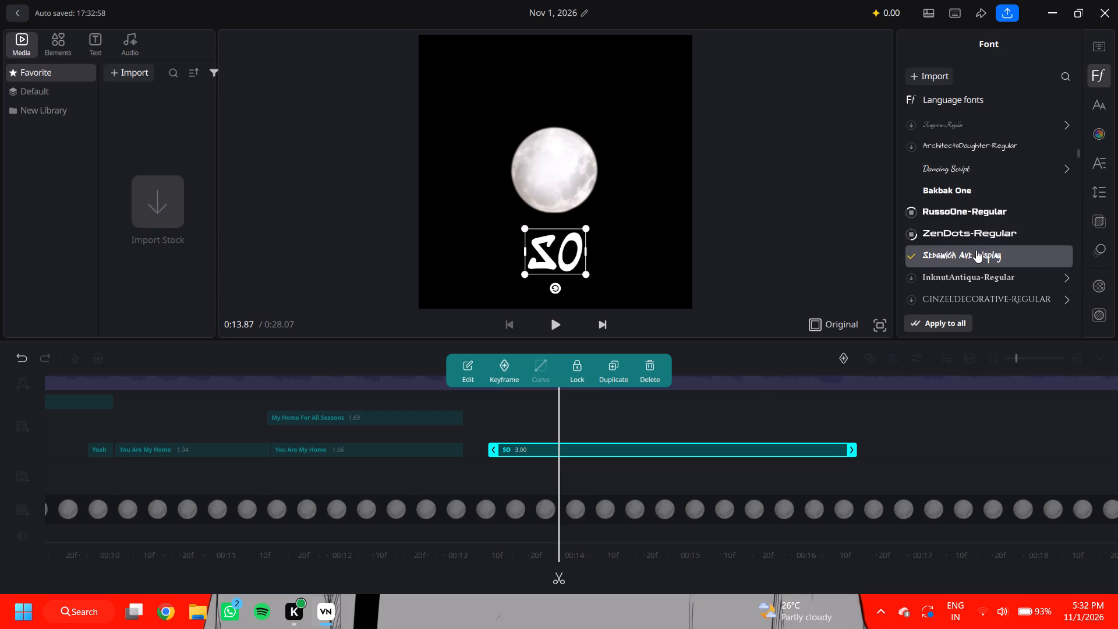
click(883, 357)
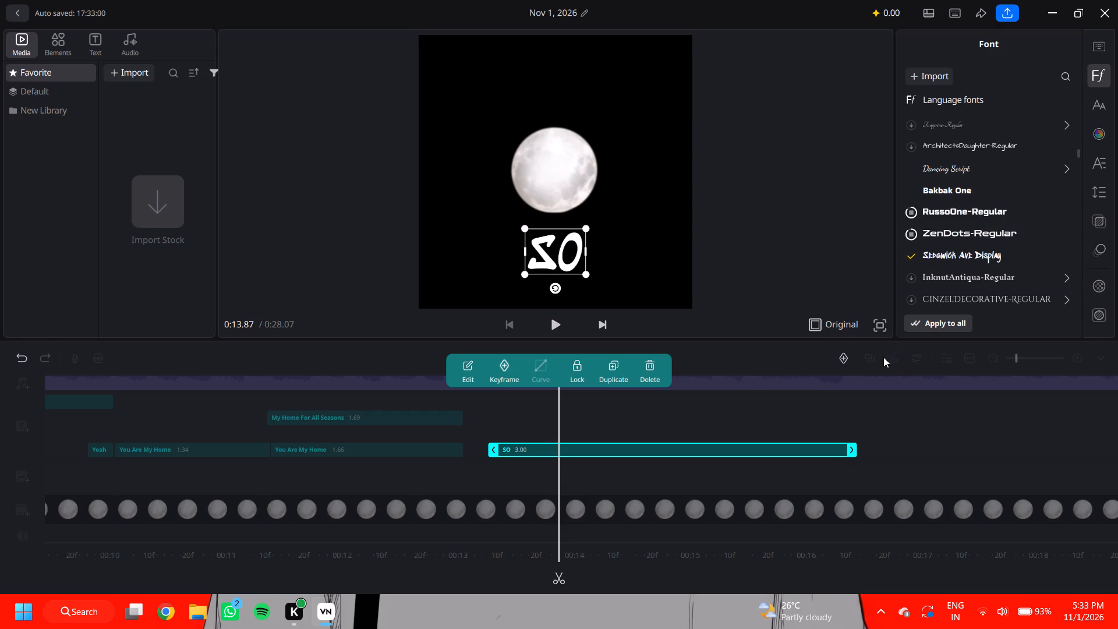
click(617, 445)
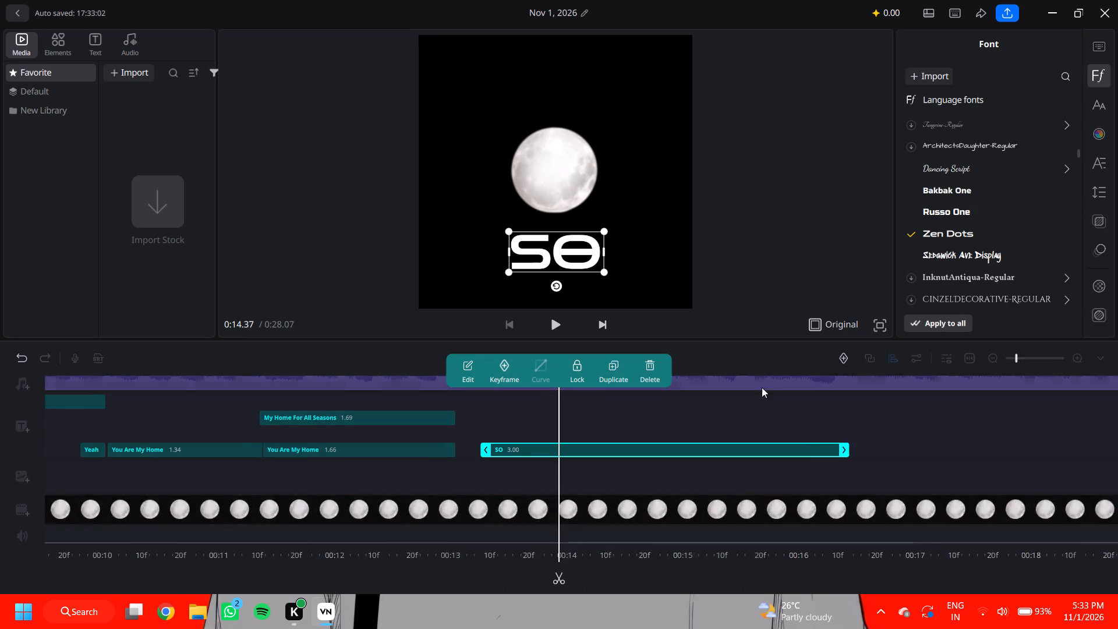
Set the "SO" text's font to Sedgwick Ave Display.
click(982, 256)
click(731, 415)
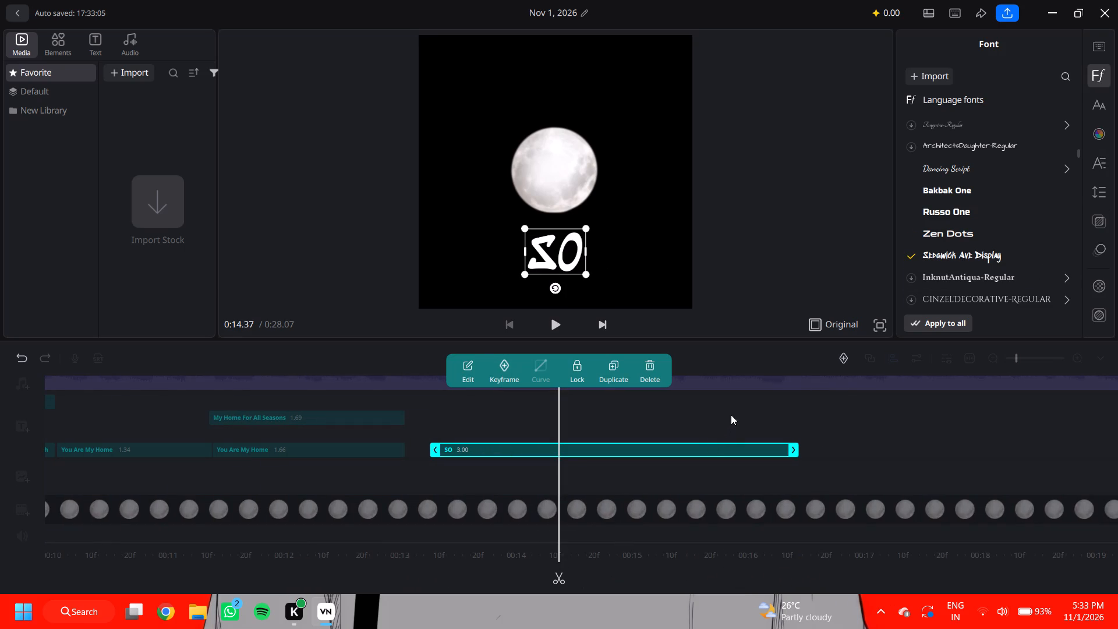
Play back from about 0:12.74 through the end of the lyric lines to check when "SO" appears.
drag(525, 431, 726, 453)
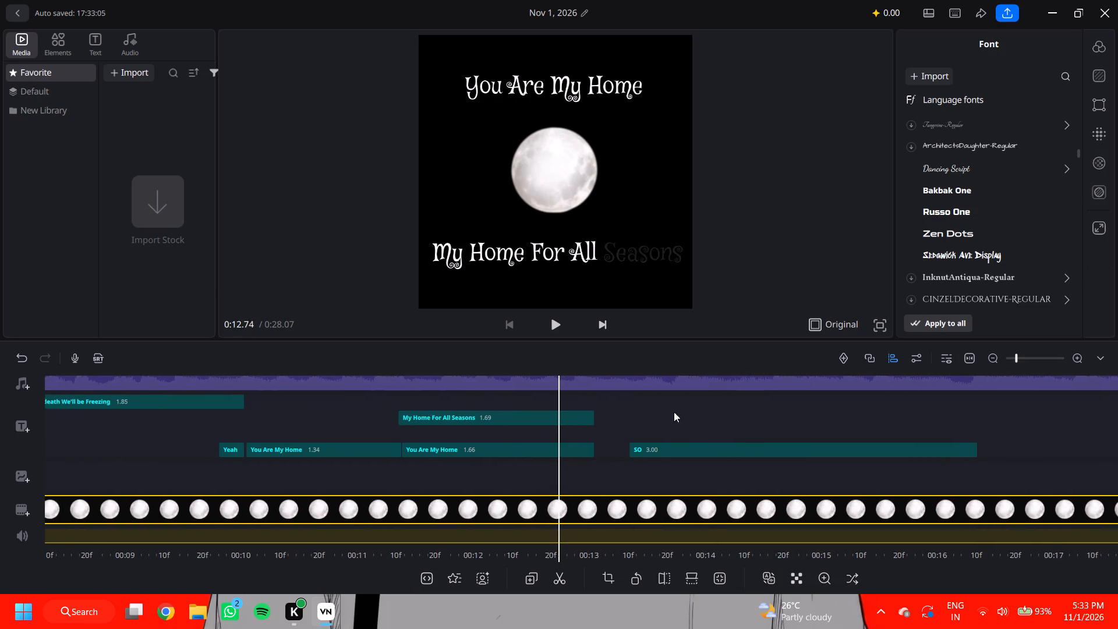
click(551, 337)
double_click(553, 331)
click(553, 329)
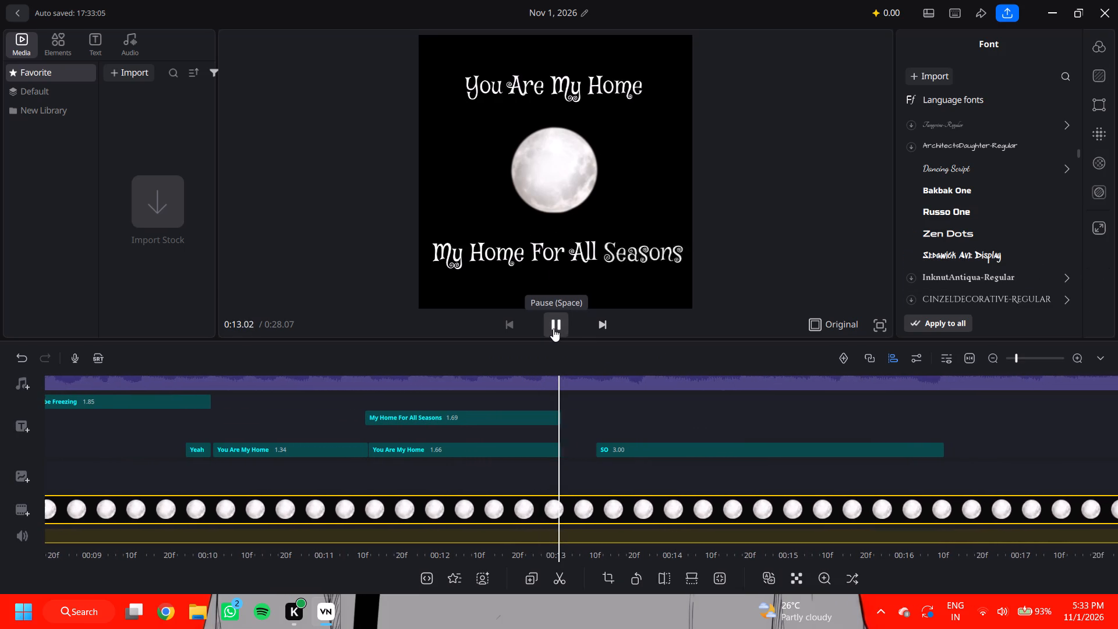
click(553, 328)
click(550, 326)
click(550, 326)
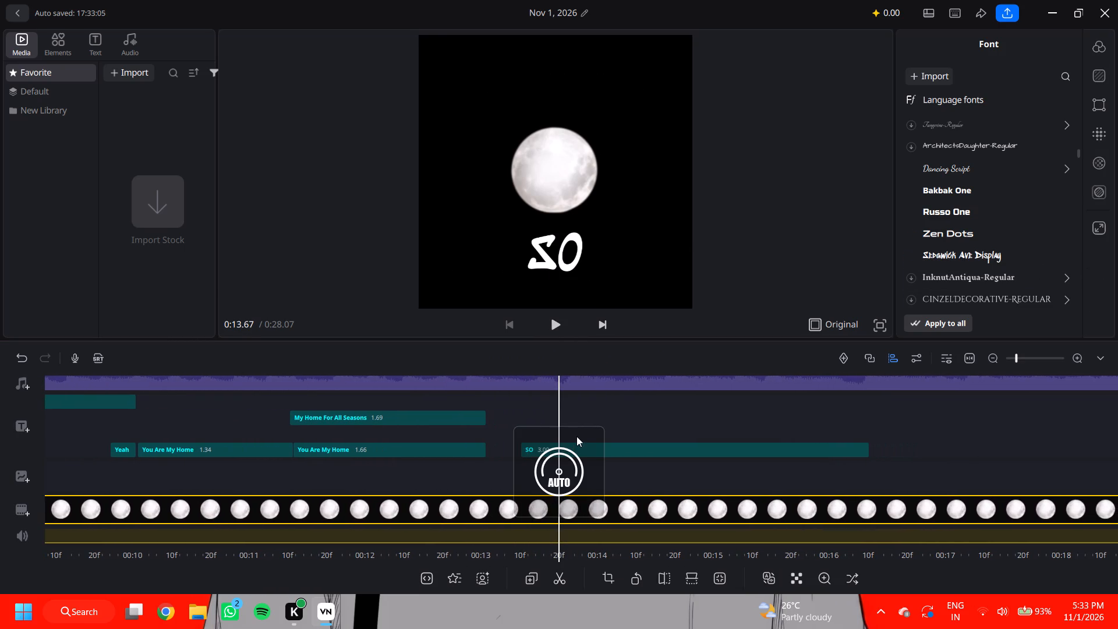
Move the "SO" text clip slightly earlier so it starts at about 0:13.2.
click(613, 451)
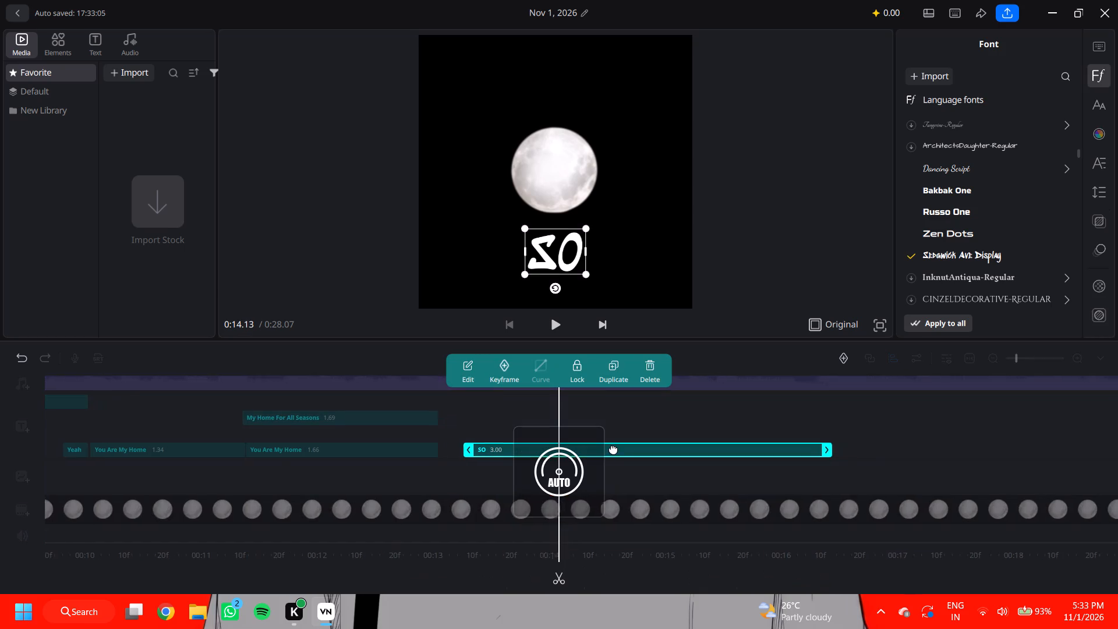
drag(607, 451, 593, 452)
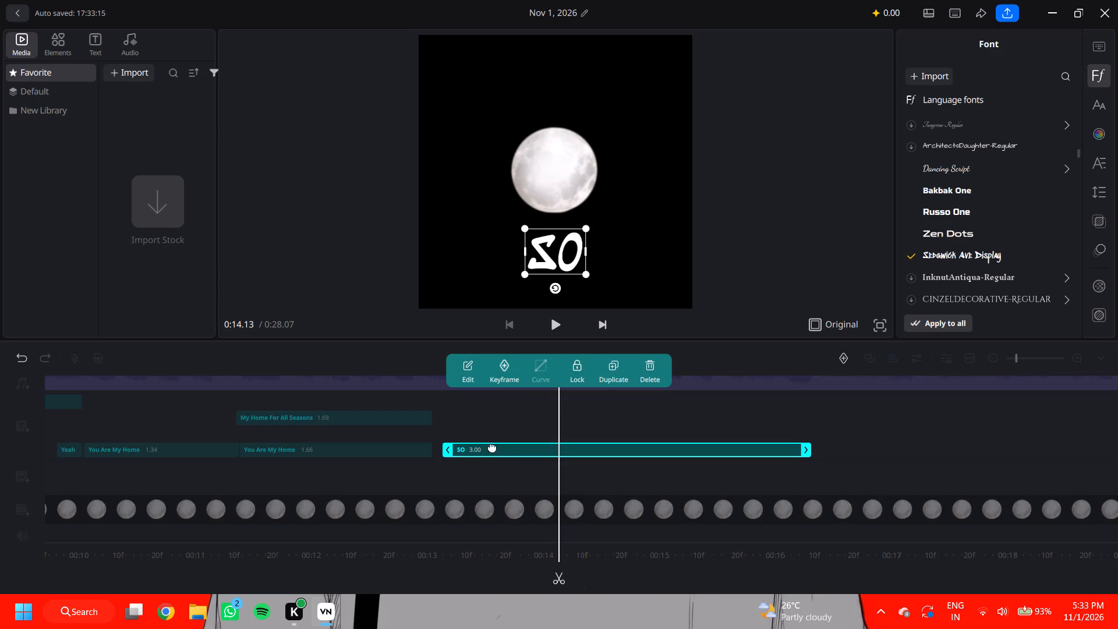
click(490, 452)
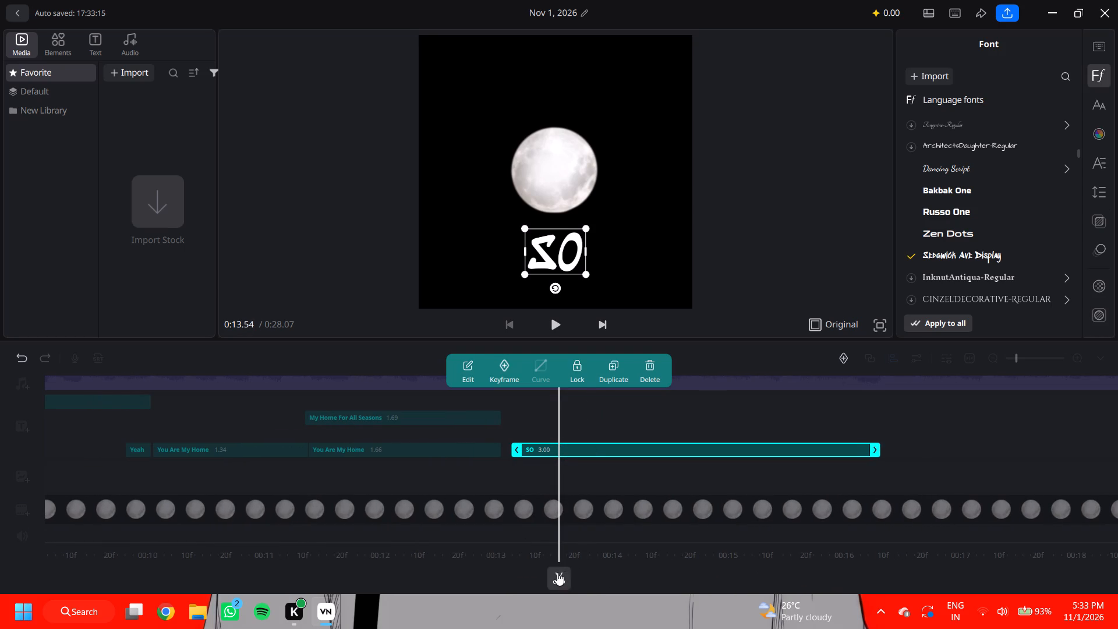
Split the "SO" clip at about 0:13.54 and delete the second part, leaving a 0.32-second clip.
click(557, 573)
click(647, 457)
click(651, 450)
click(653, 374)
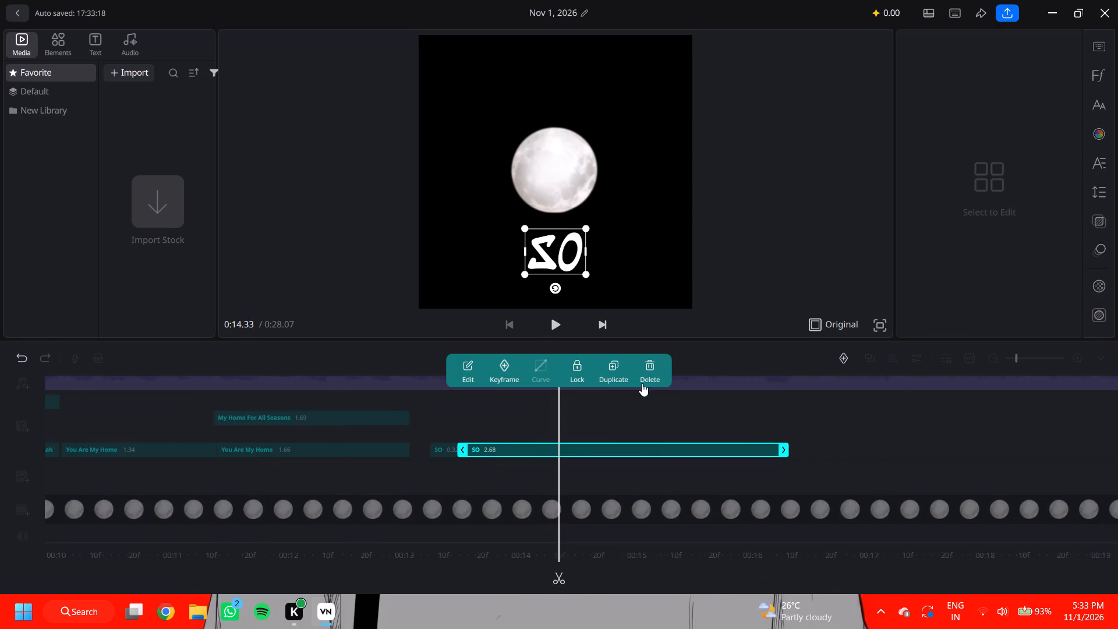
Play back from about 0:13.10 to check the shortened "SO" clip against the song.
drag(610, 475, 632, 482)
click(635, 485)
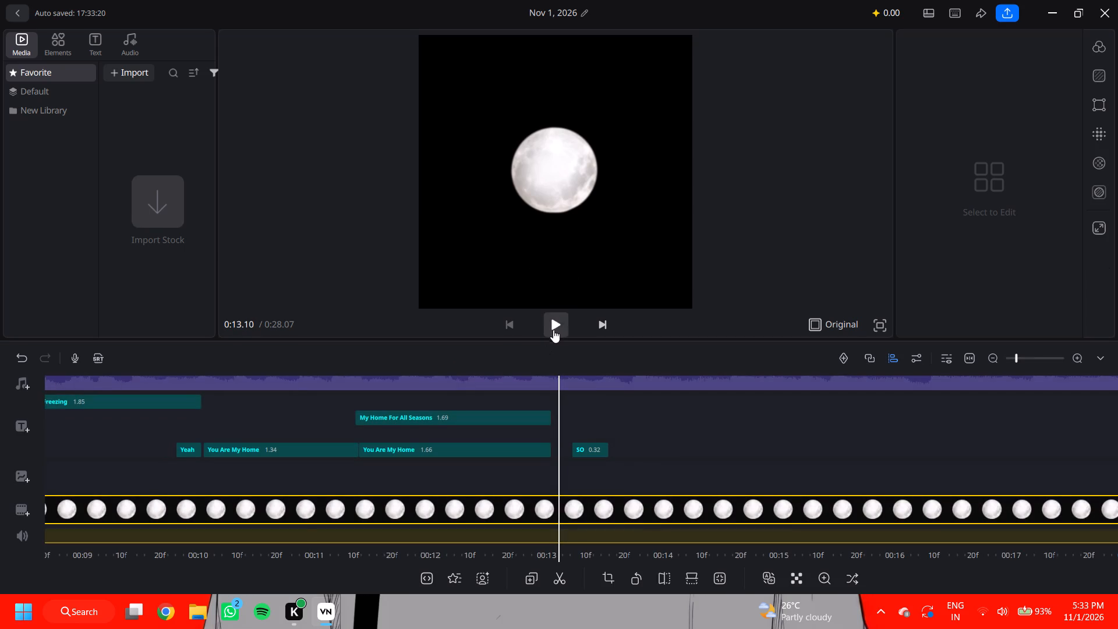
click(555, 327)
click(555, 327)
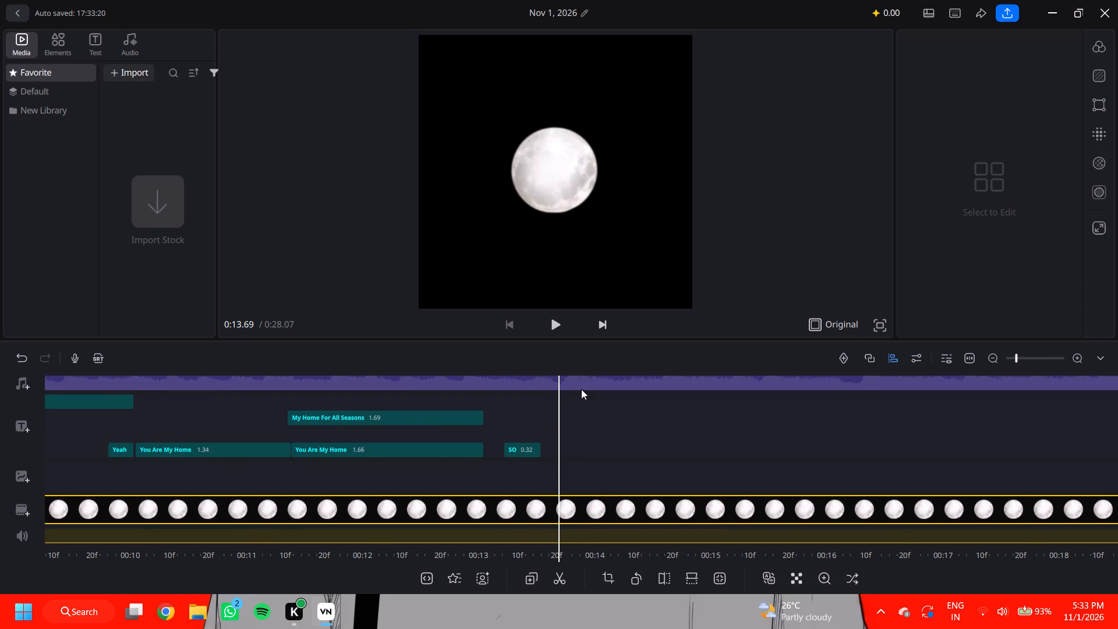
Add a new text clip at 0:13.69, just after the "SO" clip, and open its text for editing.
click(27, 425)
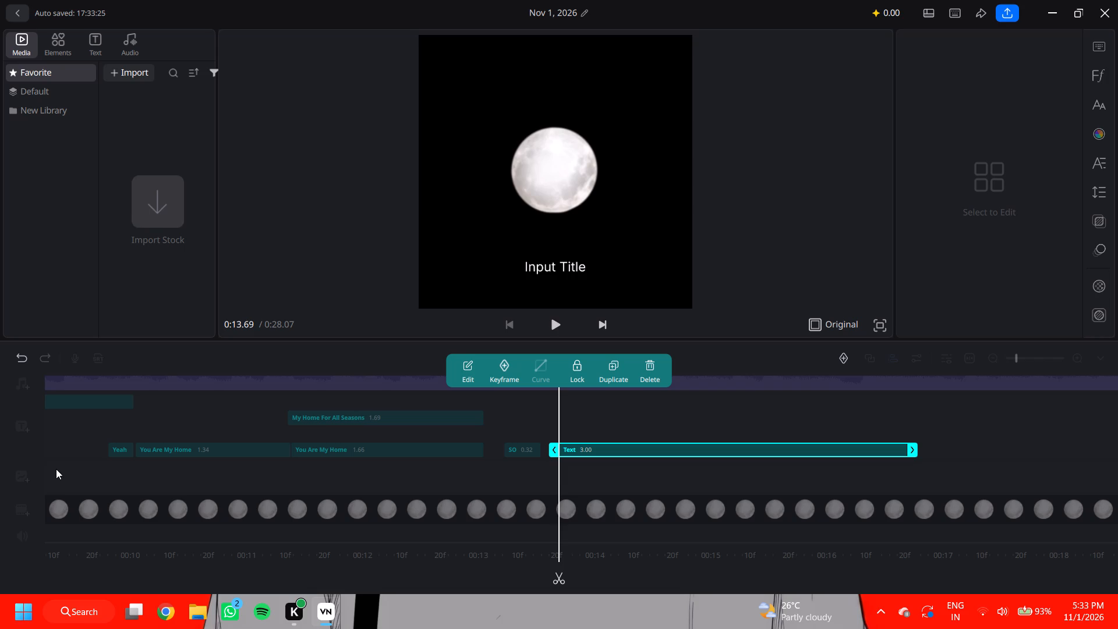
click(459, 359)
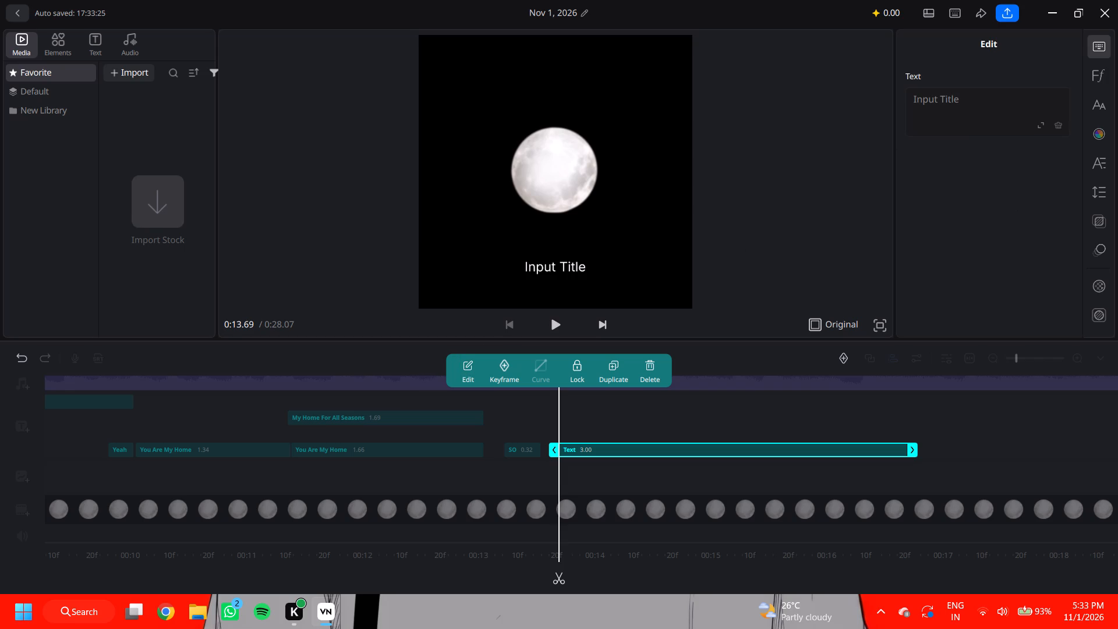
click(933, 104)
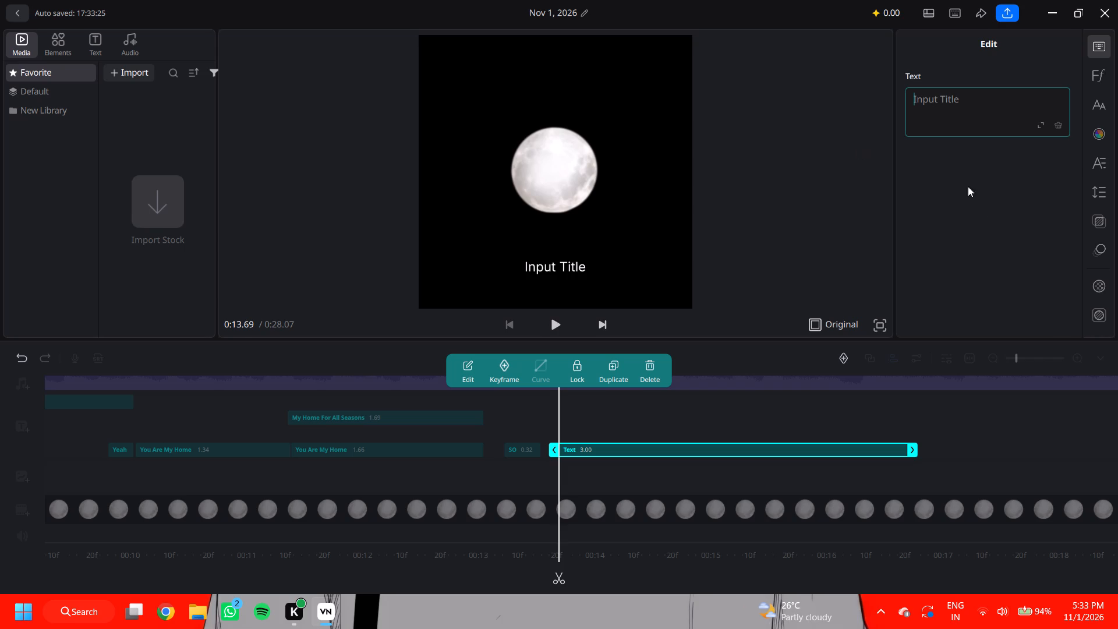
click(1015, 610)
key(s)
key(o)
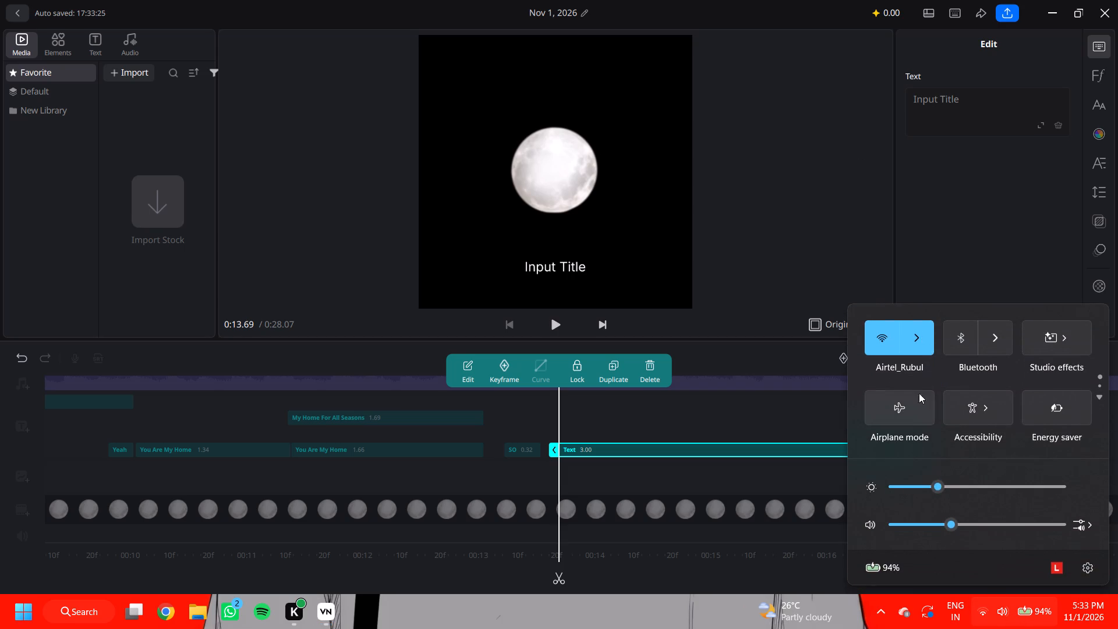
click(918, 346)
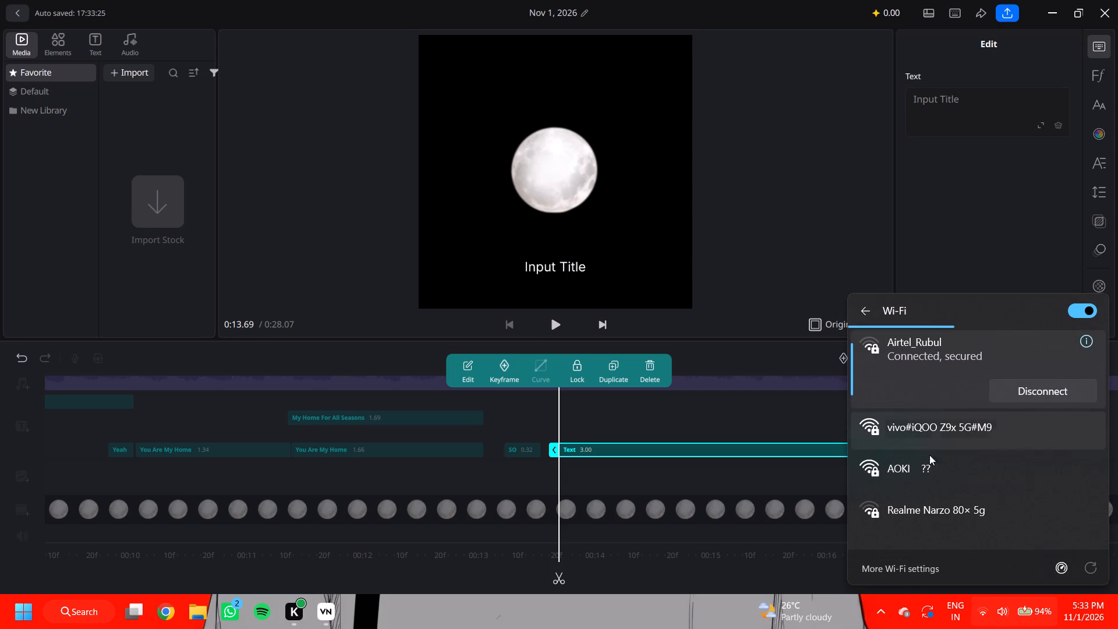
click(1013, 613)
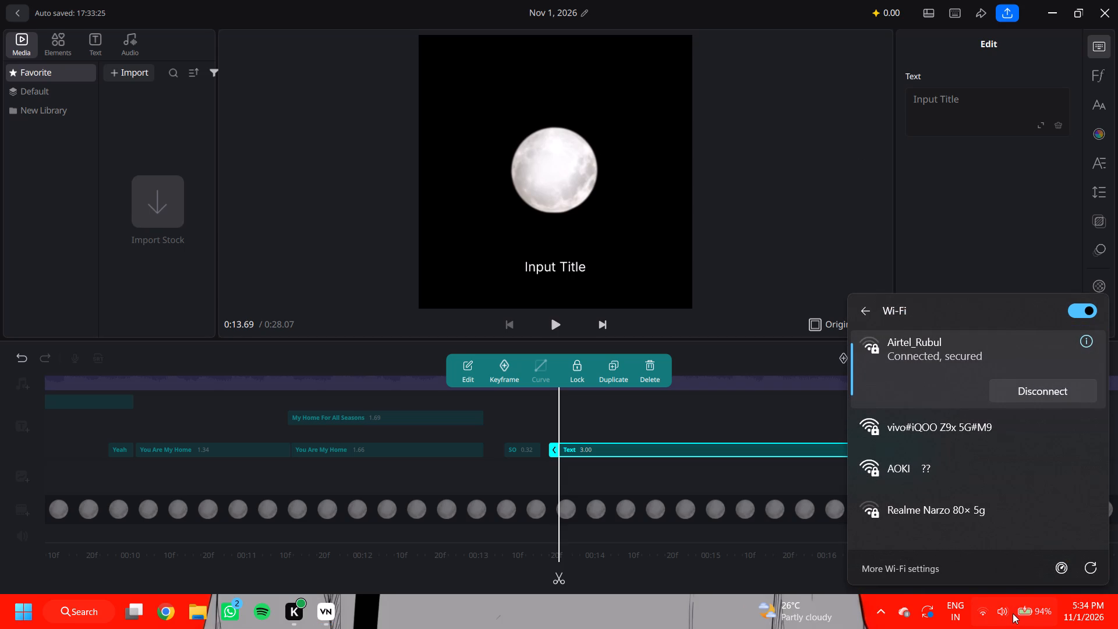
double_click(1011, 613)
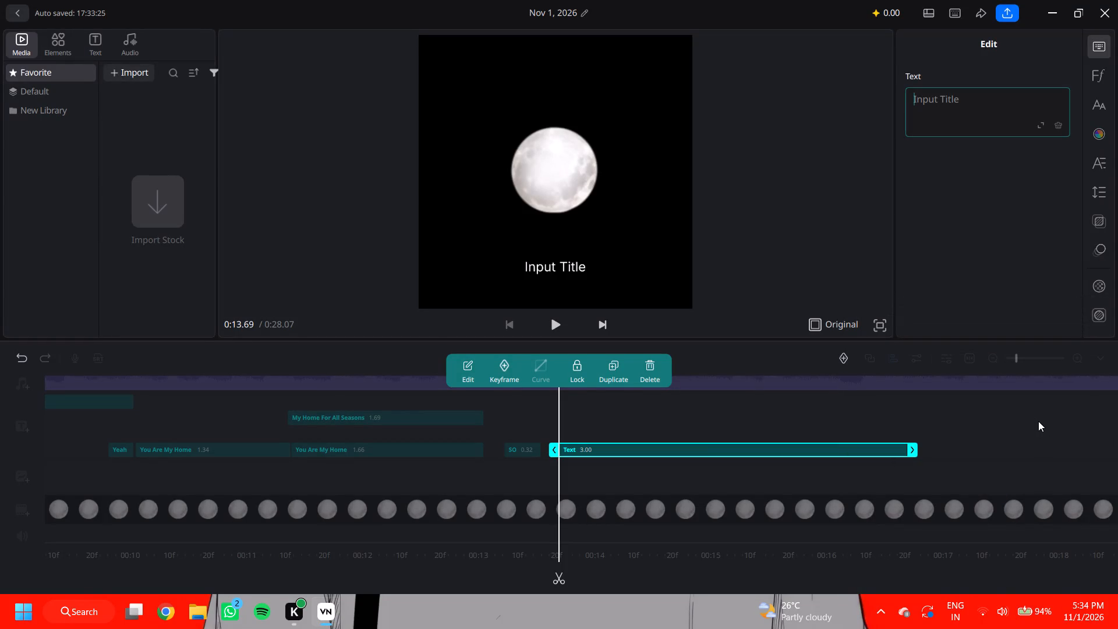
Enter "Came On, Lets Go......." as the text of the new clip after "SO".
click(971, 108)
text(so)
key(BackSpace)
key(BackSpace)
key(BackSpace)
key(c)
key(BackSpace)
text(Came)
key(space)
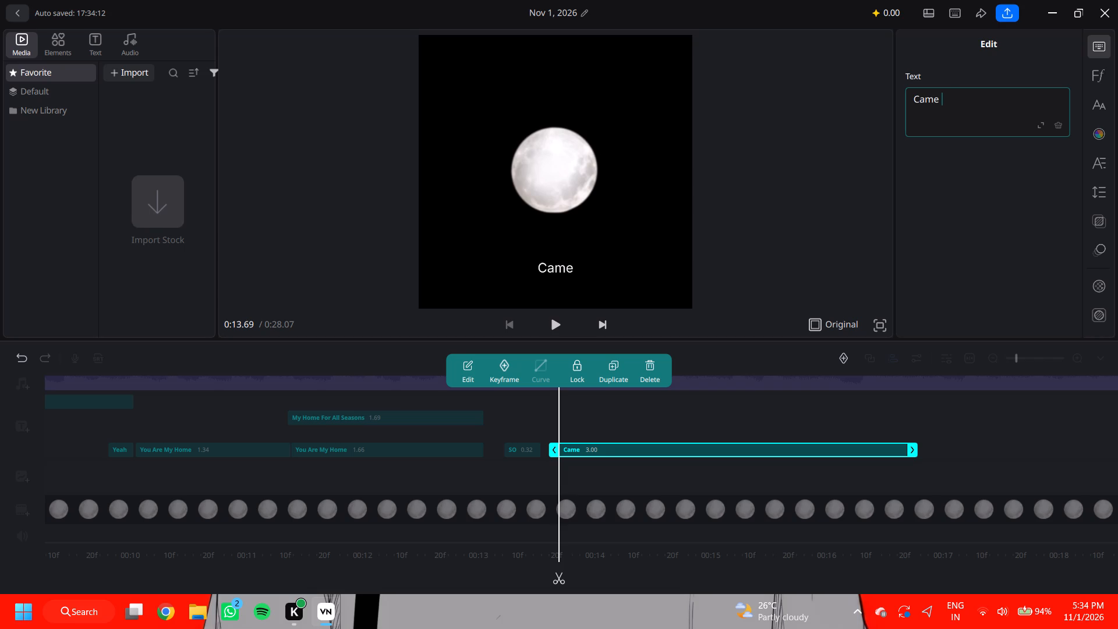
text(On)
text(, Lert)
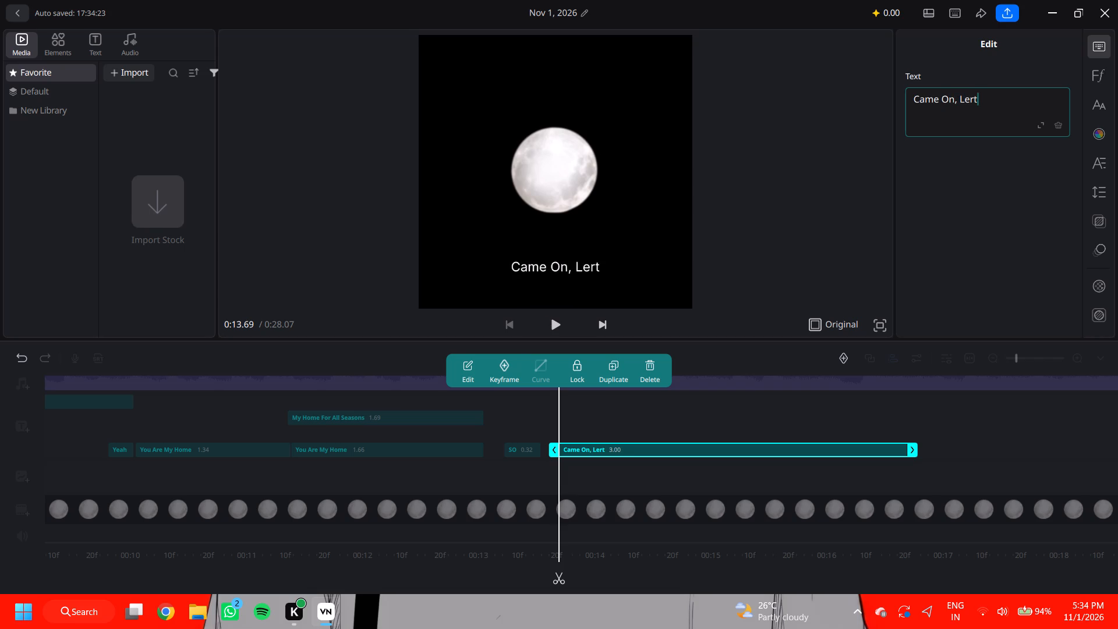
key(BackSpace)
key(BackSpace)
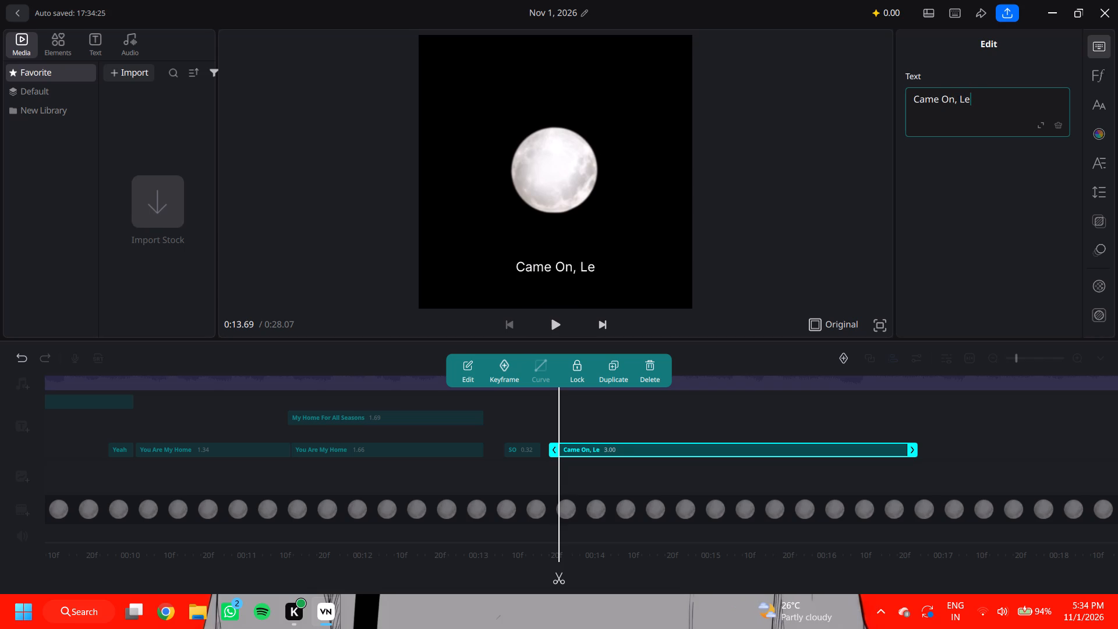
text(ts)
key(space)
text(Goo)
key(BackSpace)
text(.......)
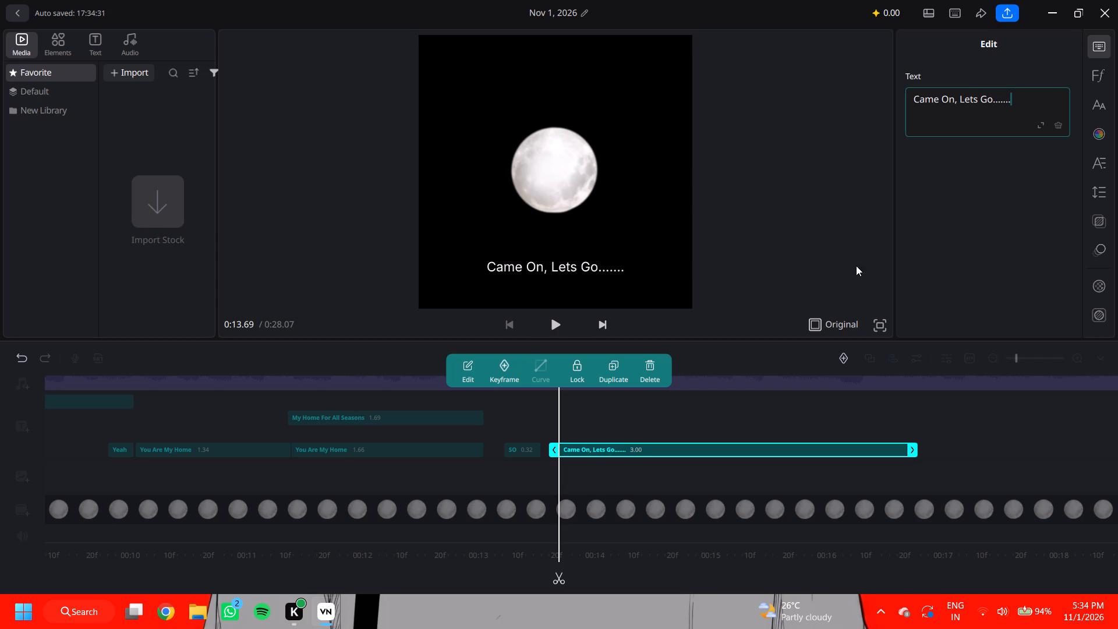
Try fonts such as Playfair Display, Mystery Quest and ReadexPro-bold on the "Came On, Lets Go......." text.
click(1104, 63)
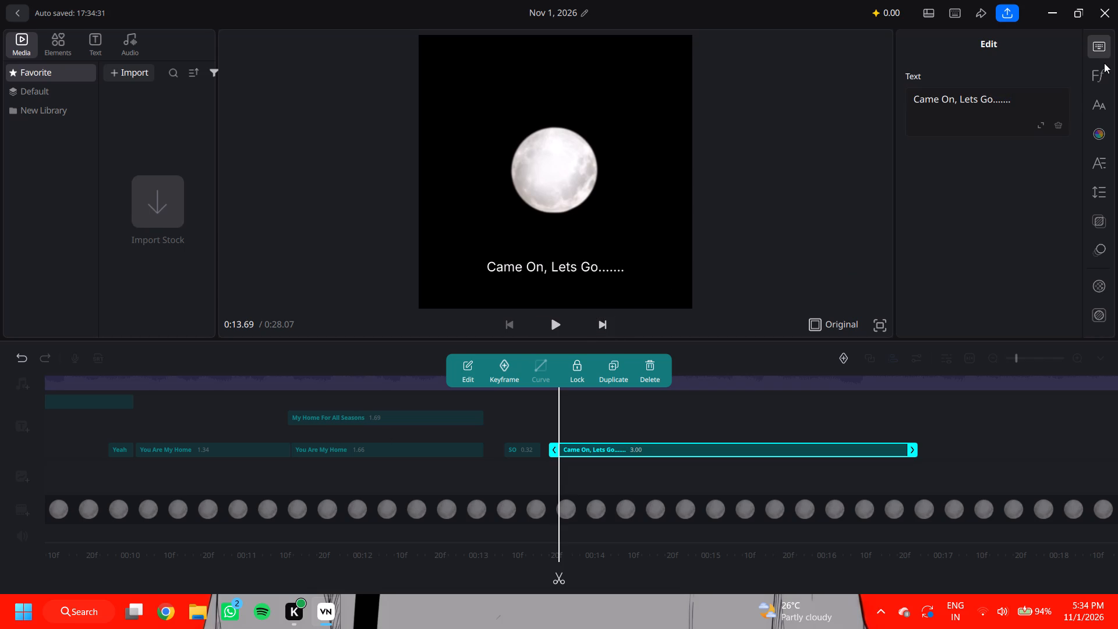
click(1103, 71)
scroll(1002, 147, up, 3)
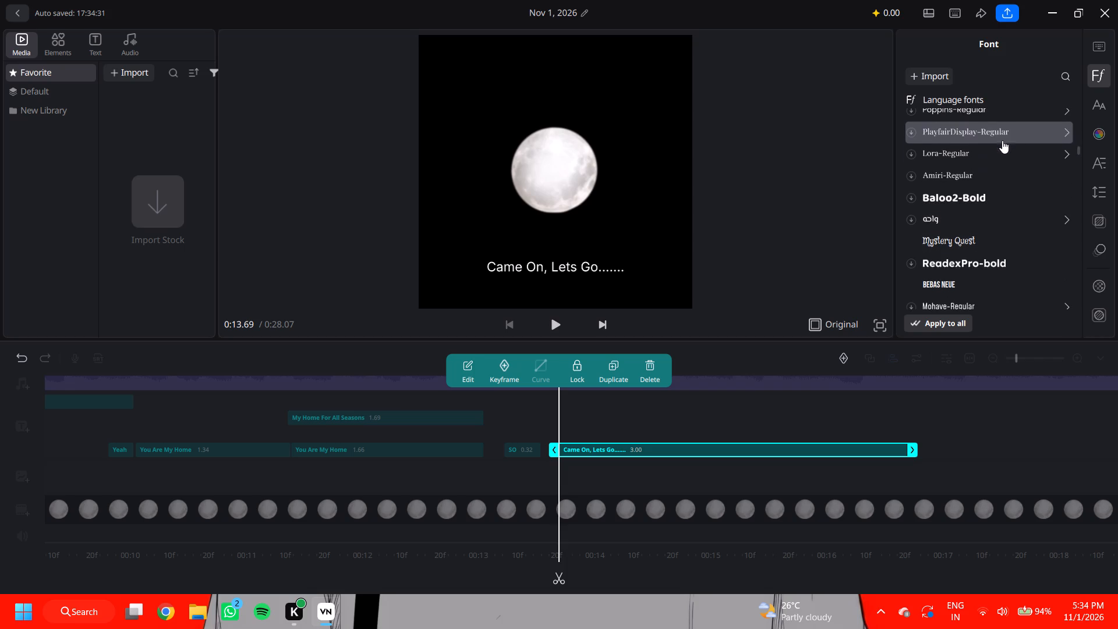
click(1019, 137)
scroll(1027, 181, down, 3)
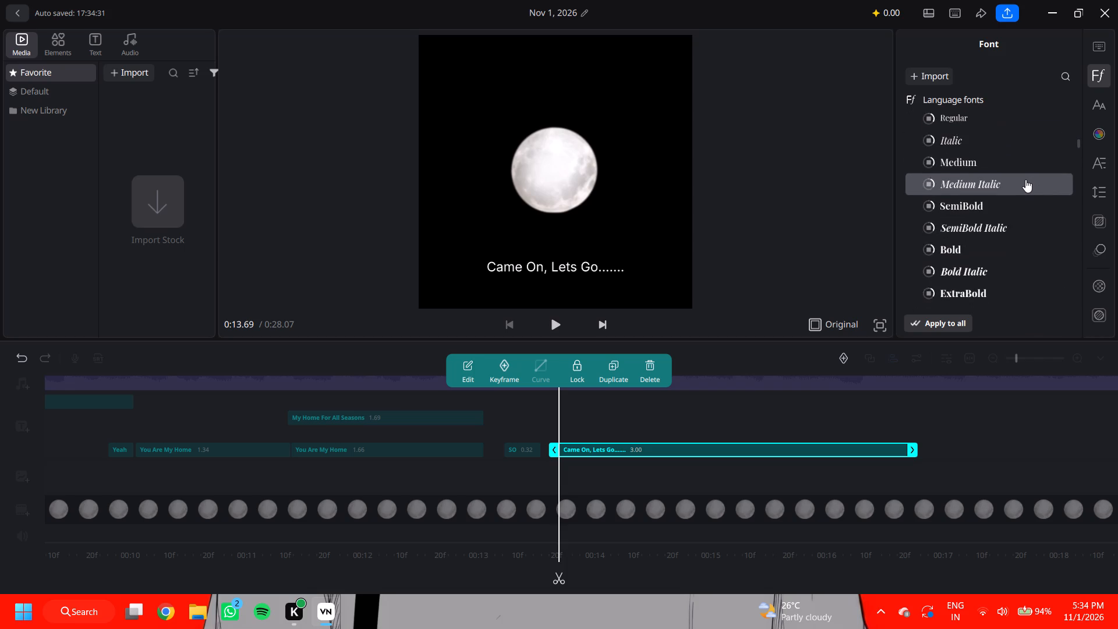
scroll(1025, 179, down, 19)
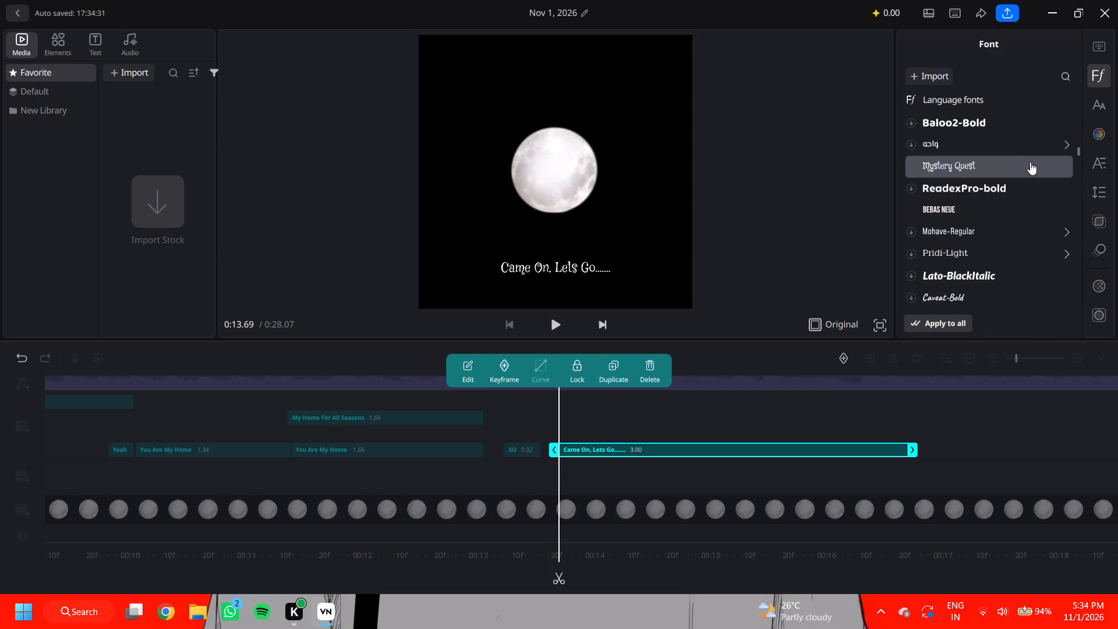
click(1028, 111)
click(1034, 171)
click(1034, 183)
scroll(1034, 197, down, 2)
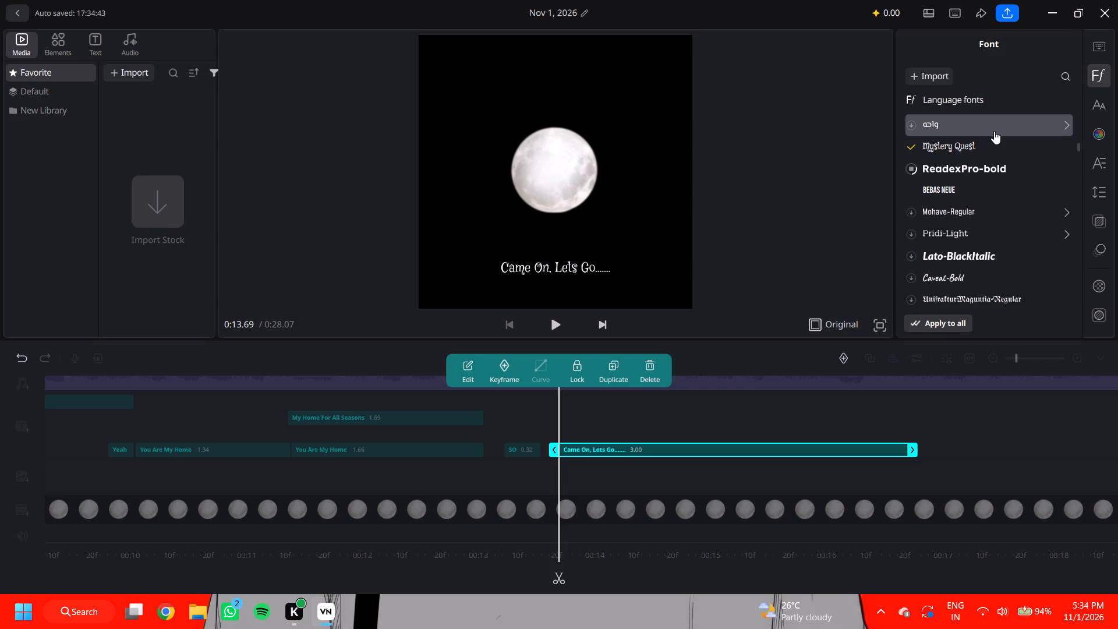
Choose the Sophitlia font for the "Came On, Lets Go......." text.
scroll(995, 130, up, 13)
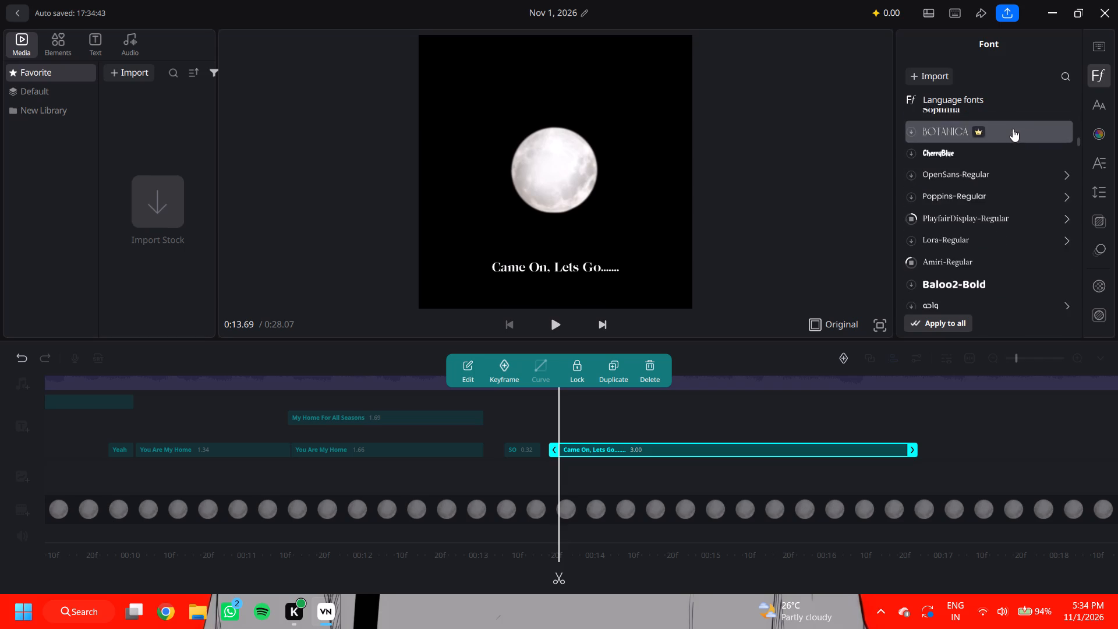
scroll(1013, 130, up, 3)
scroll(1007, 154, down, 3)
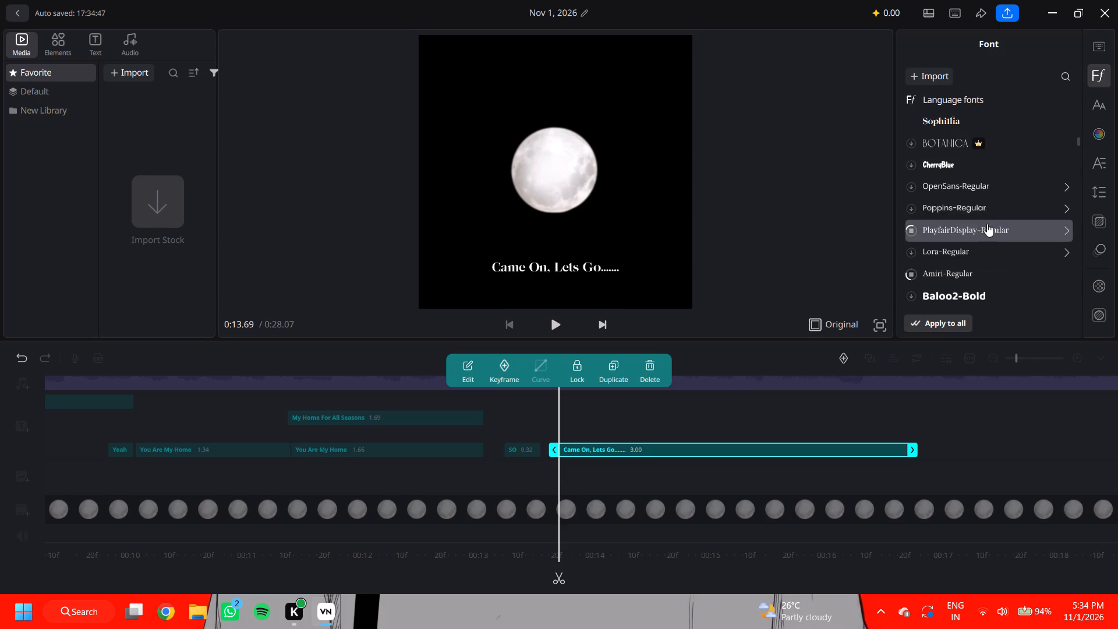
scroll(984, 179, up, 5)
scroll(1027, 118, up, 3)
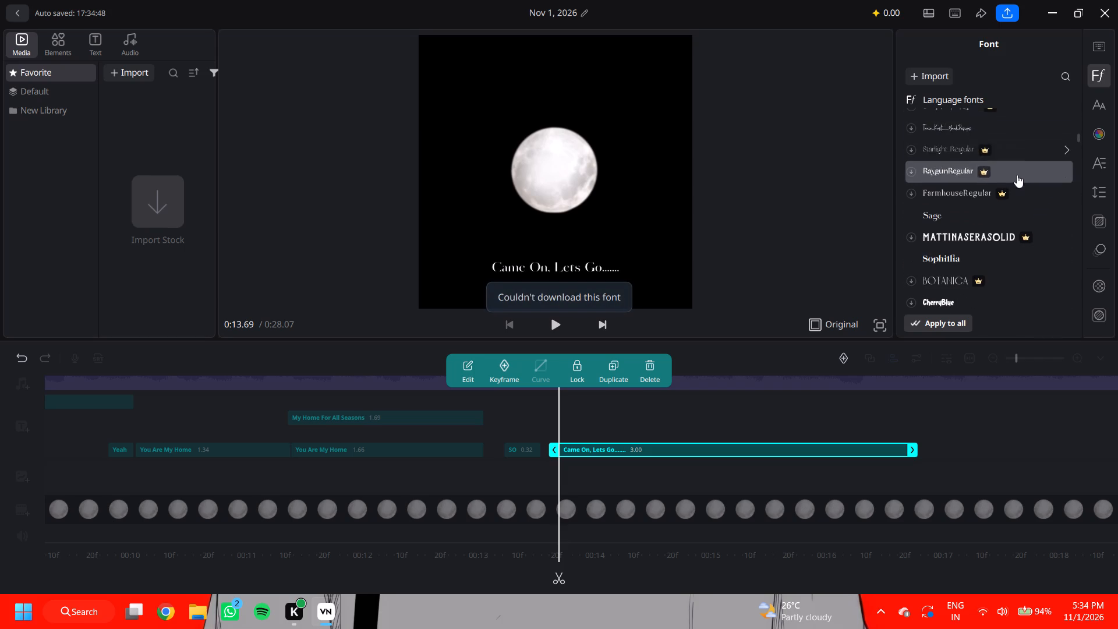
scroll(1017, 156, up, 4)
scroll(1009, 126, down, 20)
scroll(1009, 126, down, 8)
scroll(1001, 115, up, 3)
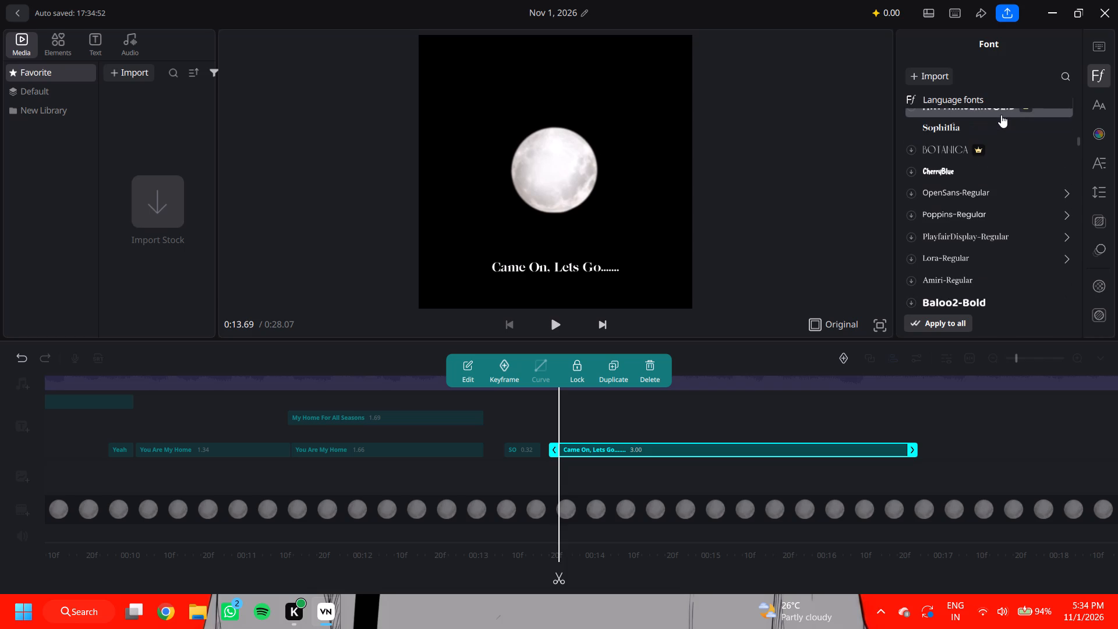
click(996, 131)
scroll(997, 129, up, 2)
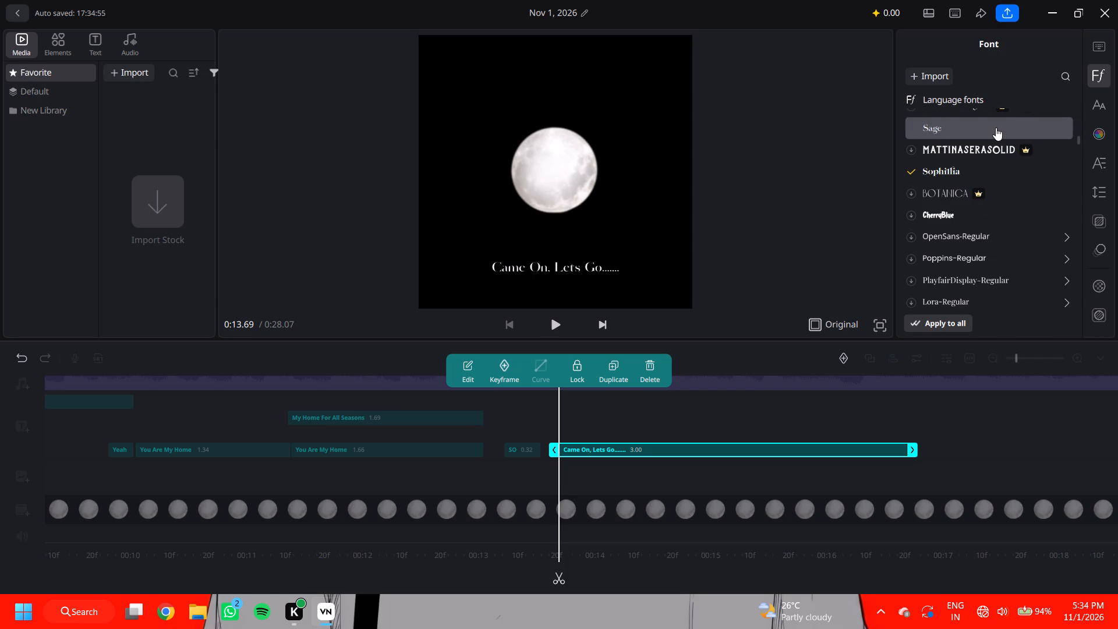
Change the "Came On, Lets Go......." text to the Little Summer font and try the BLUEGHERIES Regular font.
scroll(996, 127, up, 6)
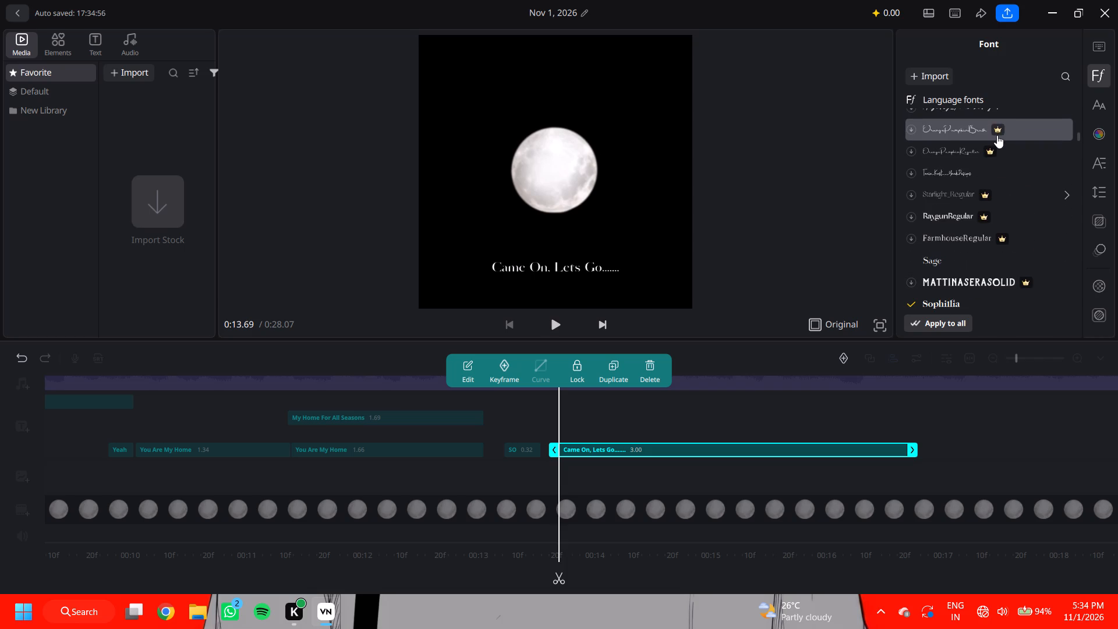
scroll(997, 134, up, 9)
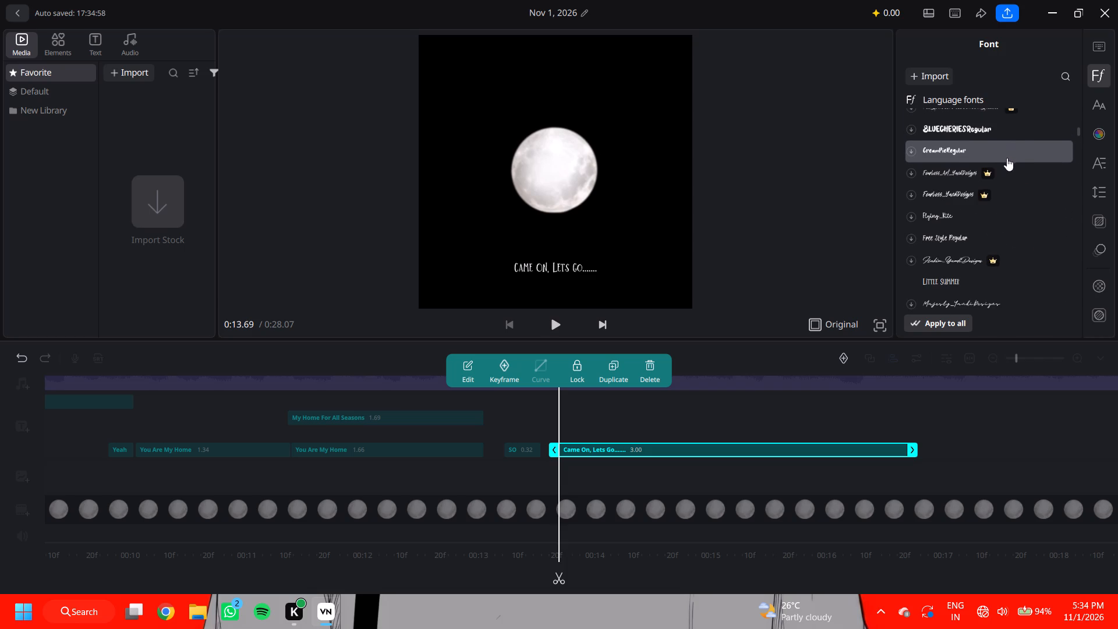
click(1020, 135)
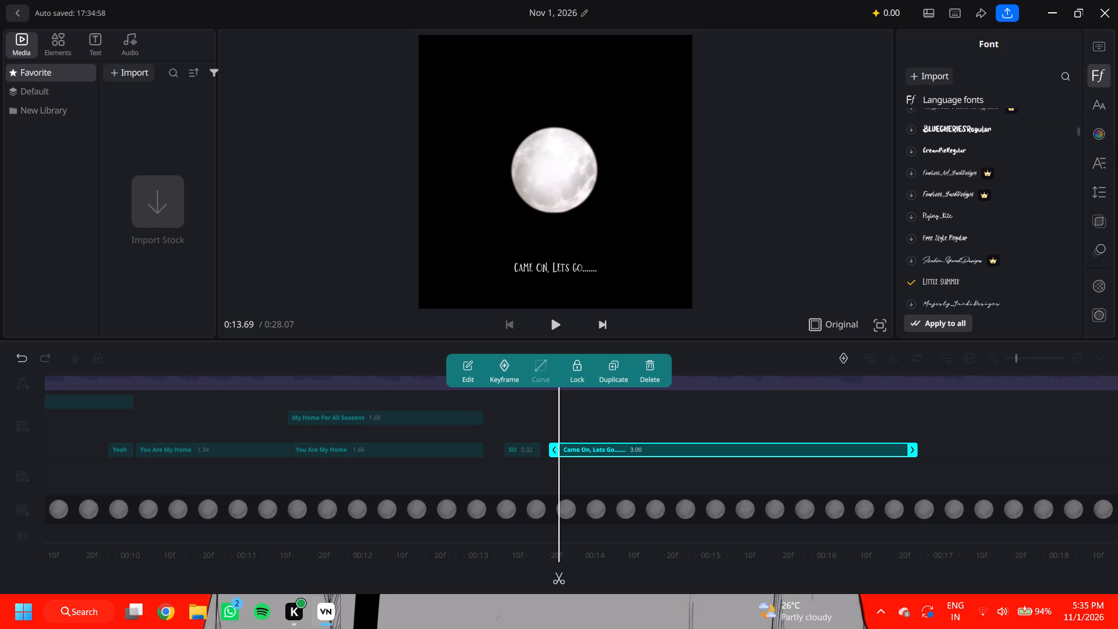
click(985, 128)
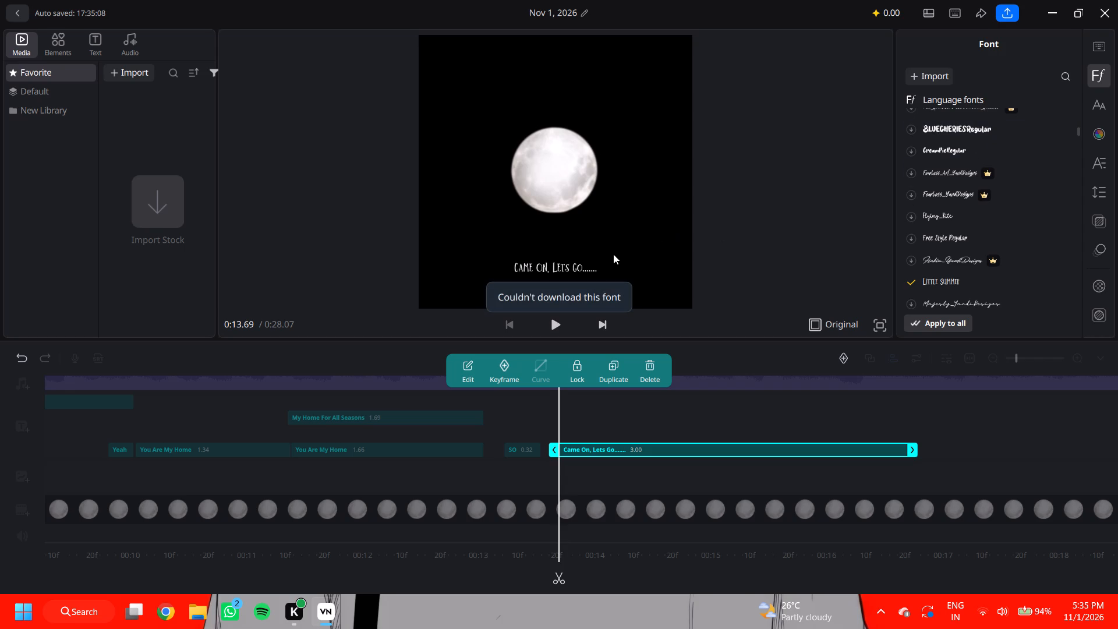
Enlarge the "Came On, Lets Go......." text to about twice its size and place it centred just above the moon.
click(612, 255)
click(596, 270)
click(567, 267)
double_click(559, 263)
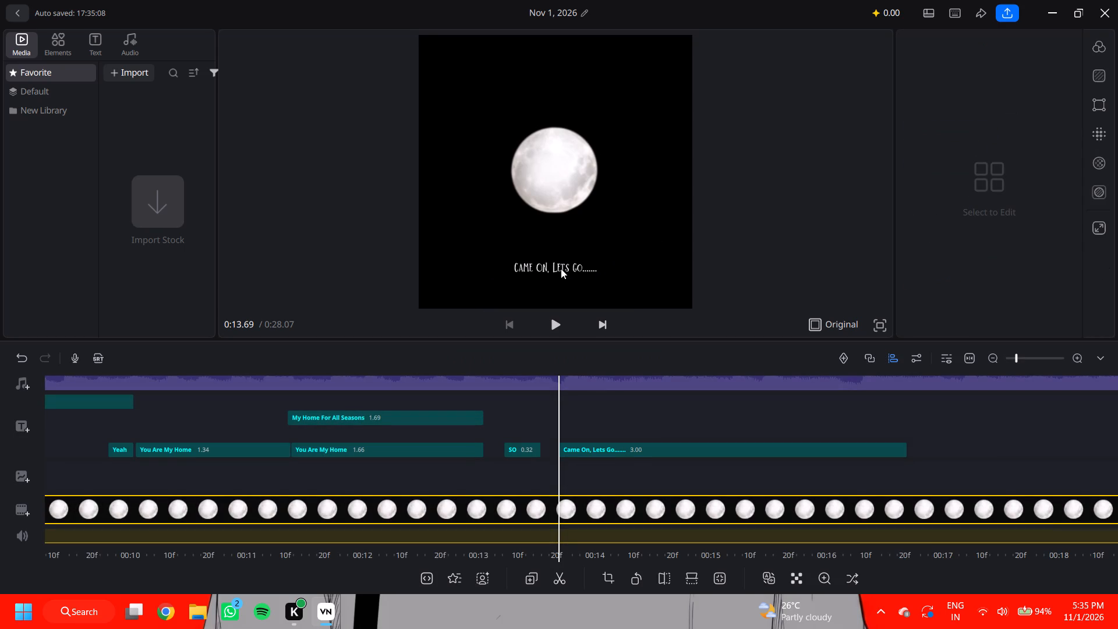
click(617, 450)
drag(602, 279, 670, 341)
drag(629, 274, 595, 121)
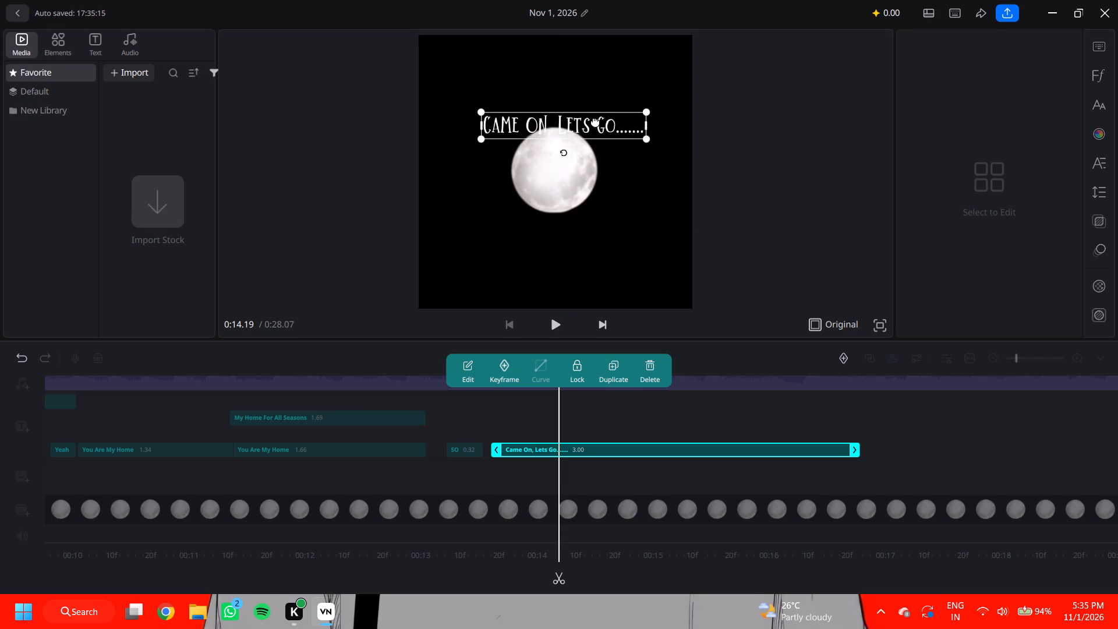
drag(595, 121, 592, 105)
Play back from about 0:13.72 to check the "Came On, Lets Go......." line against the song.
drag(561, 415, 628, 425)
click(628, 425)
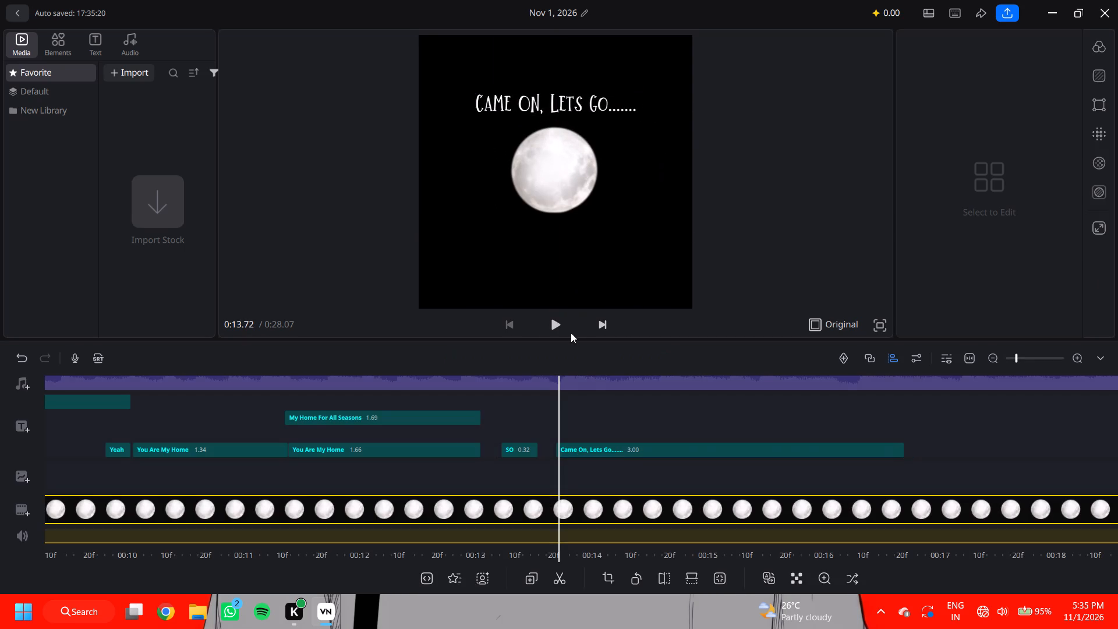
click(563, 317)
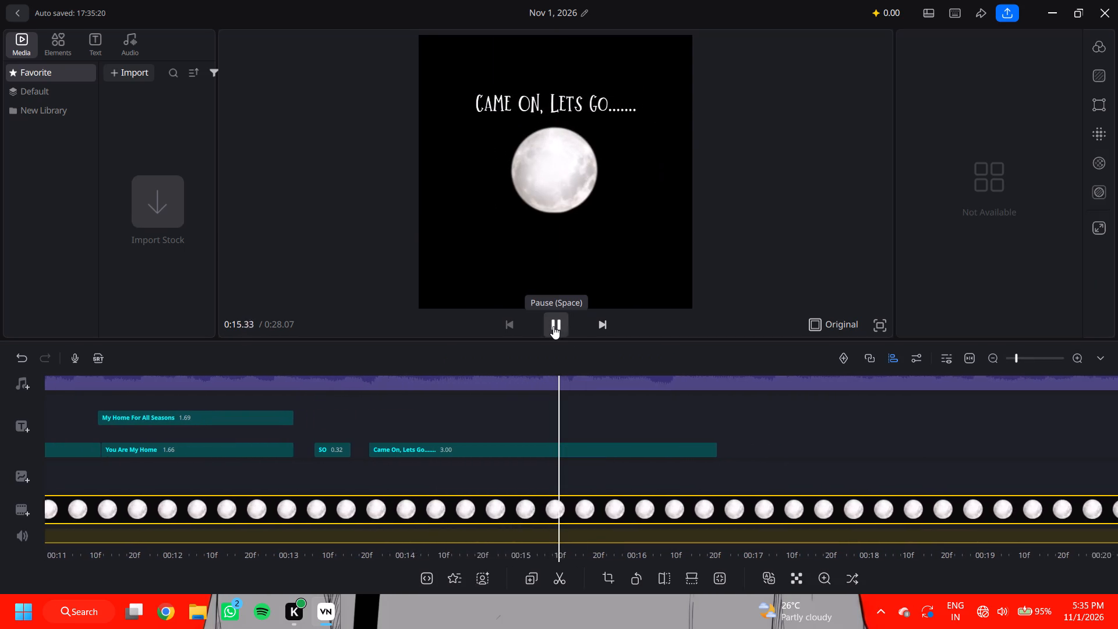
click(554, 324)
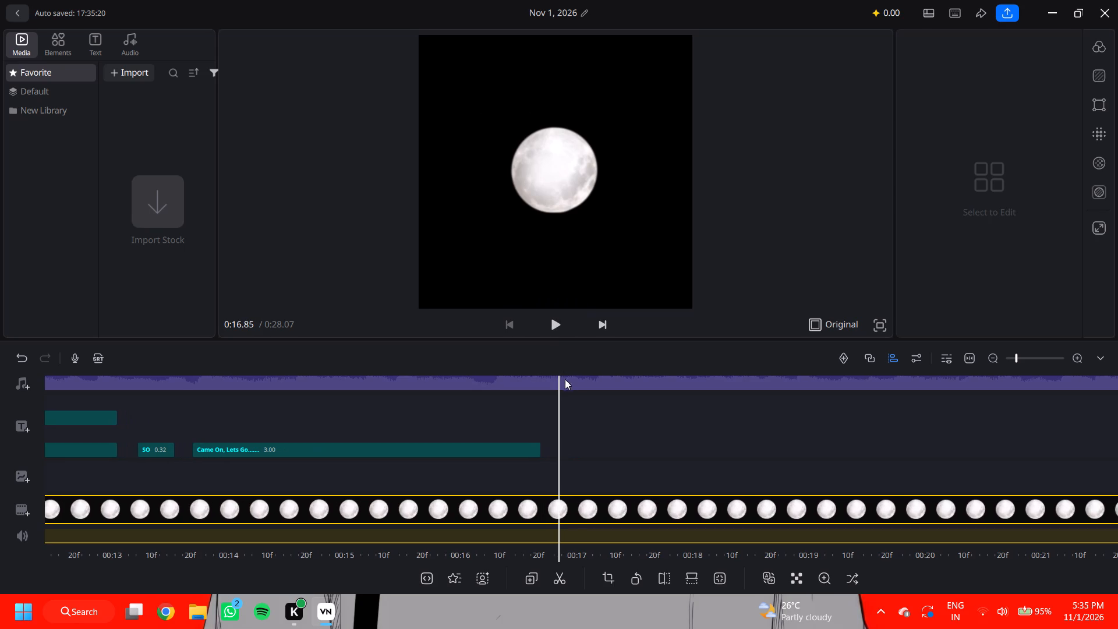
Split the Sia - Snowman audio at about 0:16.94 and delete the part after the cut.
drag(574, 402, 596, 409)
click(584, 386)
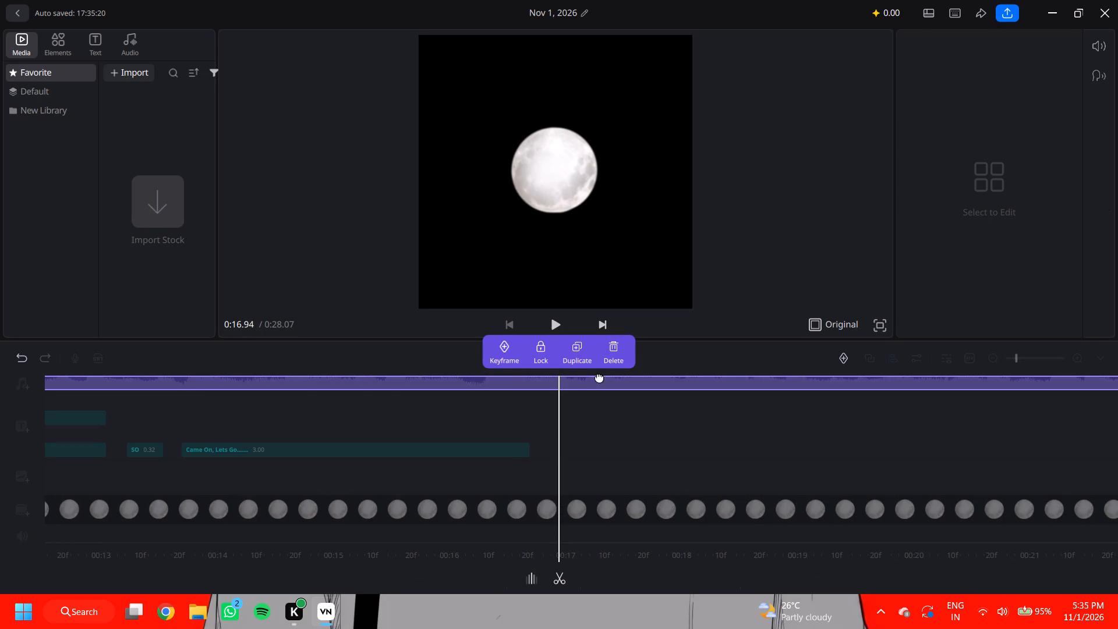
click(564, 585)
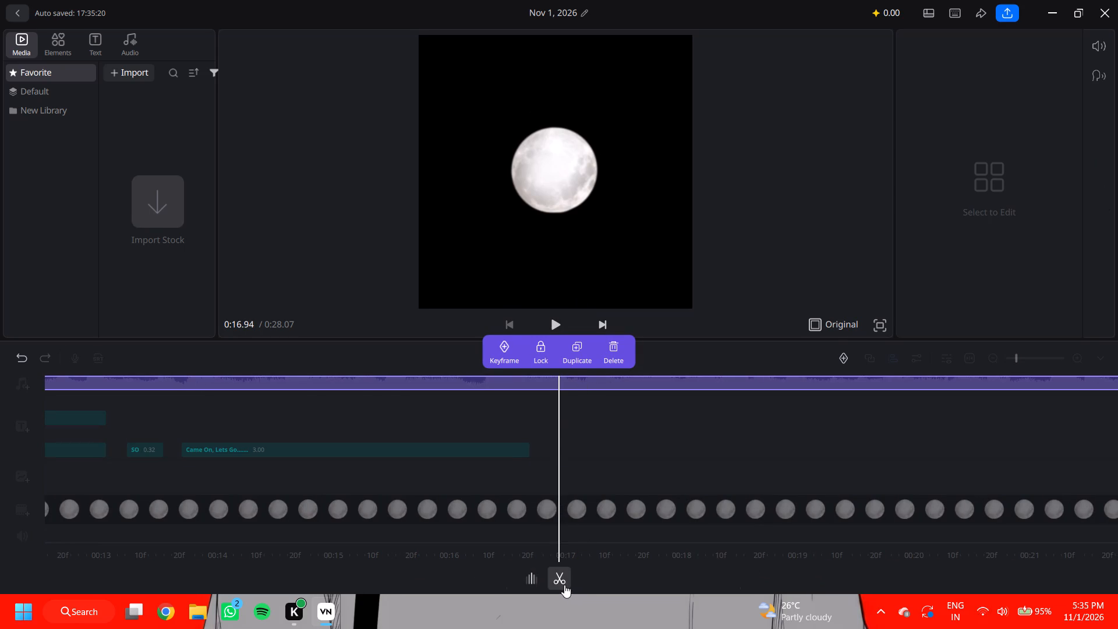
click(606, 391)
click(611, 387)
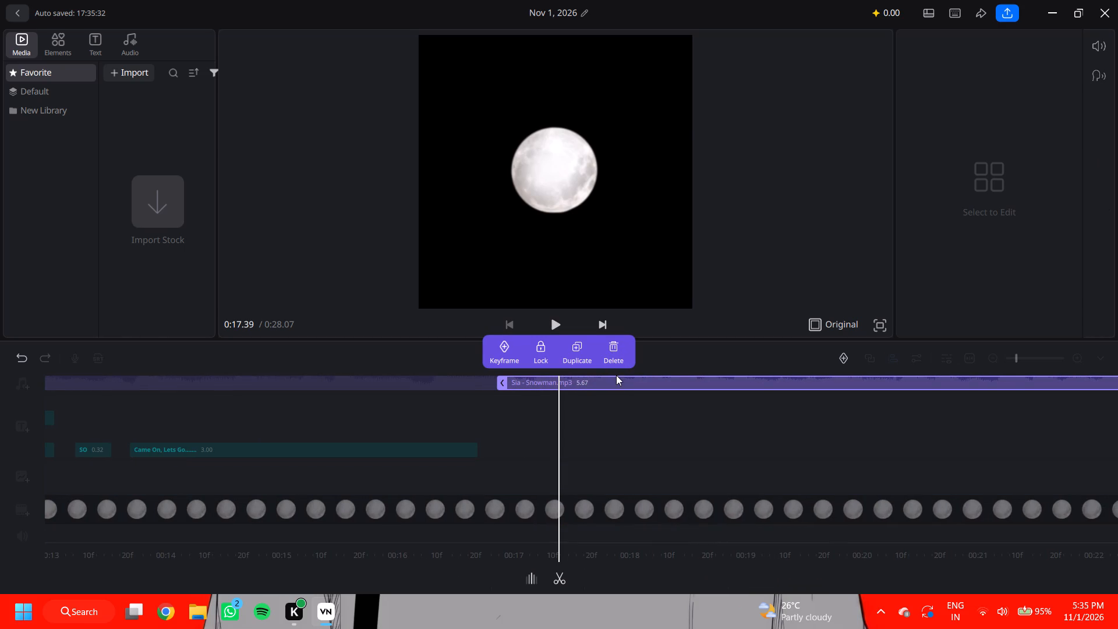
click(620, 367)
Add a keyframe to the Sia - Snowman audio at about 0:16.41, shortly before its end.
drag(602, 429, 858, 430)
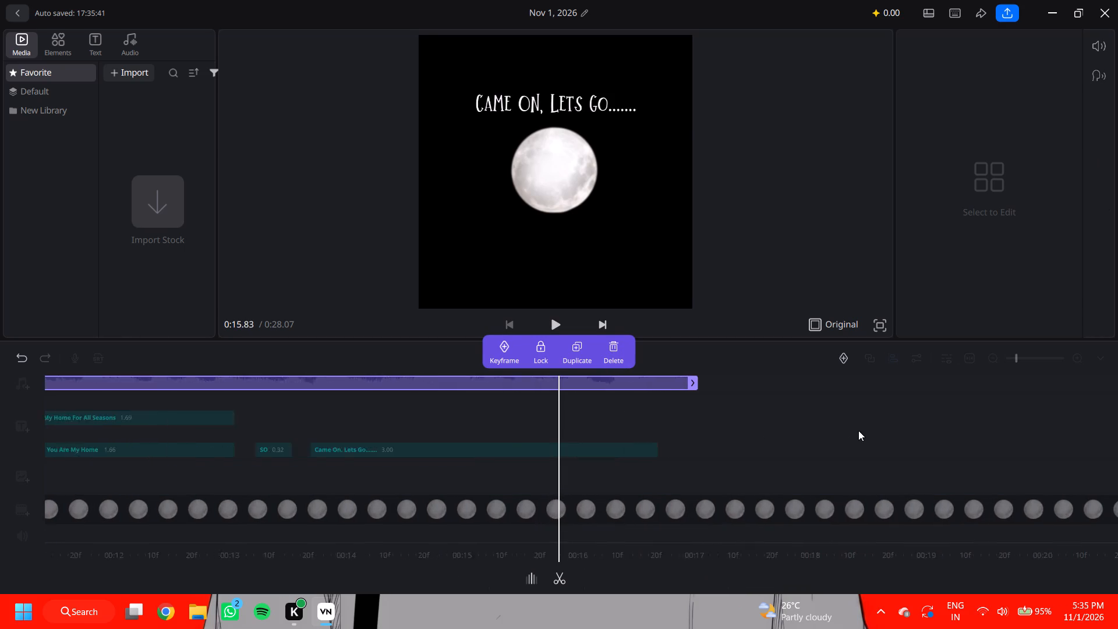
drag(858, 430, 861, 430)
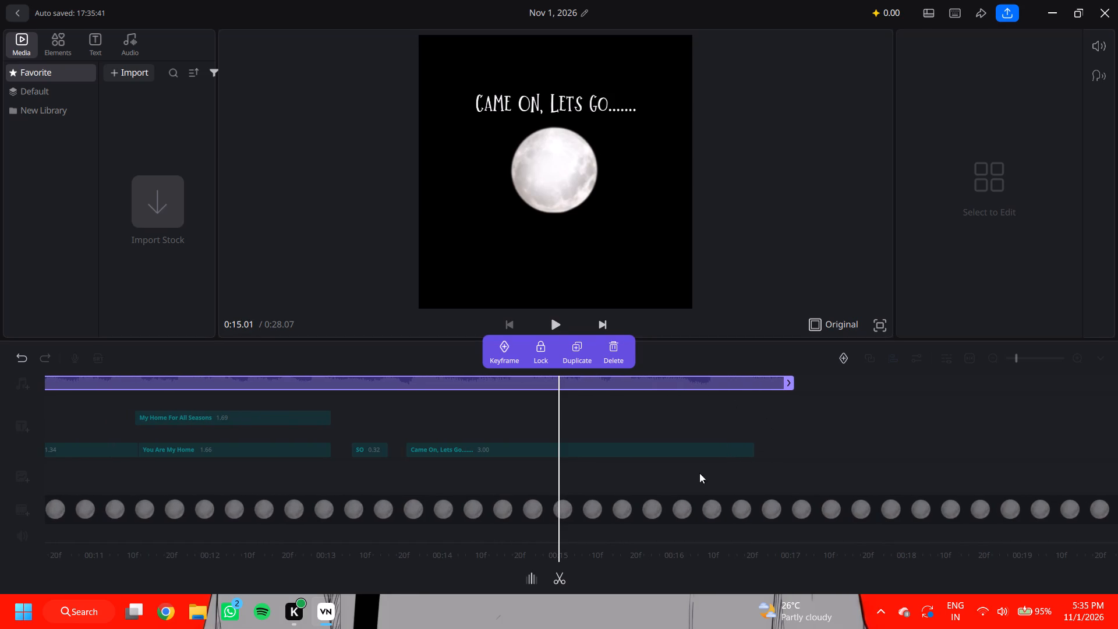
click(1095, 71)
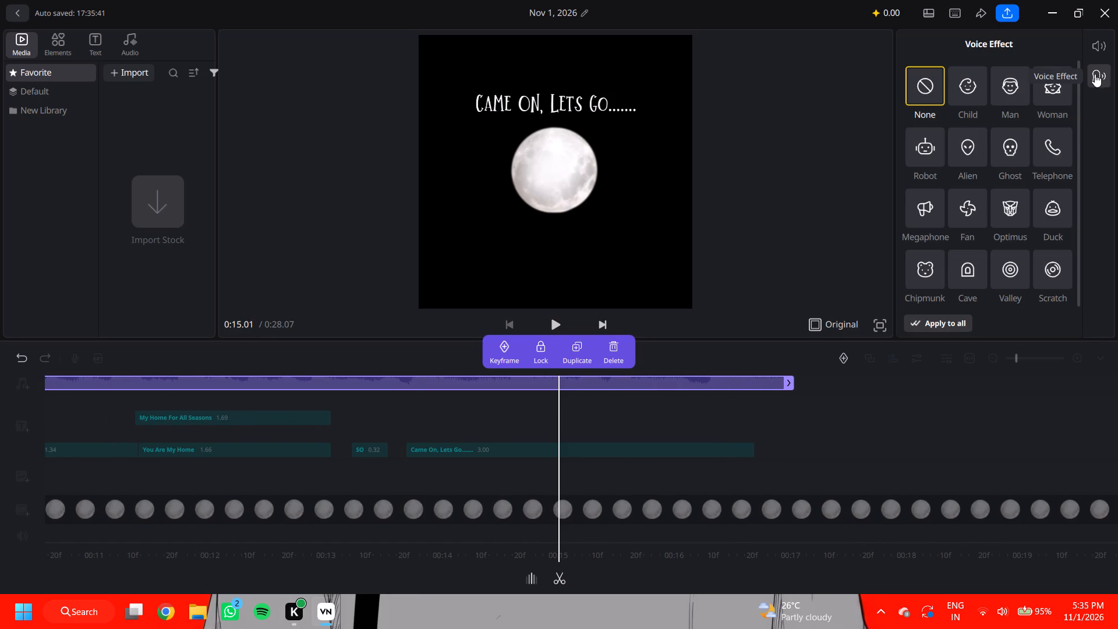
click(1105, 48)
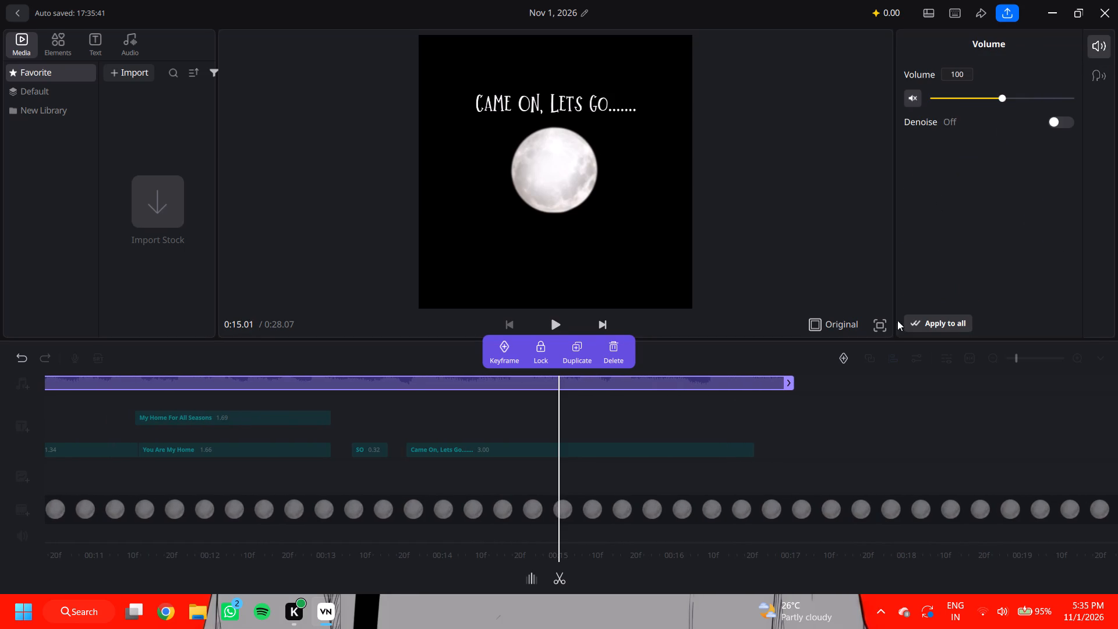
click(918, 366)
drag(918, 366, 784, 399)
drag(791, 393, 635, 387)
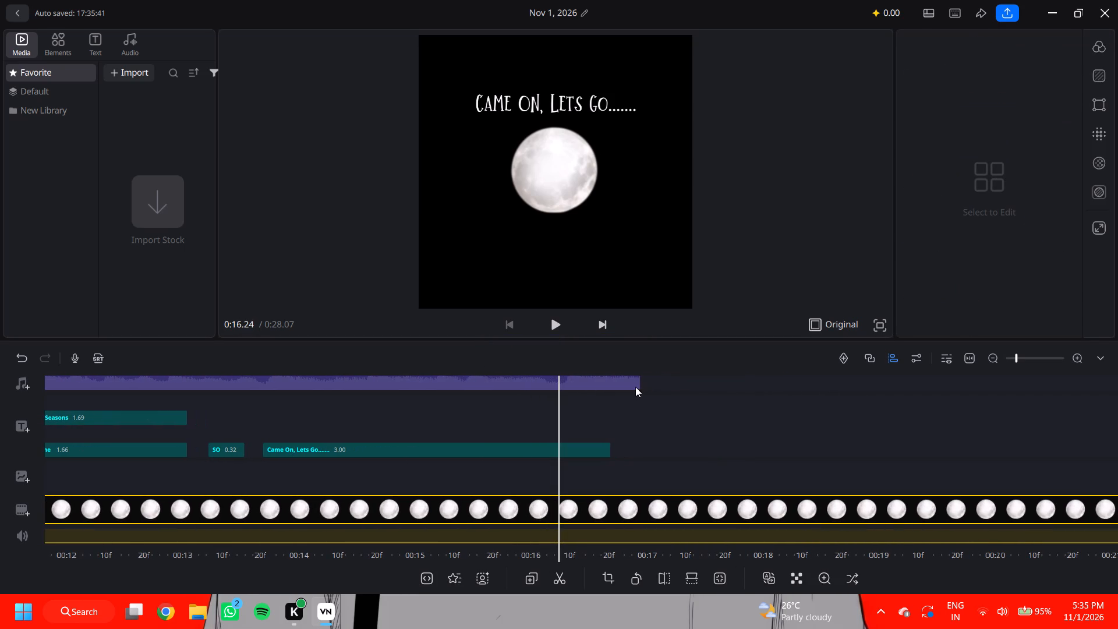
drag(606, 364, 600, 359)
click(606, 373)
click(621, 379)
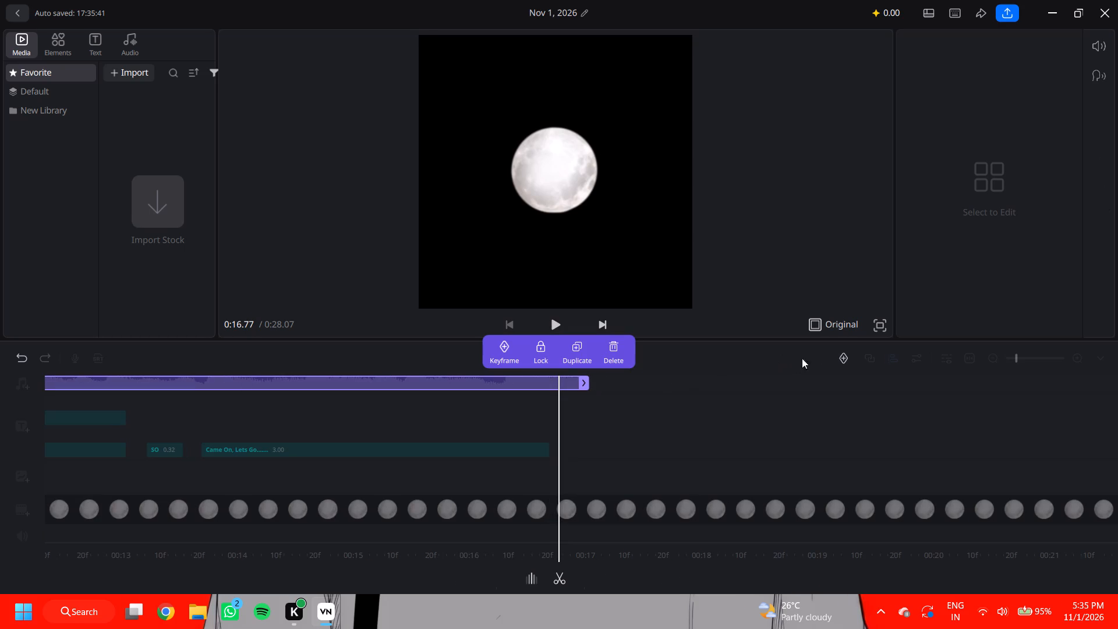
click(519, 387)
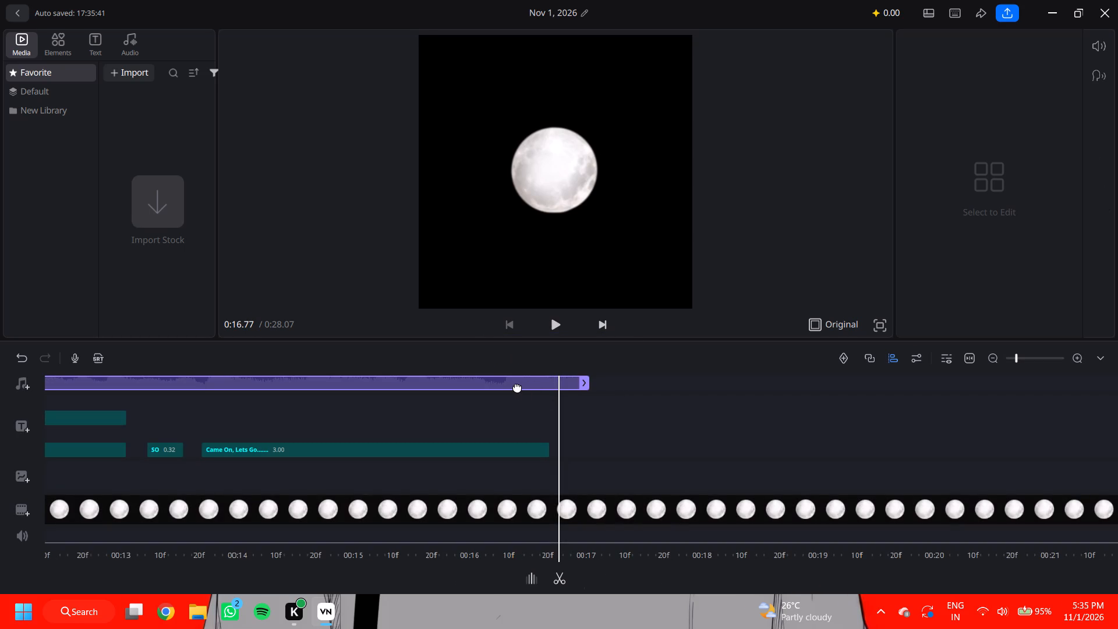
click(517, 387)
click(850, 352)
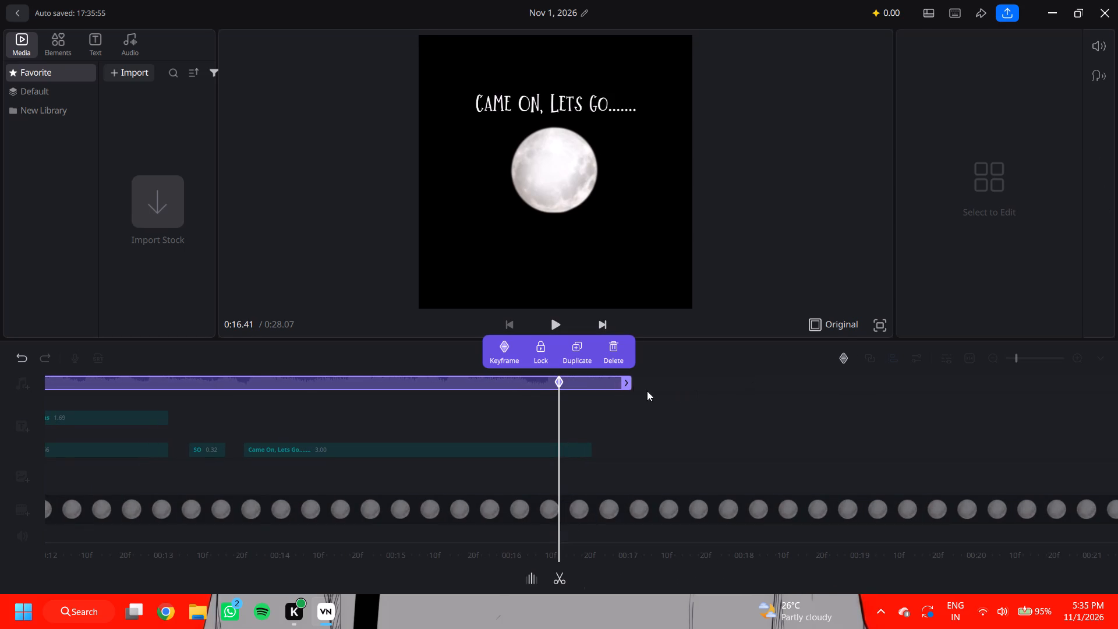
Add a second audio keyframe at about 0:16.93 and set its volume to 0 for a fade-out.
click(620, 386)
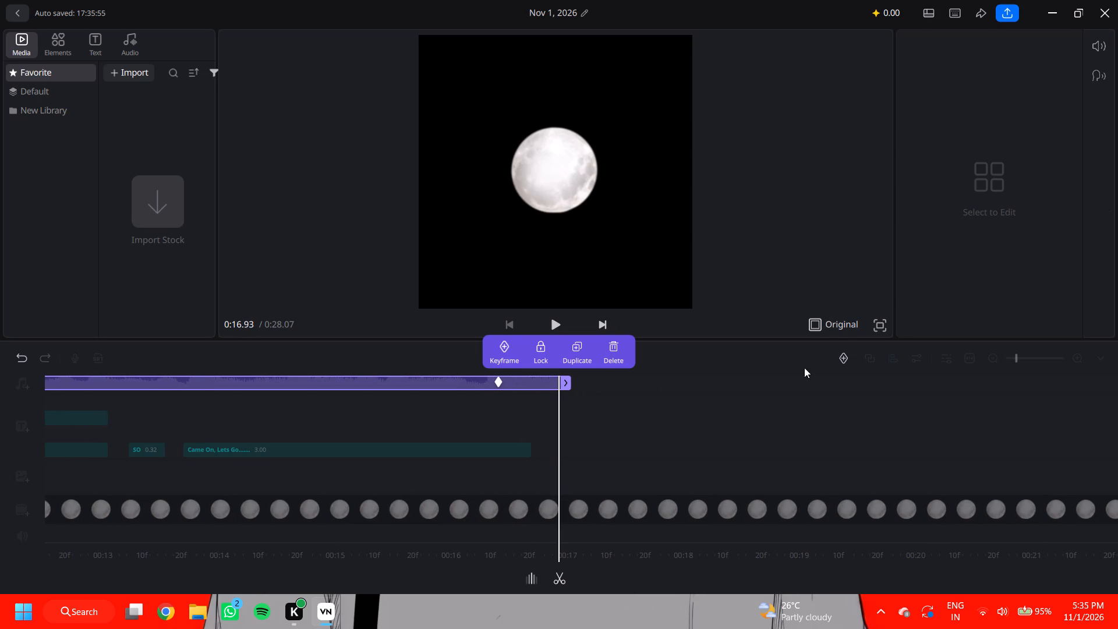
click(836, 359)
click(1109, 45)
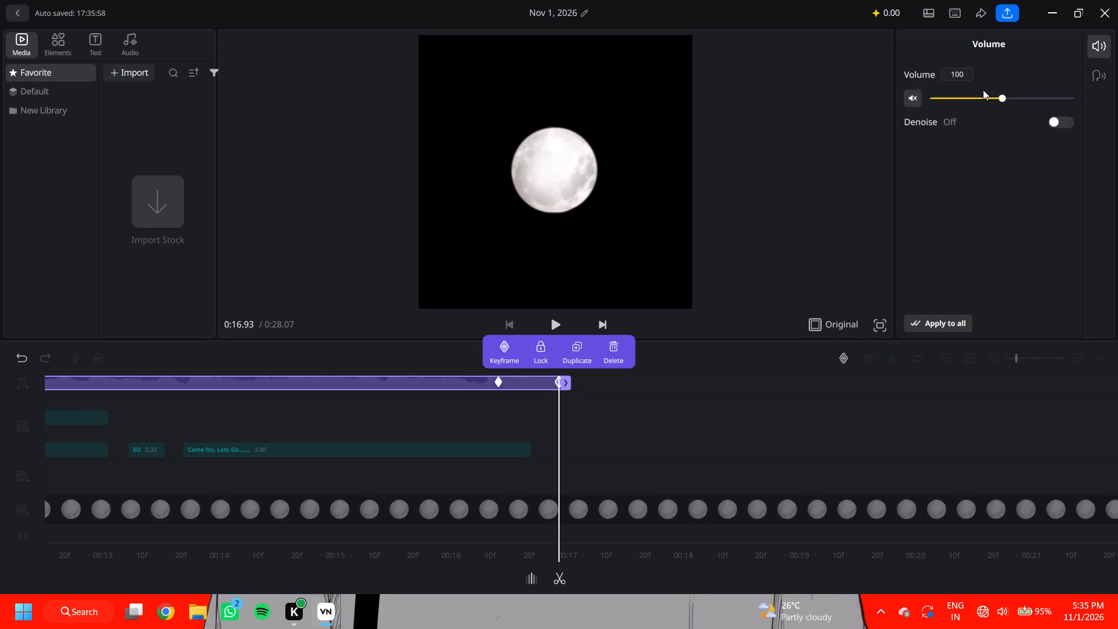
drag(999, 96, 900, 99)
Play back the end of the audio to check the fade-out.
drag(783, 402, 1023, 427)
click(548, 320)
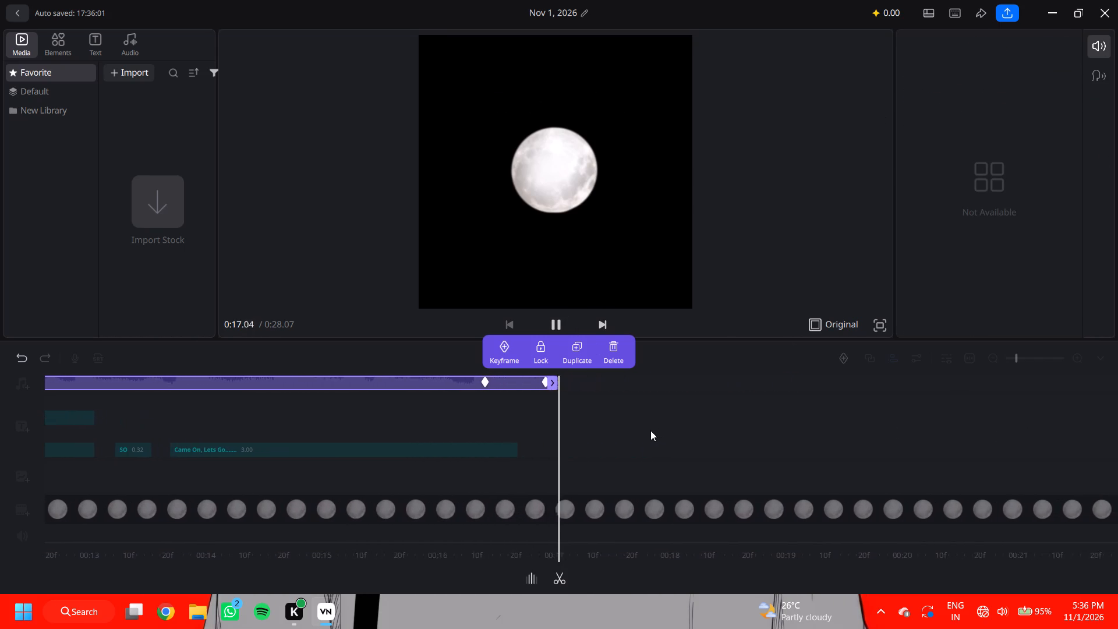
Apply the word-by-word subtitle animation to the "Came On, Lets Go......." text clip.
drag(650, 430, 1117, 377)
click(716, 453)
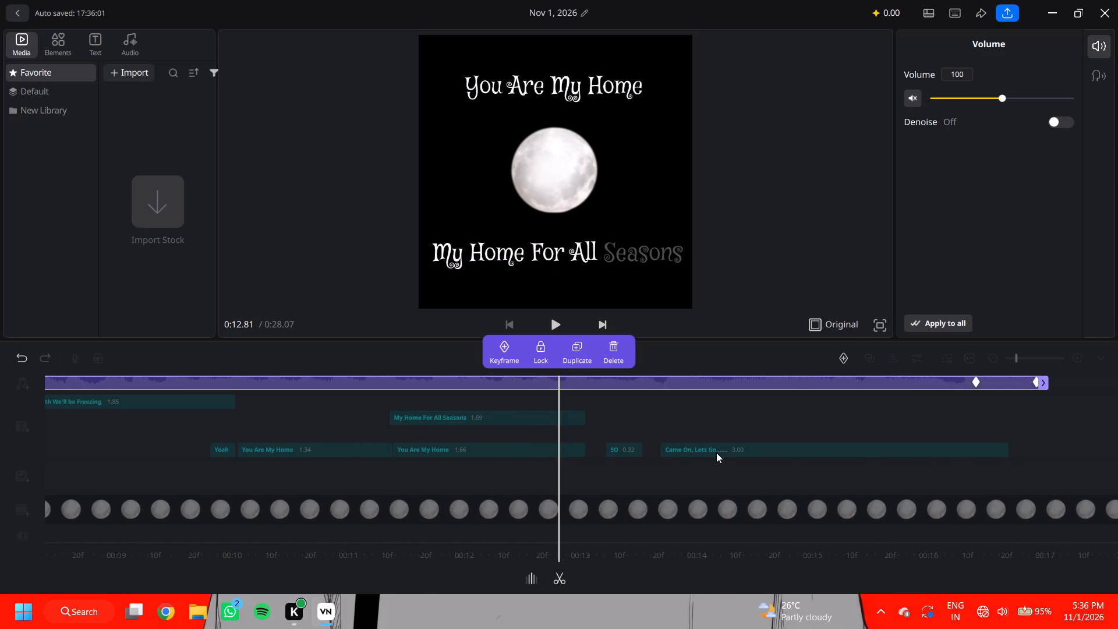
click(726, 450)
click(727, 449)
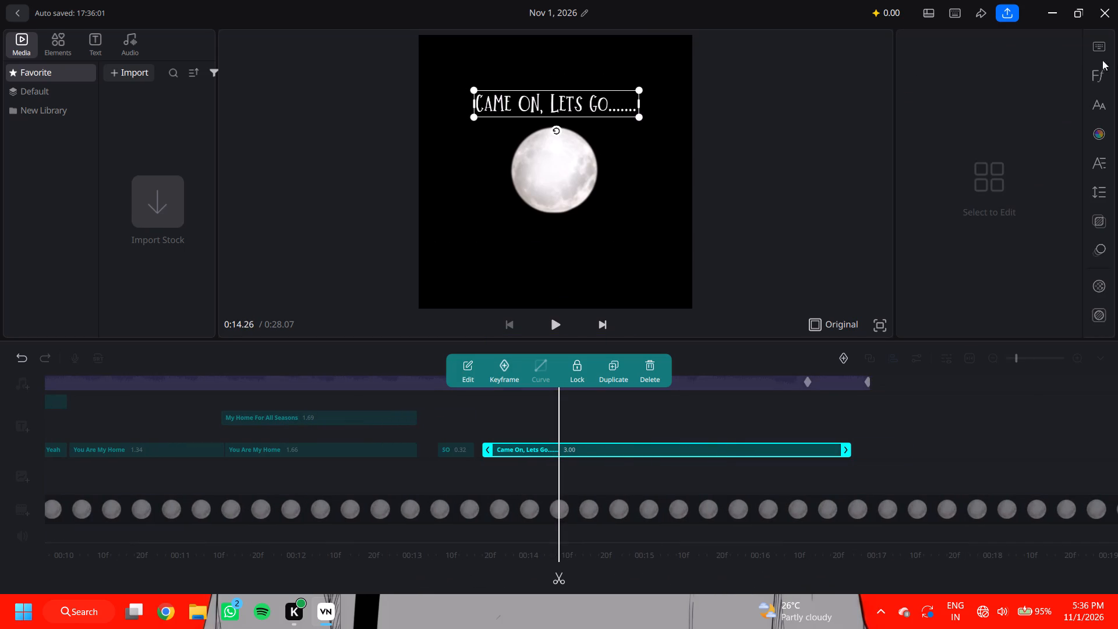
click(1105, 56)
click(1103, 91)
click(1103, 112)
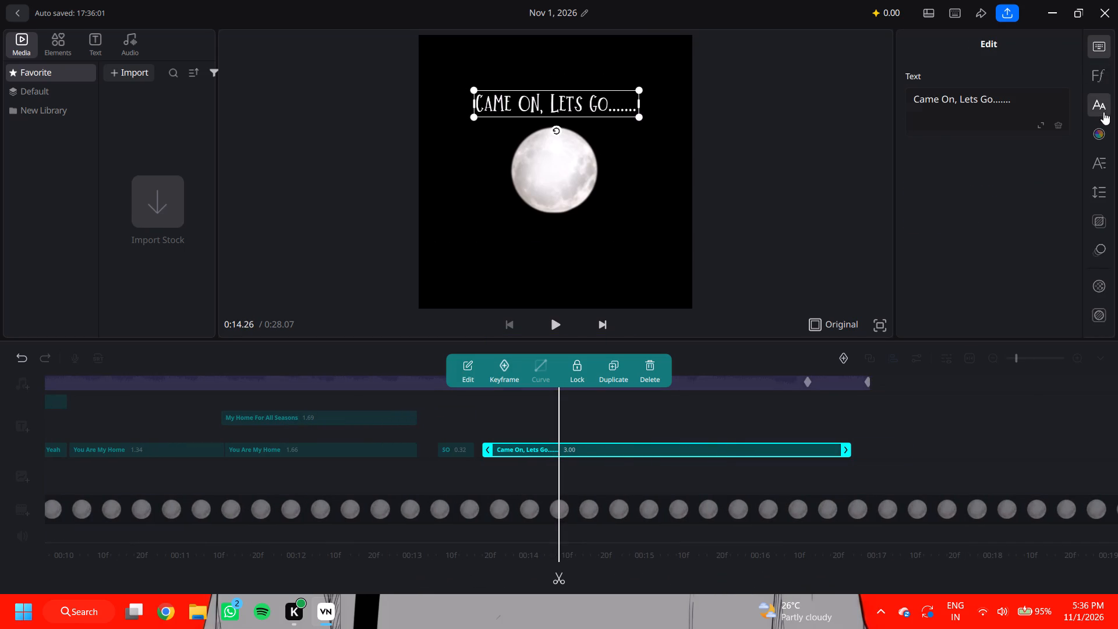
click(1103, 154)
click(1105, 194)
click(1102, 227)
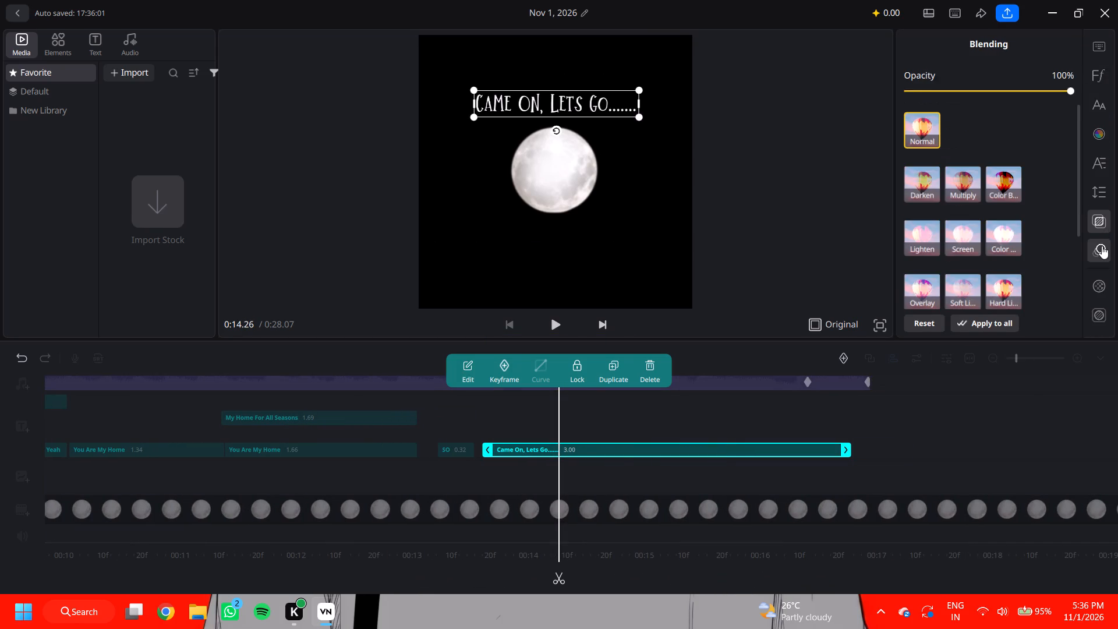
click(1102, 246)
click(1024, 145)
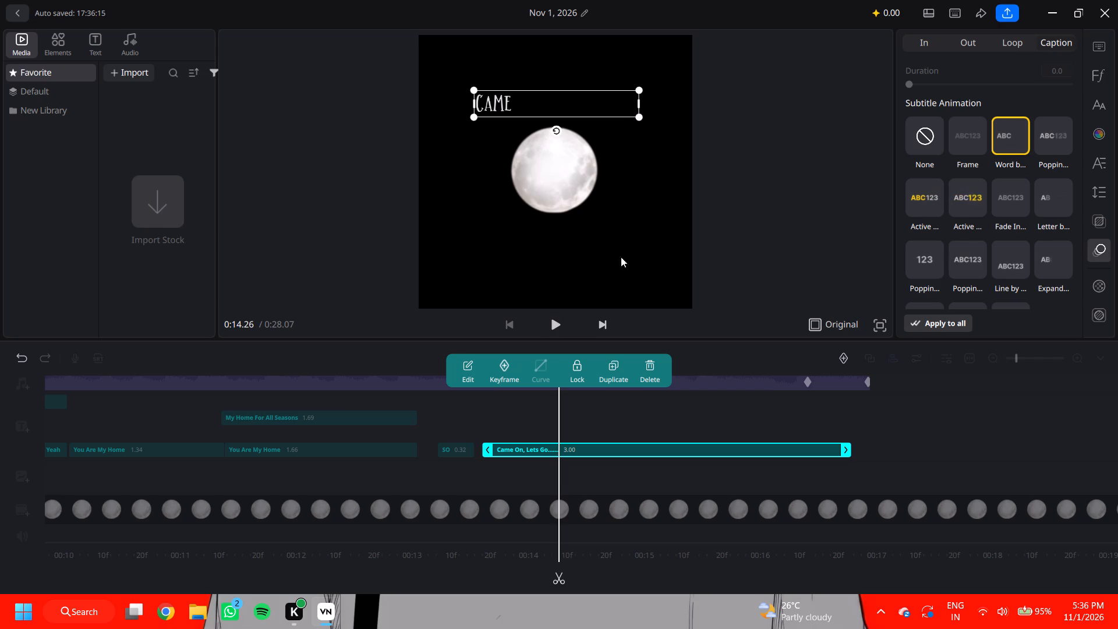
Play back from about 0:14.26 to check the animated "Came On, Lets Go......." text with the audio fade-out.
click(560, 324)
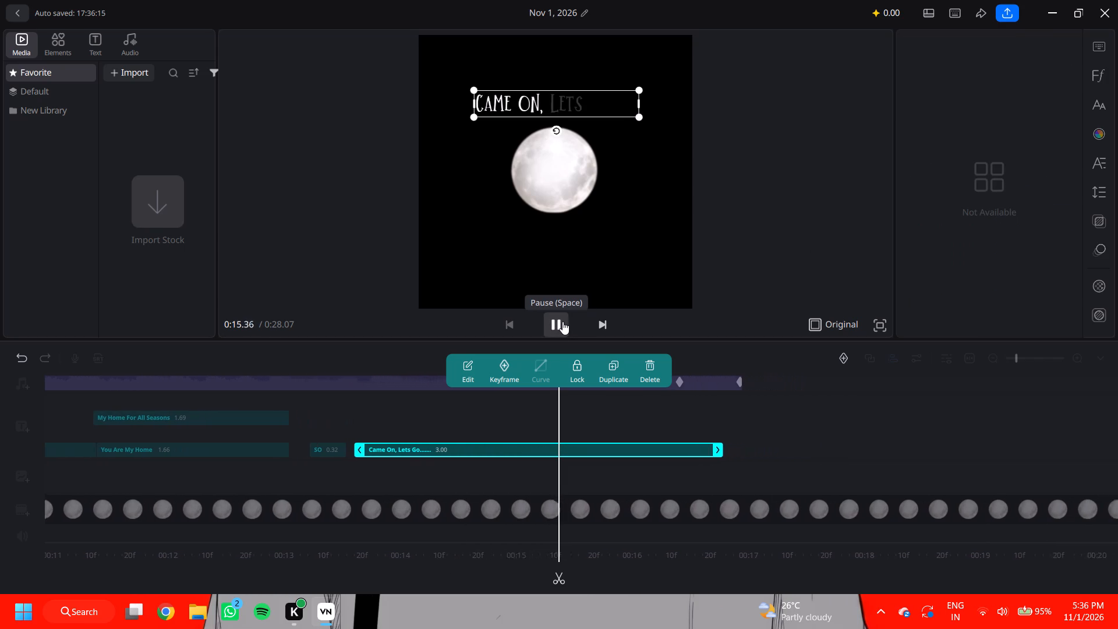
click(635, 405)
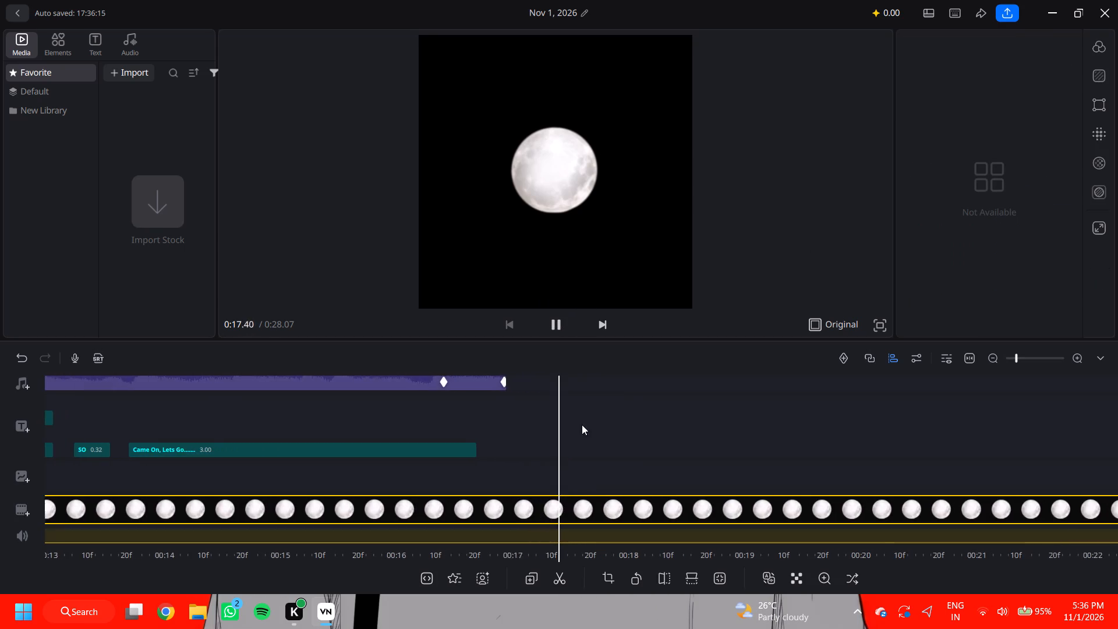
Play back the edit from about 0:05.04 through the "SO" clip to review the lyric timing.
drag(582, 425, 1117, 365)
drag(396, 470, 1117, 408)
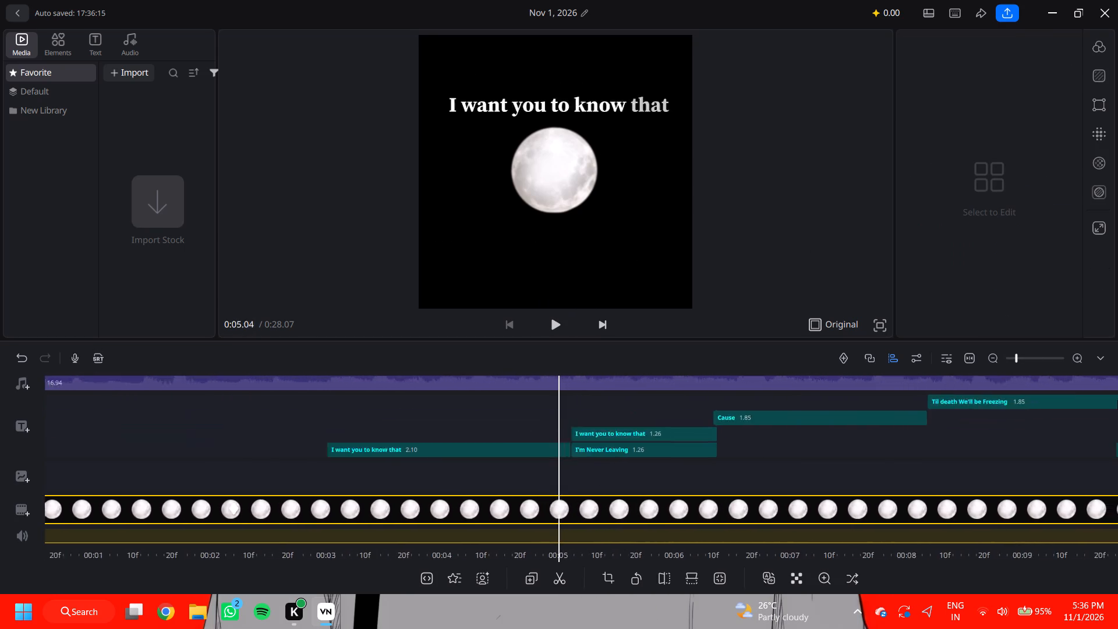
click(554, 324)
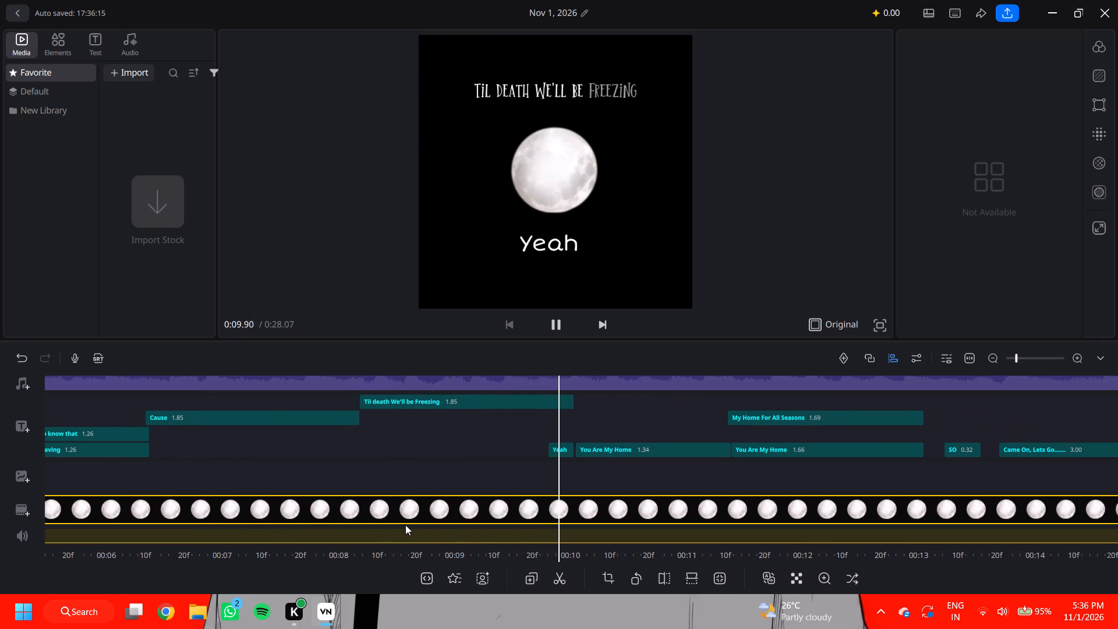
click(558, 342)
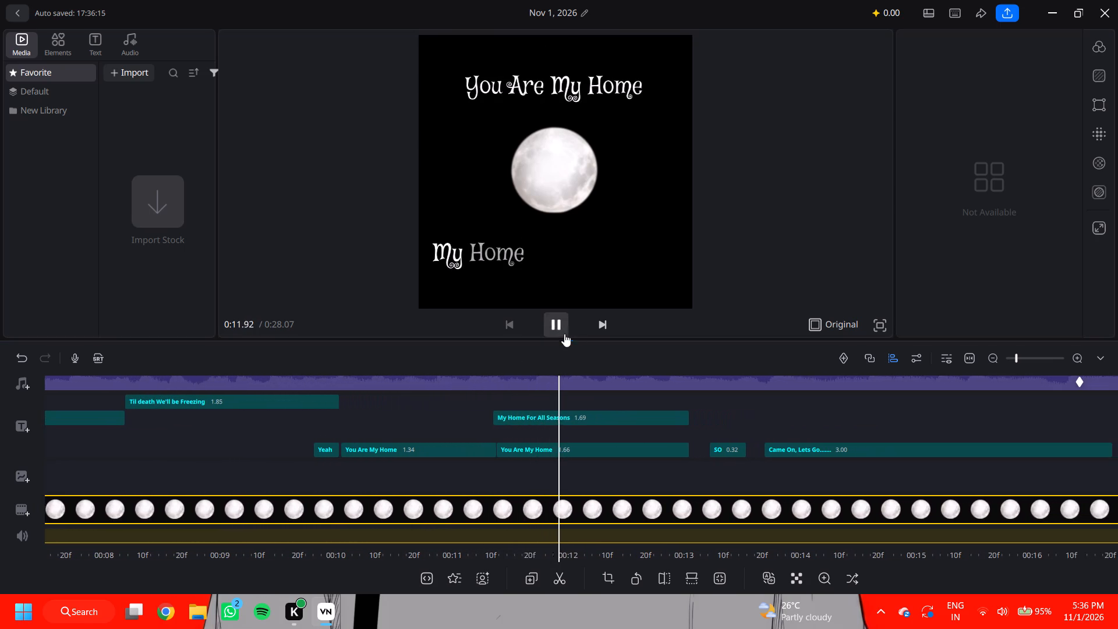
click(560, 325)
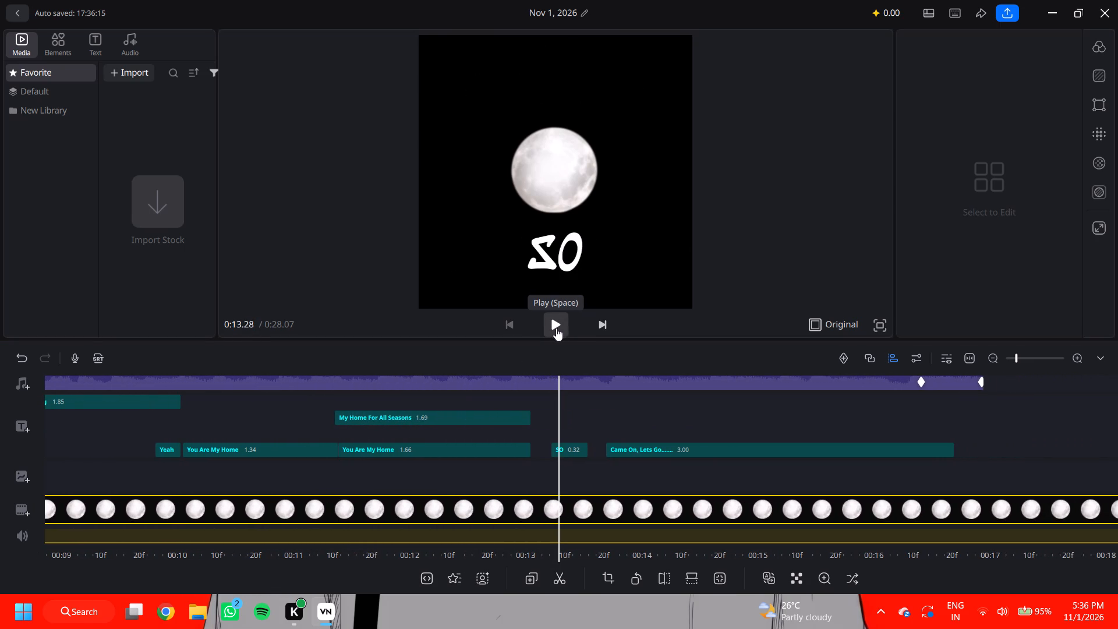
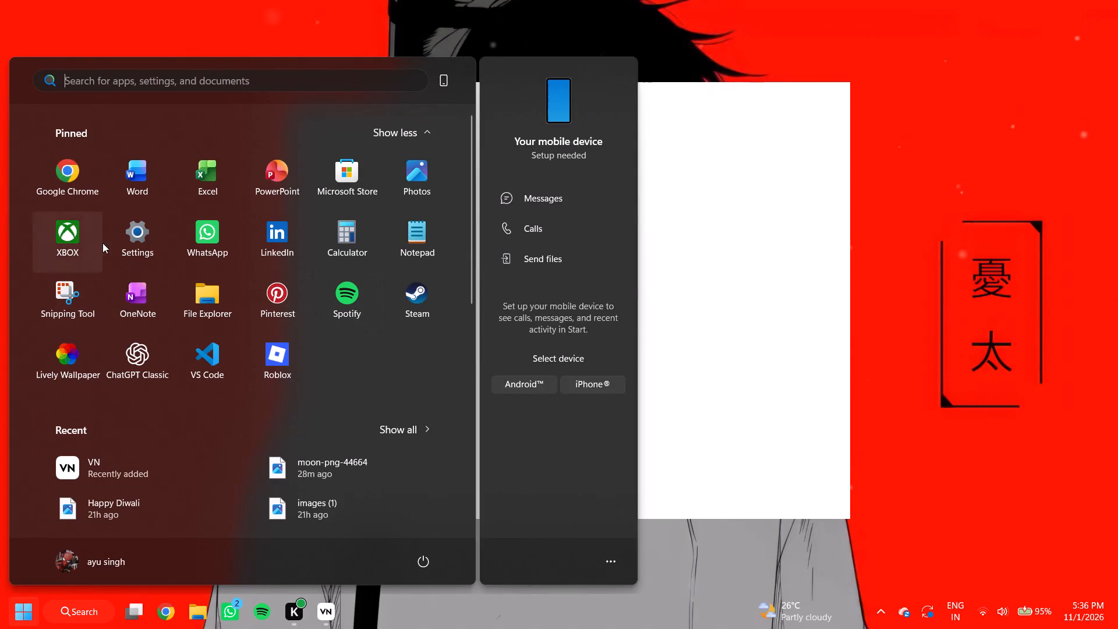
Switch to Google Chrome and enter "note vieo" as the start of a Google query.
click(72, 167)
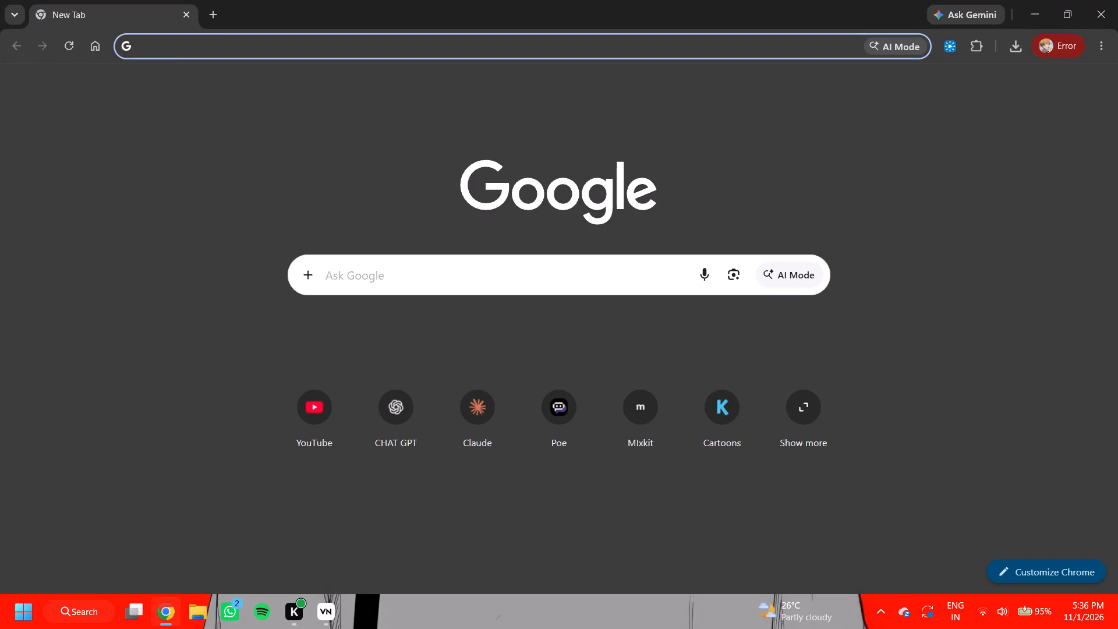
click(362, 271)
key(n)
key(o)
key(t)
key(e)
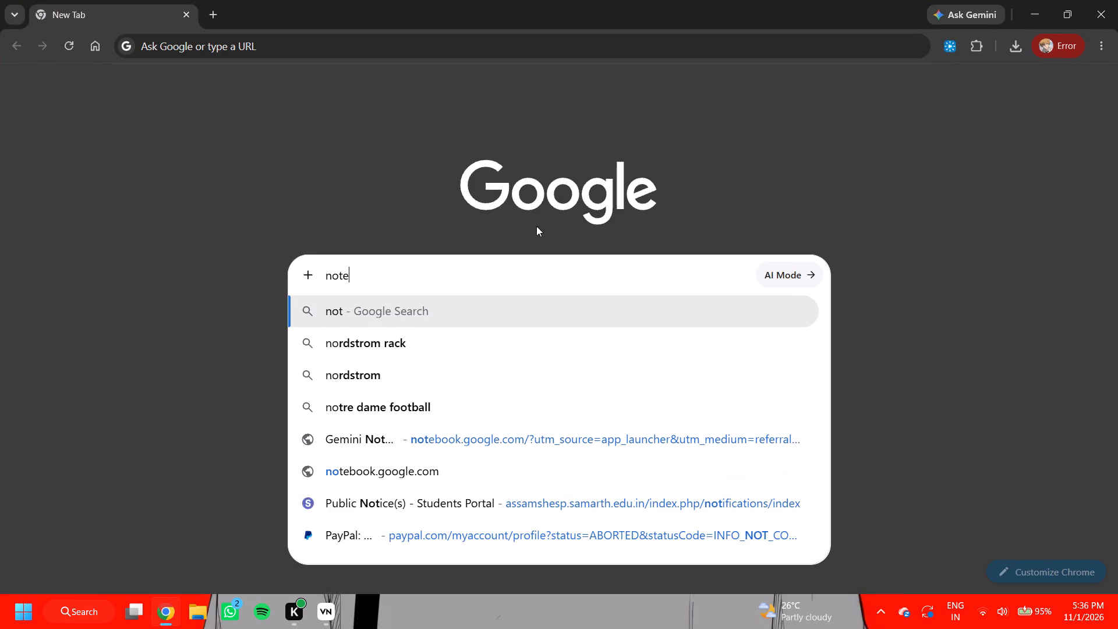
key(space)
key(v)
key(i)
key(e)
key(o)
Connect the computer to the Airtel_Aoki Wi-Fi network.
click(986, 607)
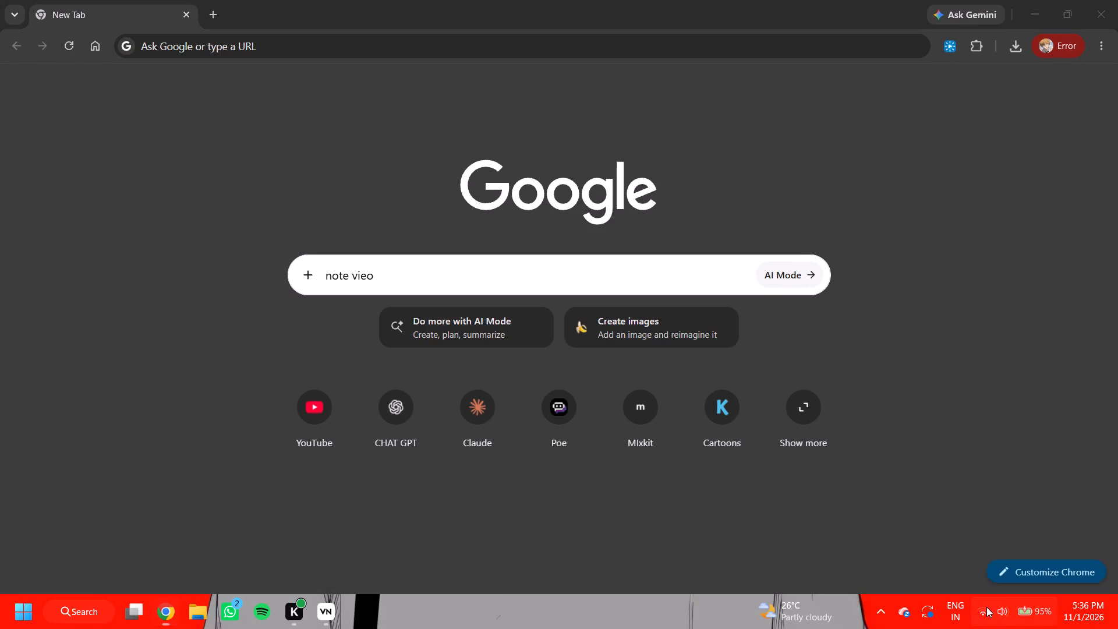
key(BackSpace)
key(BackSpace)
key(BackSpace)
click(913, 356)
click(910, 337)
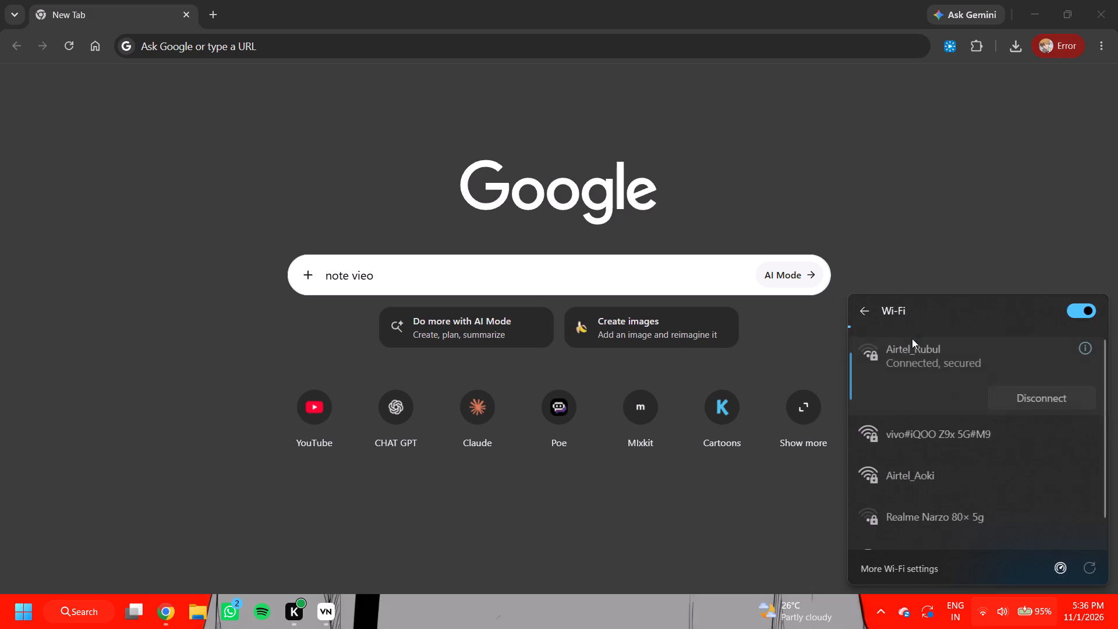
click(943, 463)
click(1014, 496)
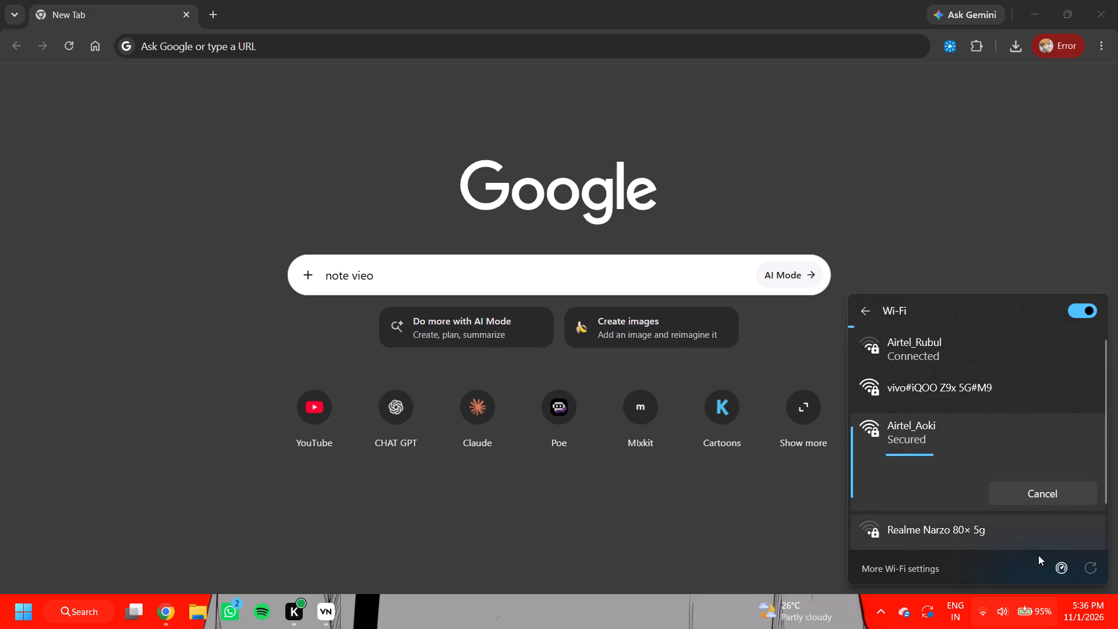
click(1011, 616)
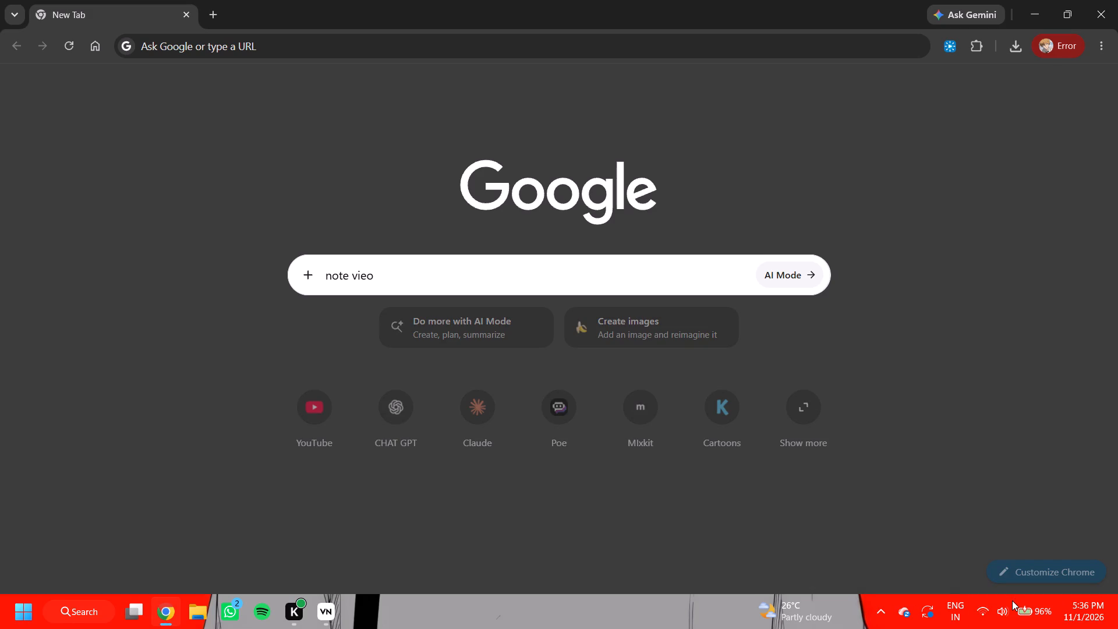
Correct the query, search Google for "node video mod apk download latest version" and try to open the liteapks.com result.
key(BackSpace)
key(BackSpace)
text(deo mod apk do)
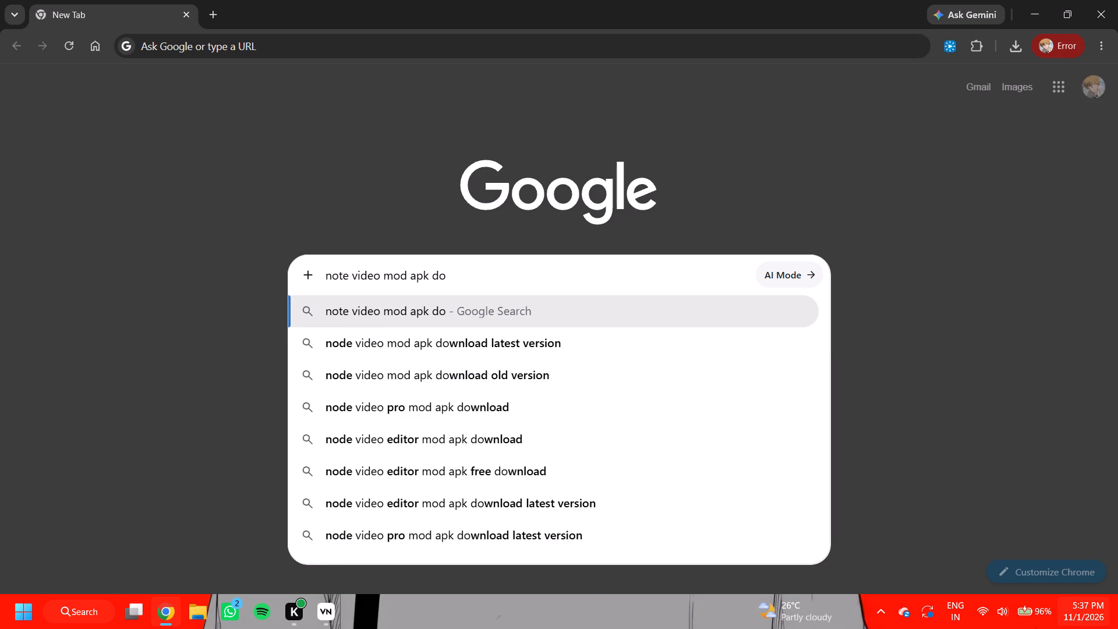
click(668, 358)
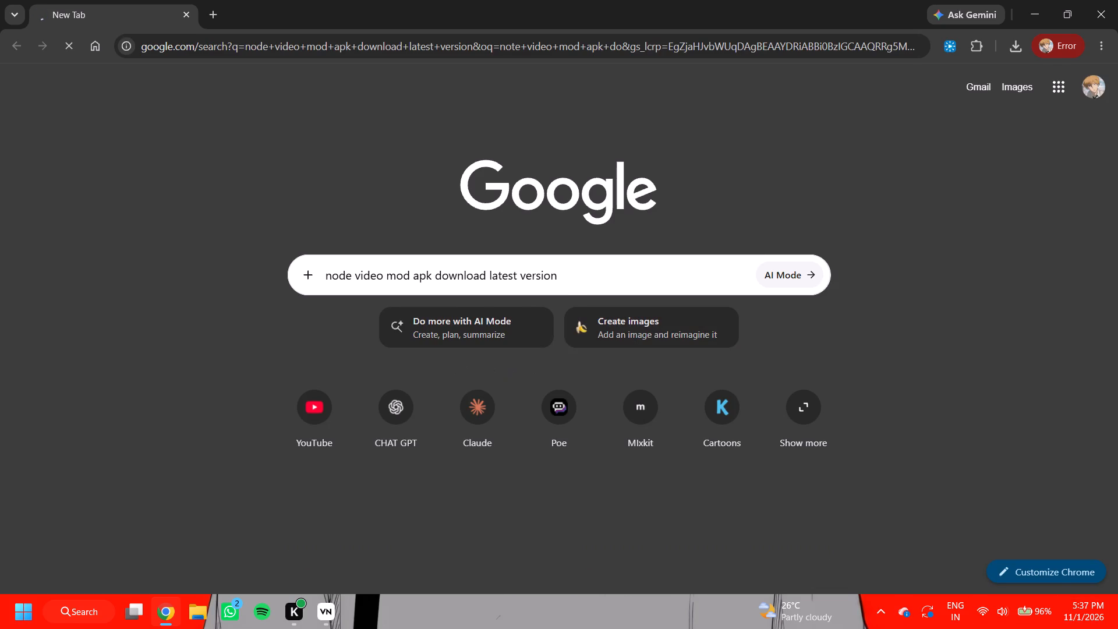
click(321, 210)
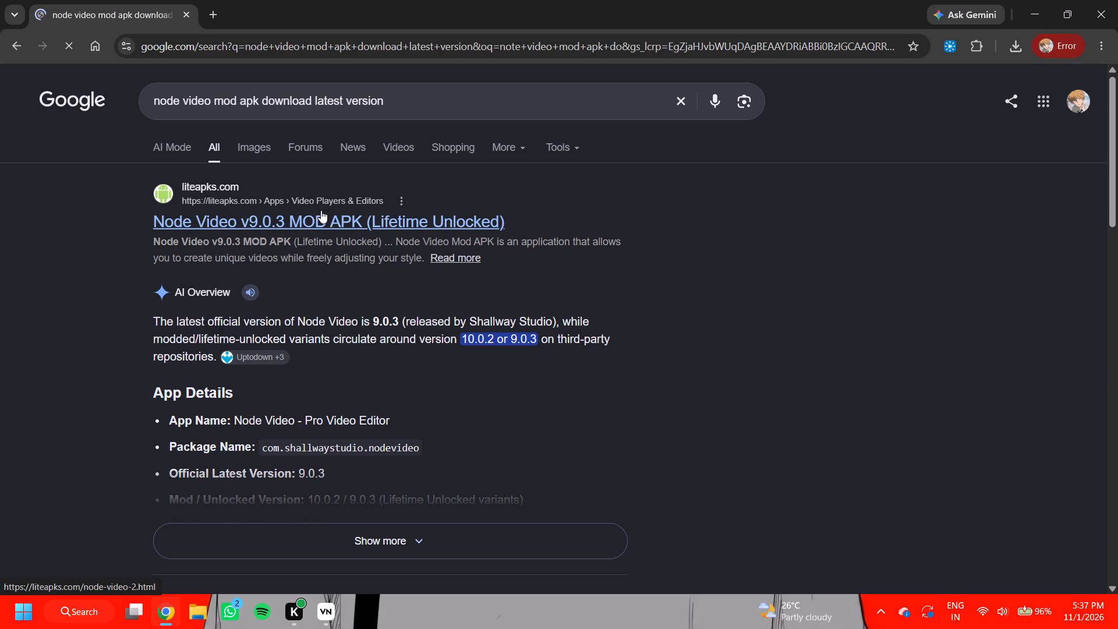
Leave the search results and switch back to the lyric video project in VN.
click(14, 56)
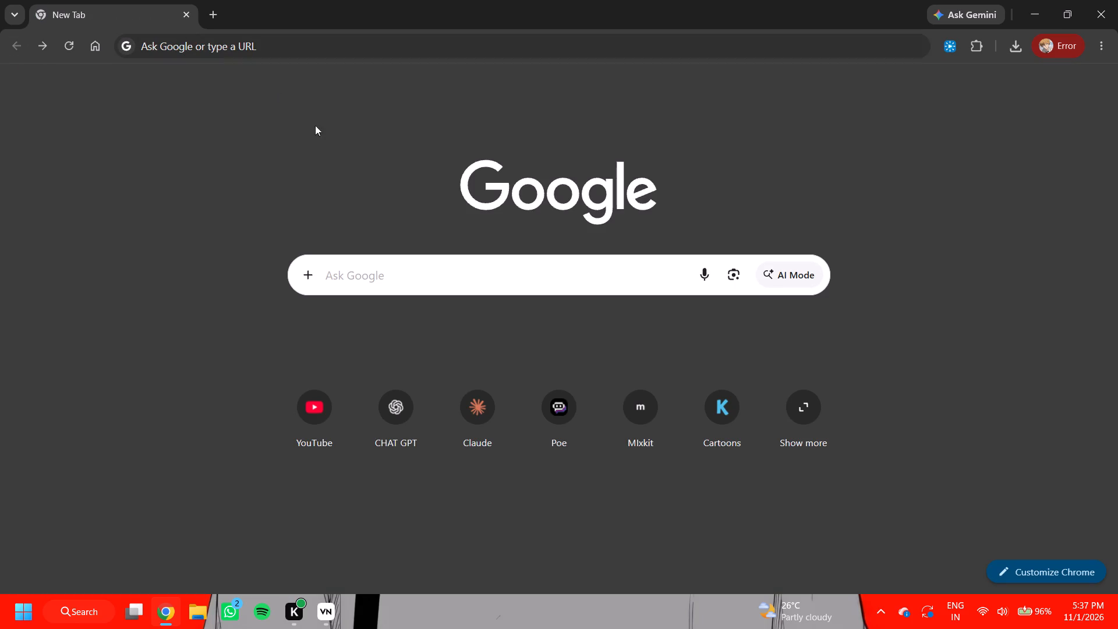
click(322, 617)
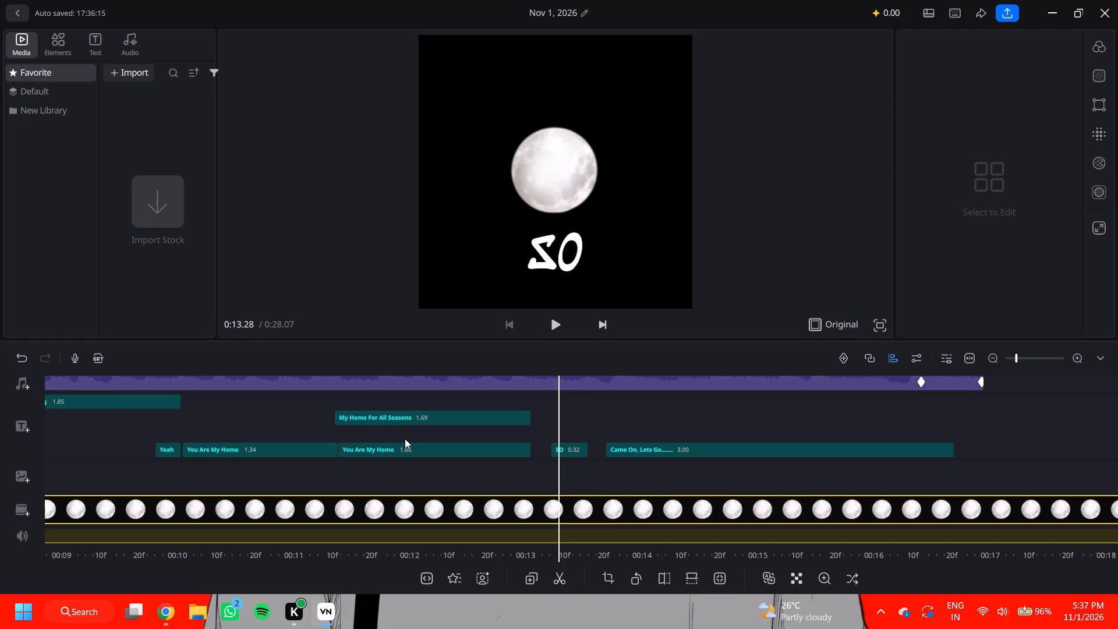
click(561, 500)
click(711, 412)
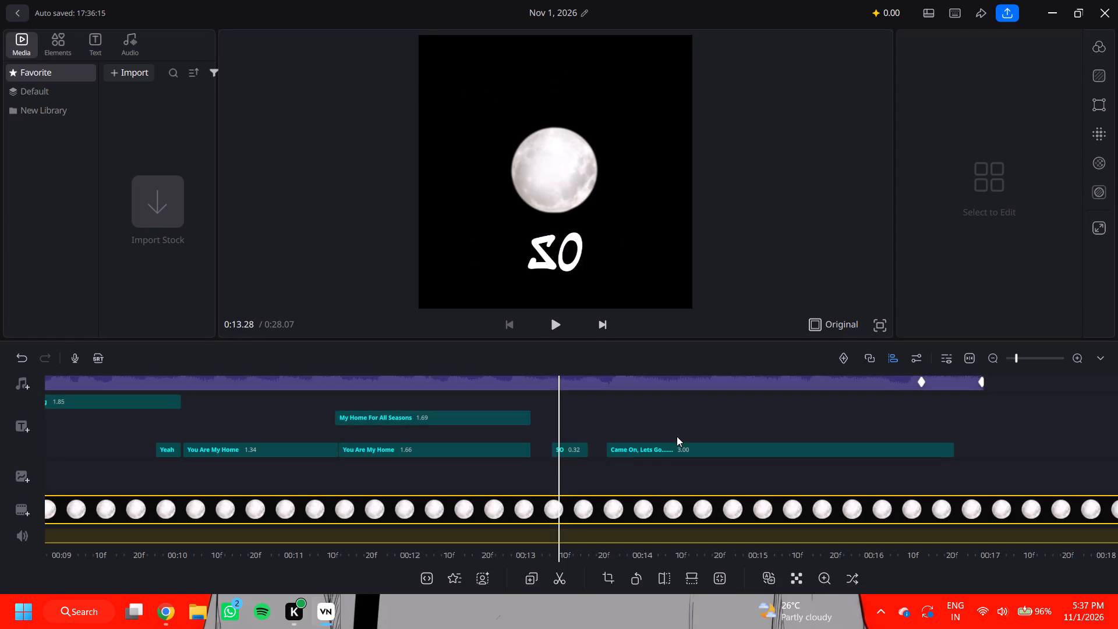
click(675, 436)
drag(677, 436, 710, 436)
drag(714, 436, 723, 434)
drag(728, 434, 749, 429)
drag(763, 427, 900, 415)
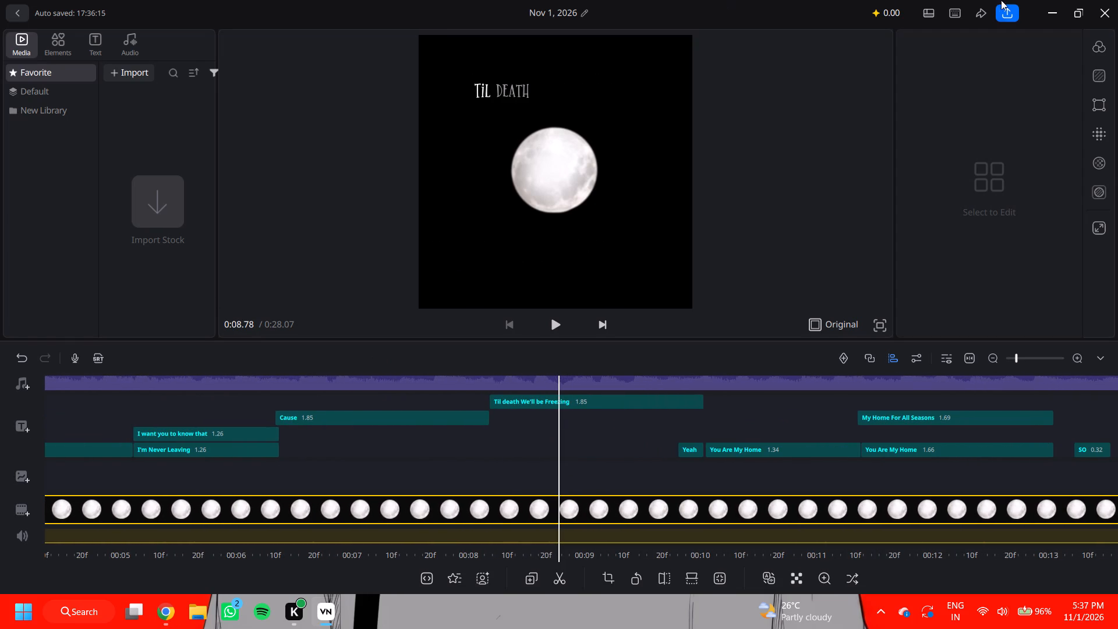
Switch to Google Chrome and search Google for "node video".
click(1052, 10)
click(395, 273)
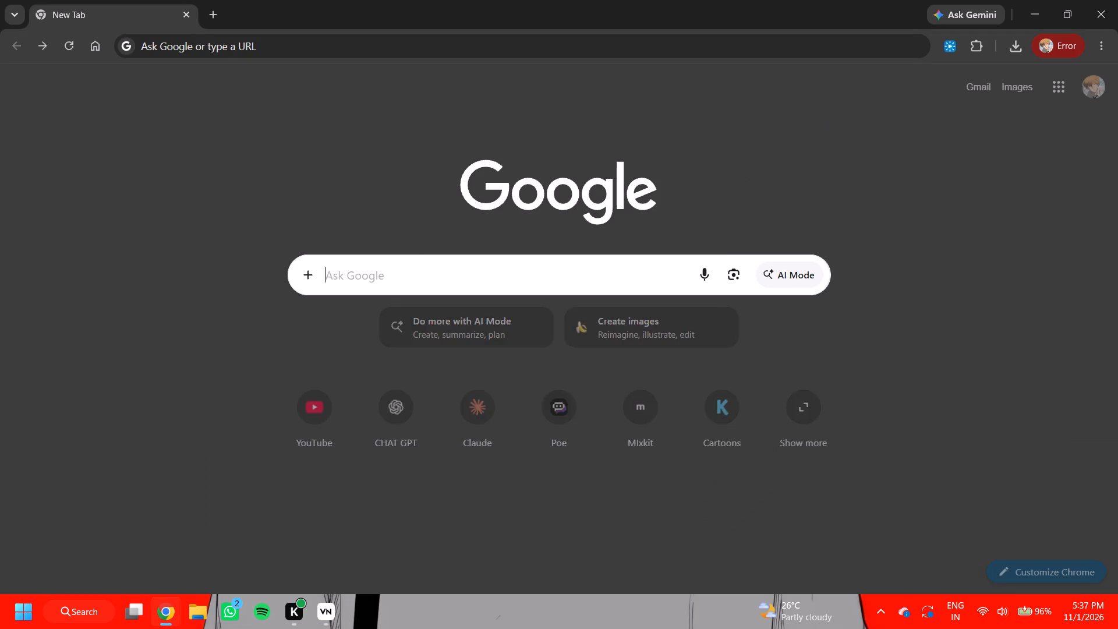
text(note)
key(space)
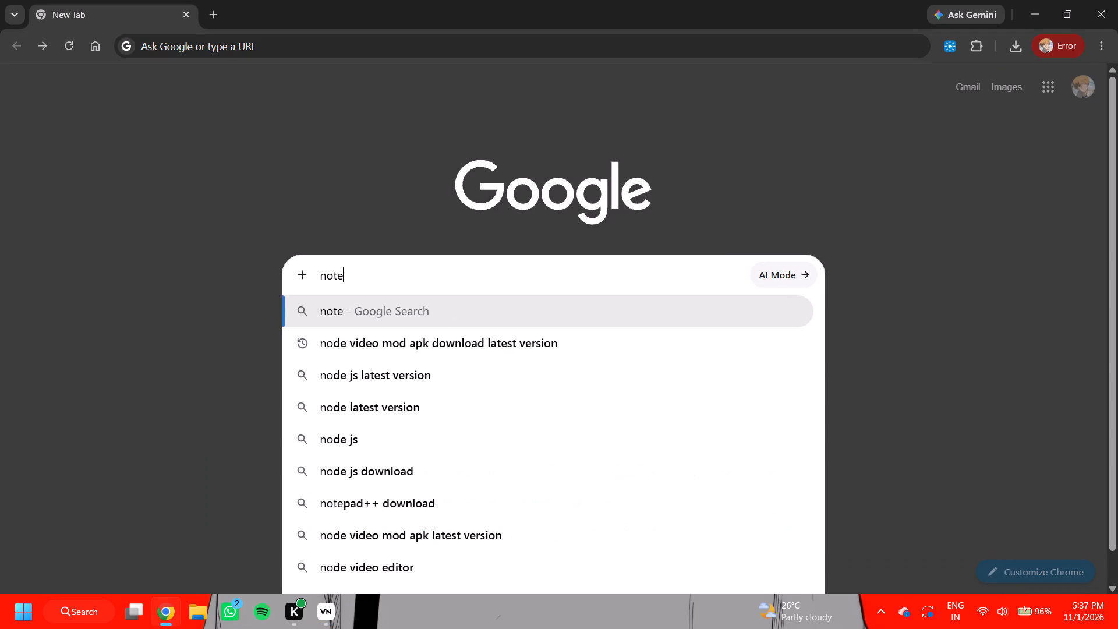
key(BackSpace)
key(BackSpace)
key(BackSpace)
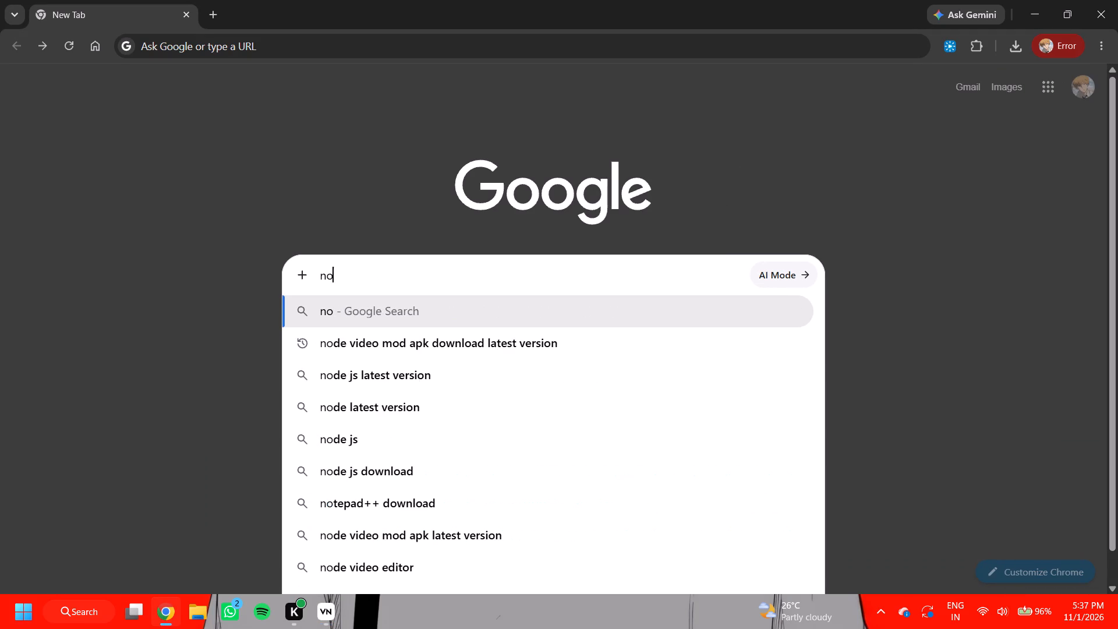
text(de)
key(space)
key(b)
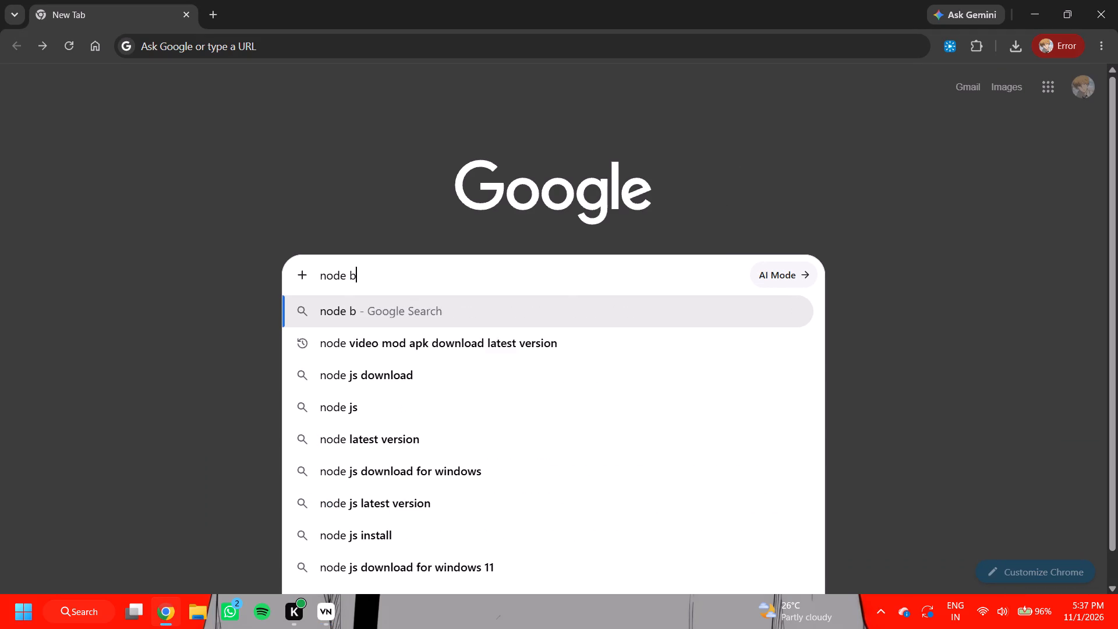
key(BackSpace)
text(vidfeo)
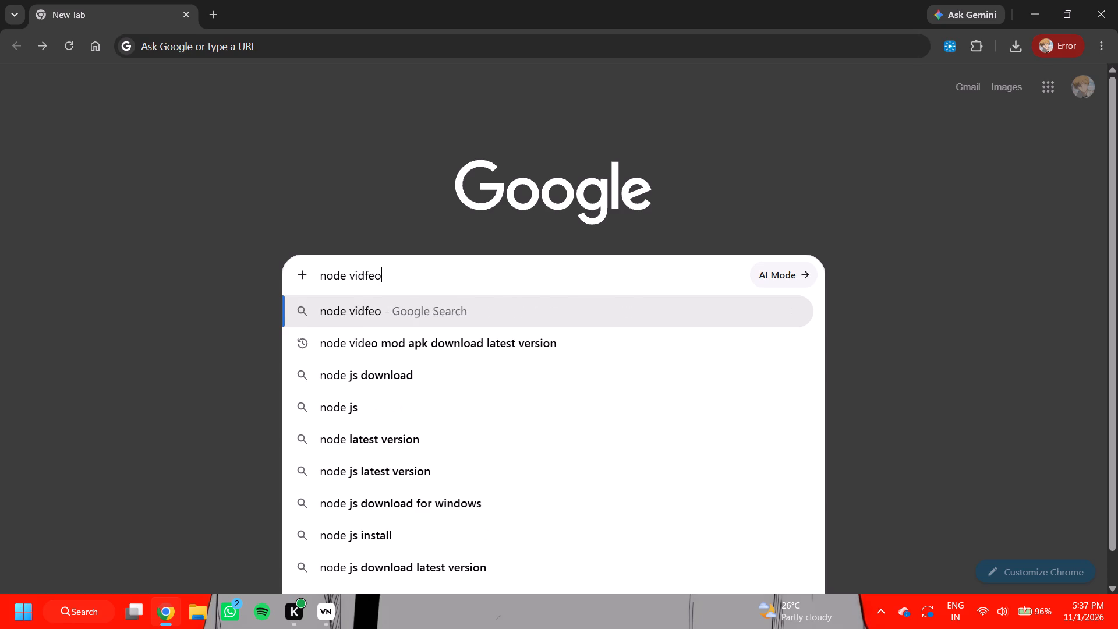
key(BackSpace)
key(BackSpace)
key(BackSpace)
key(e)
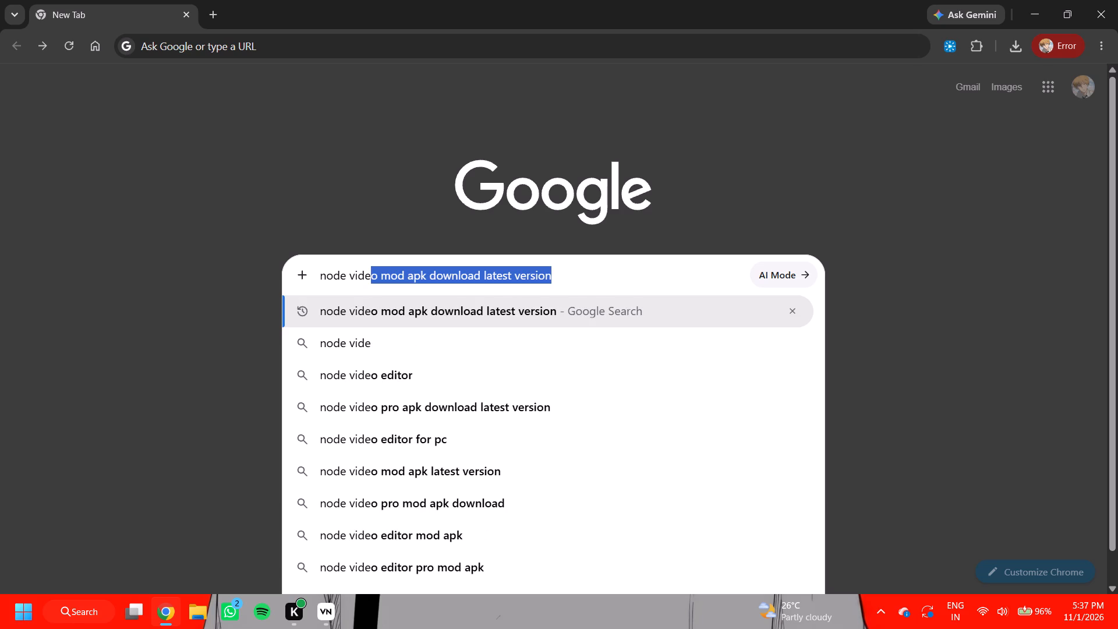
text(o)
key(space)
key(space)
key(Return)
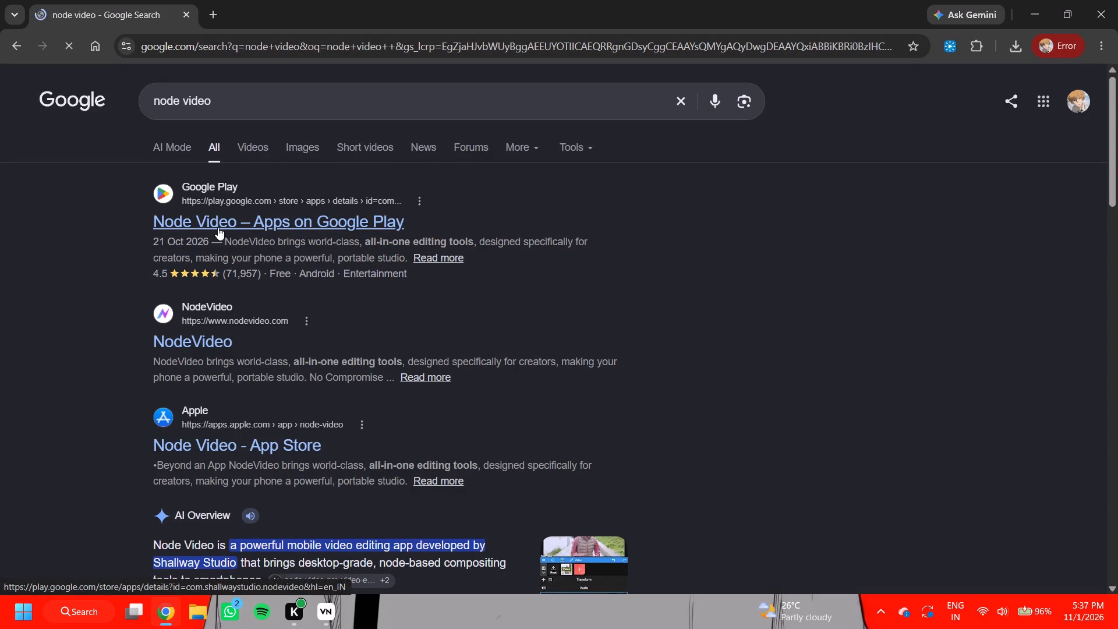
Open the official NodeVideo website, nodevideo.com, from the search results and look through its home page.
scroll(232, 250, down, 2)
scroll(232, 151, up, 3)
click(146, 345)
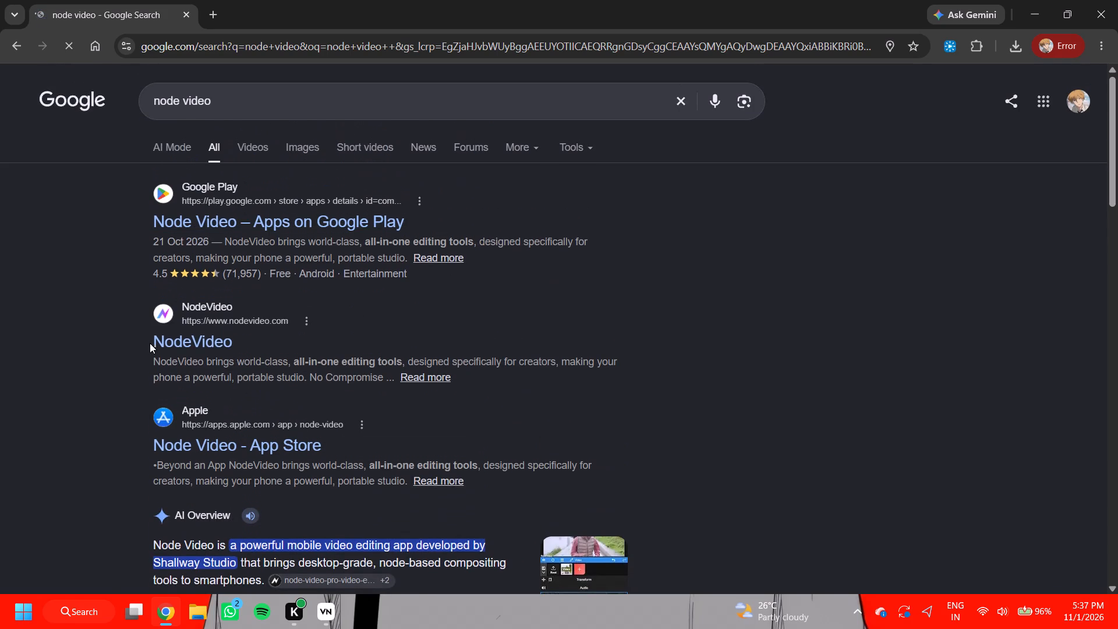
click(196, 327)
click(201, 338)
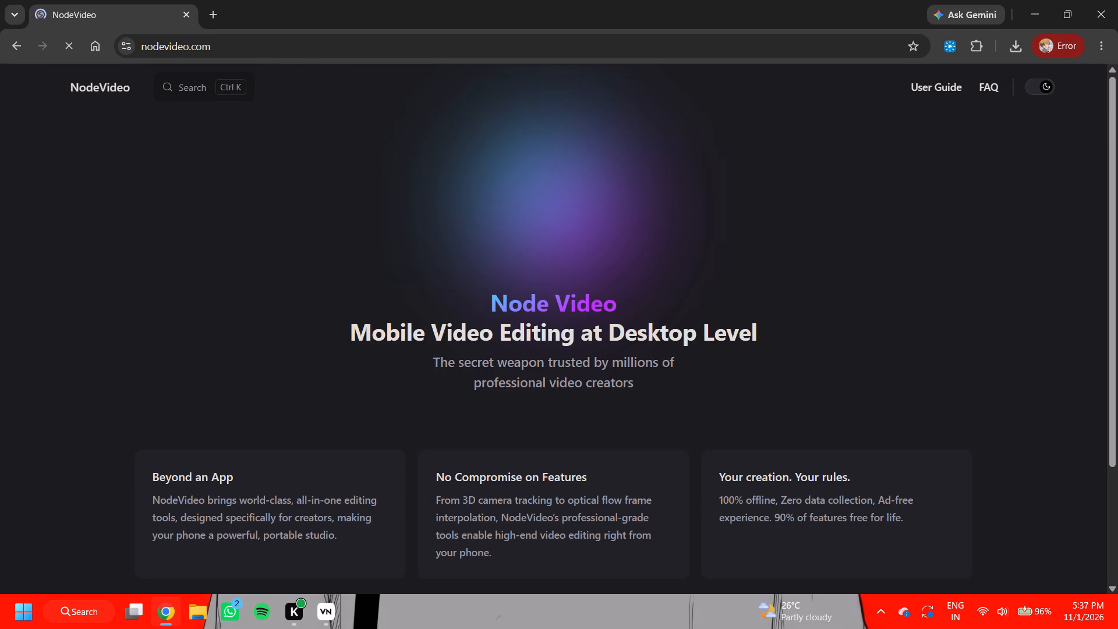
scroll(474, 416, down, 4)
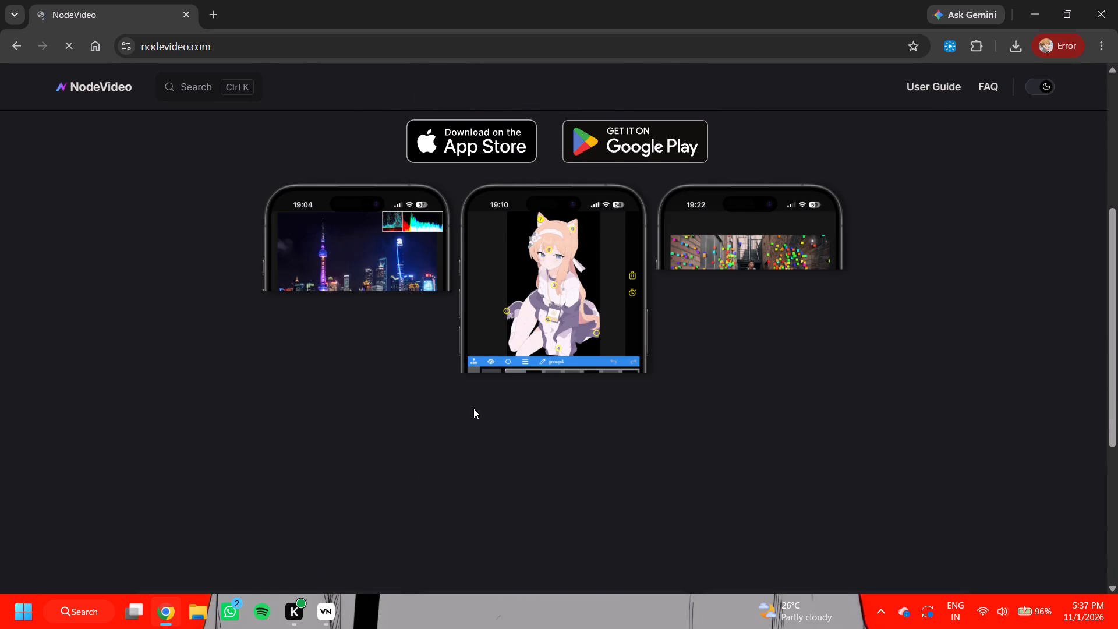
scroll(473, 408, down, 4)
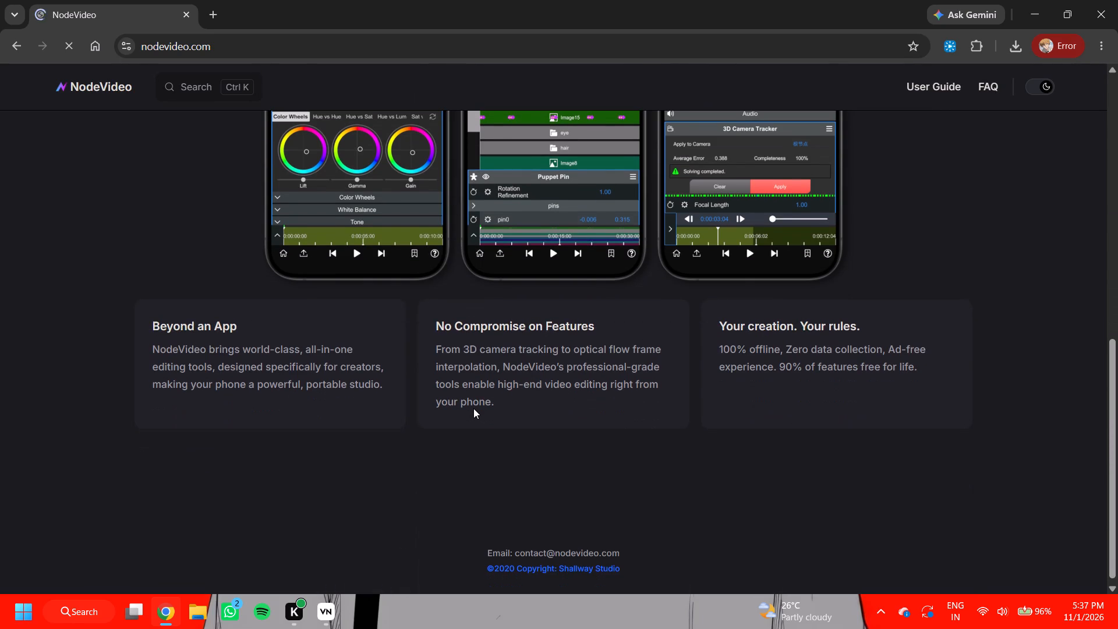
scroll(473, 408, down, 5)
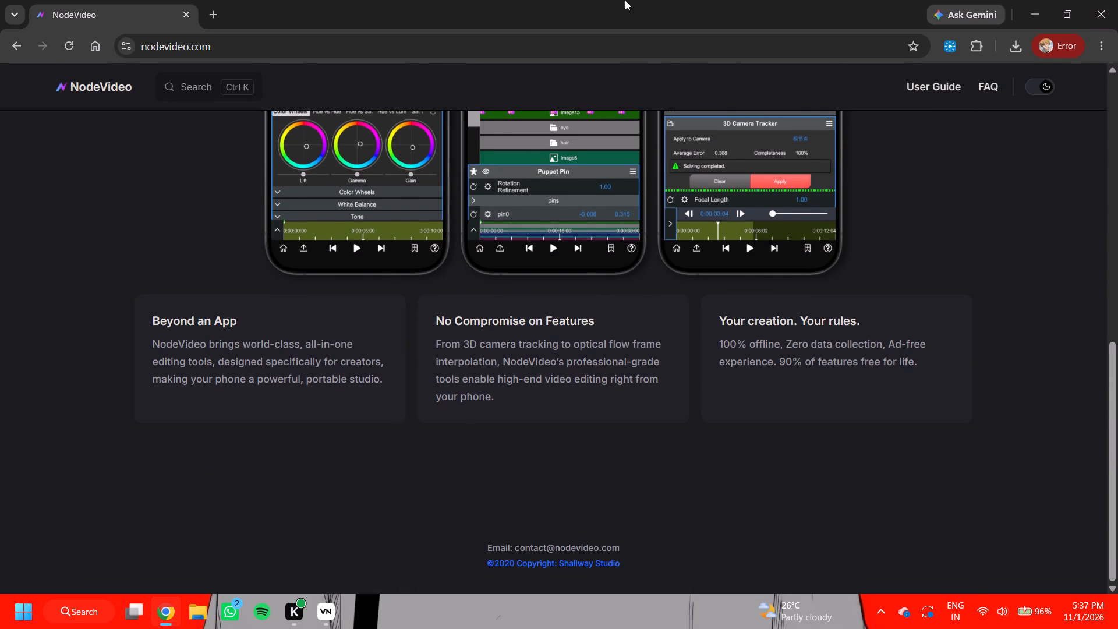
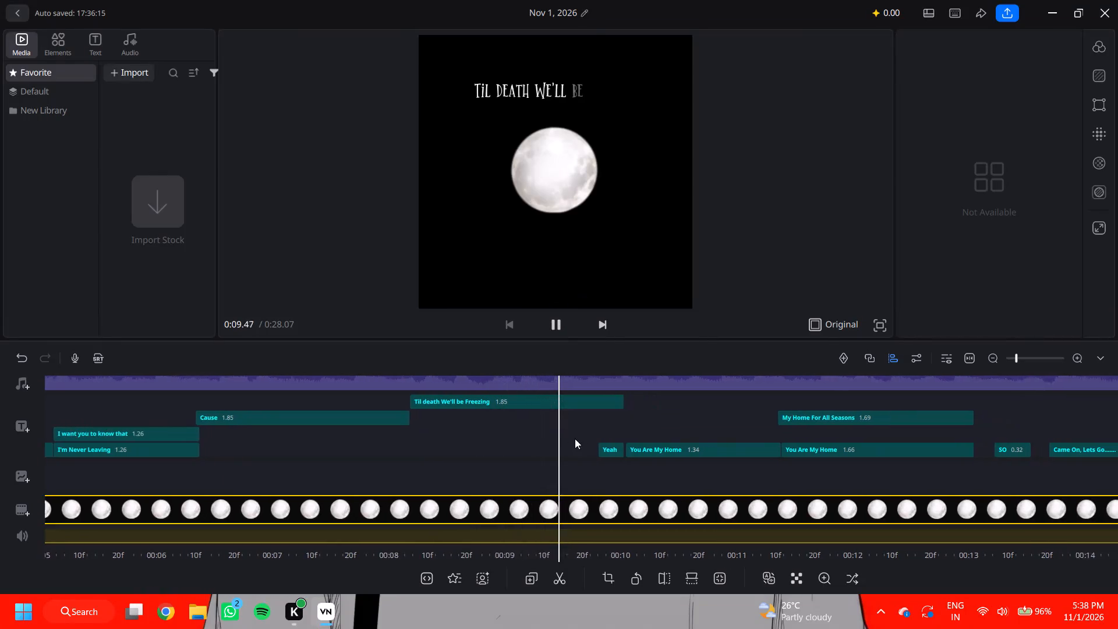
Stop the preview playback, switch to Google Chrome and search Google Images for "star for edit png".
click(542, 330)
click(557, 328)
click(162, 617)
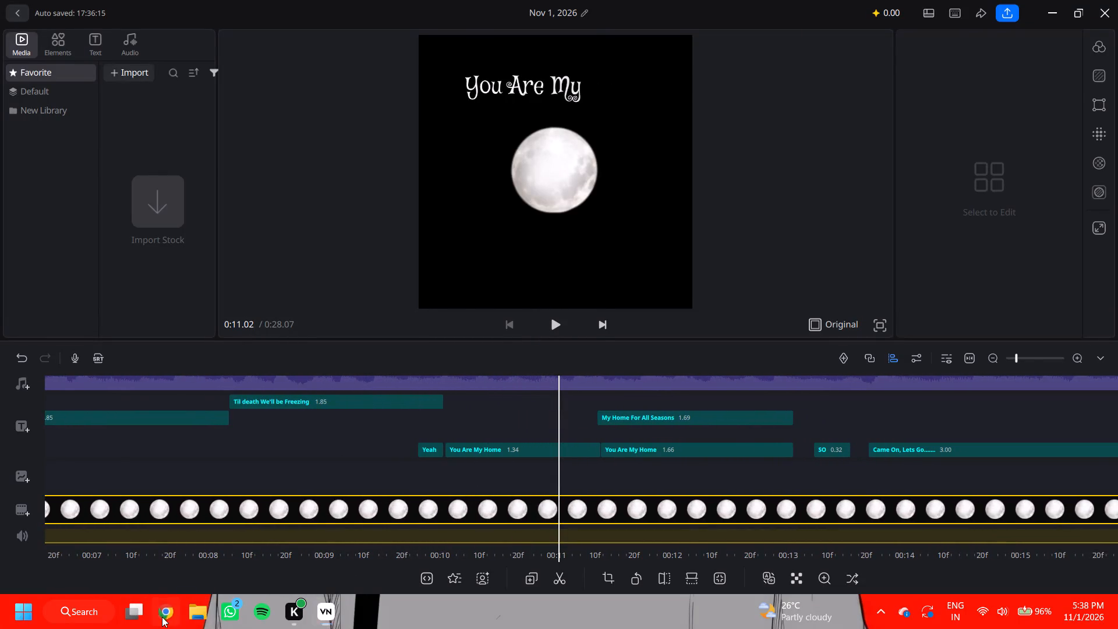
click(359, 278)
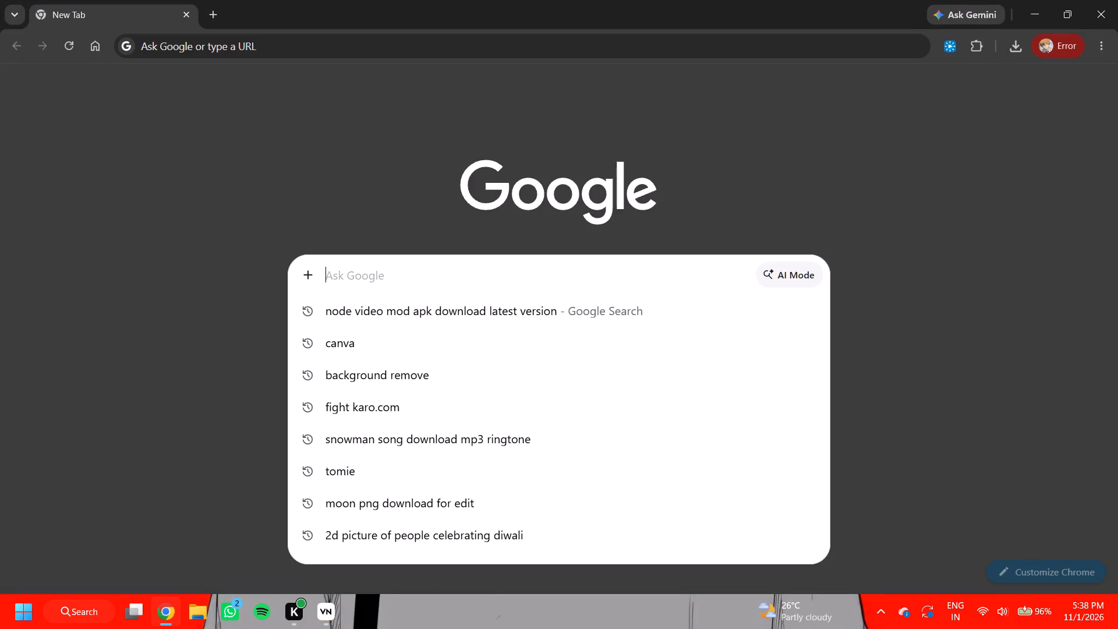
text(star)
key(space)
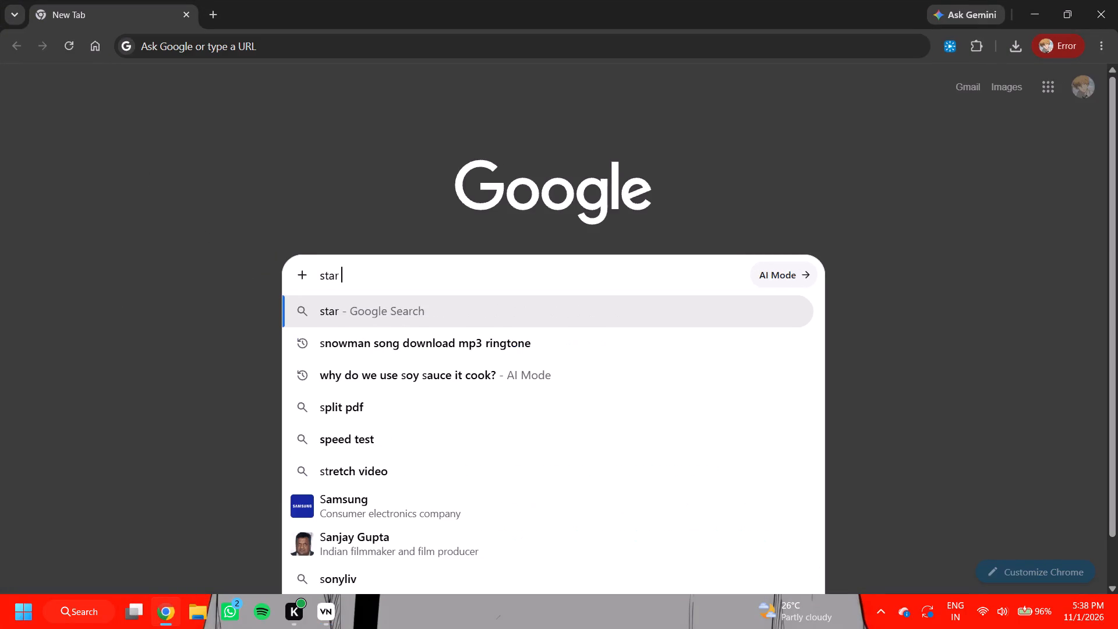
key(f)
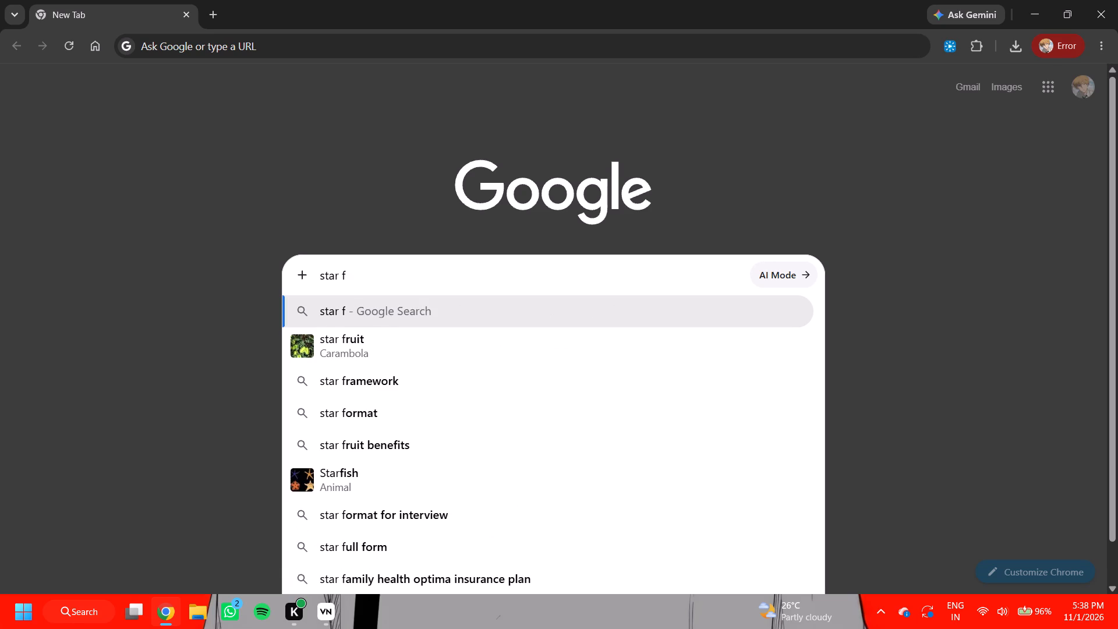
text(oe)
key(BackSpace)
text(r edit)
key(space)
text(png)
key(Return)
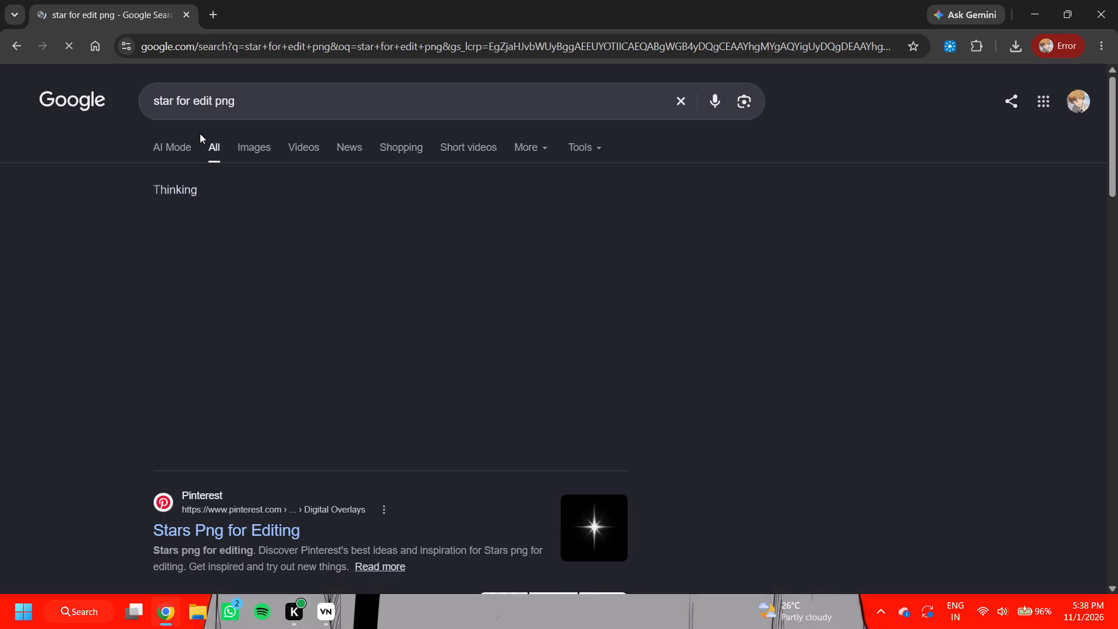
click(268, 146)
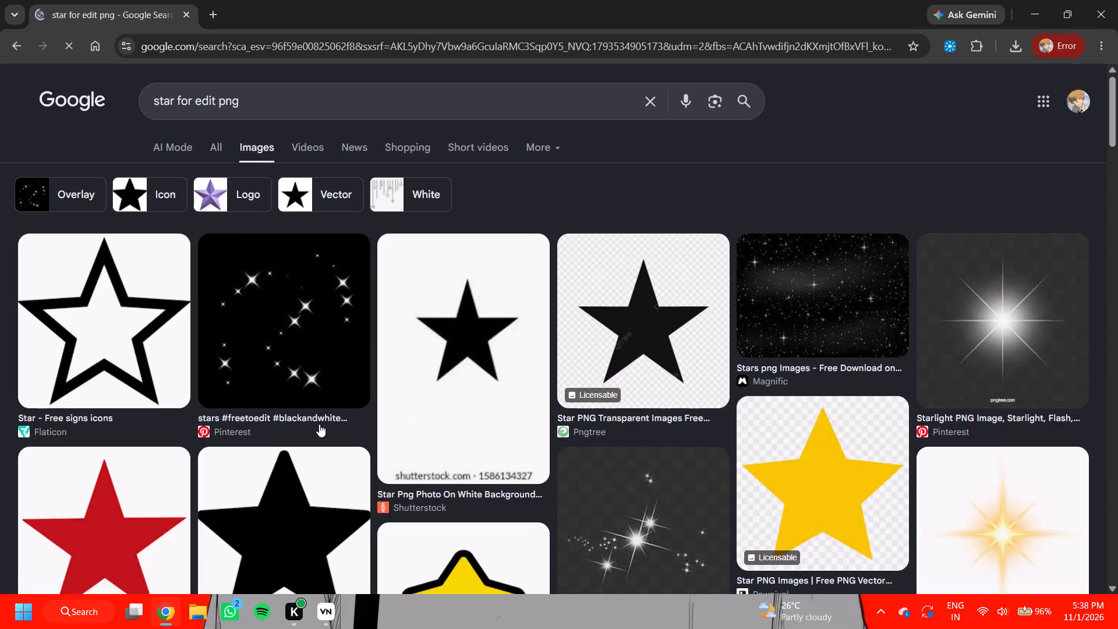
Save the Pinterest image of white sparkling stars on black to Downloads under the name "star".
scroll(274, 348, down, 1)
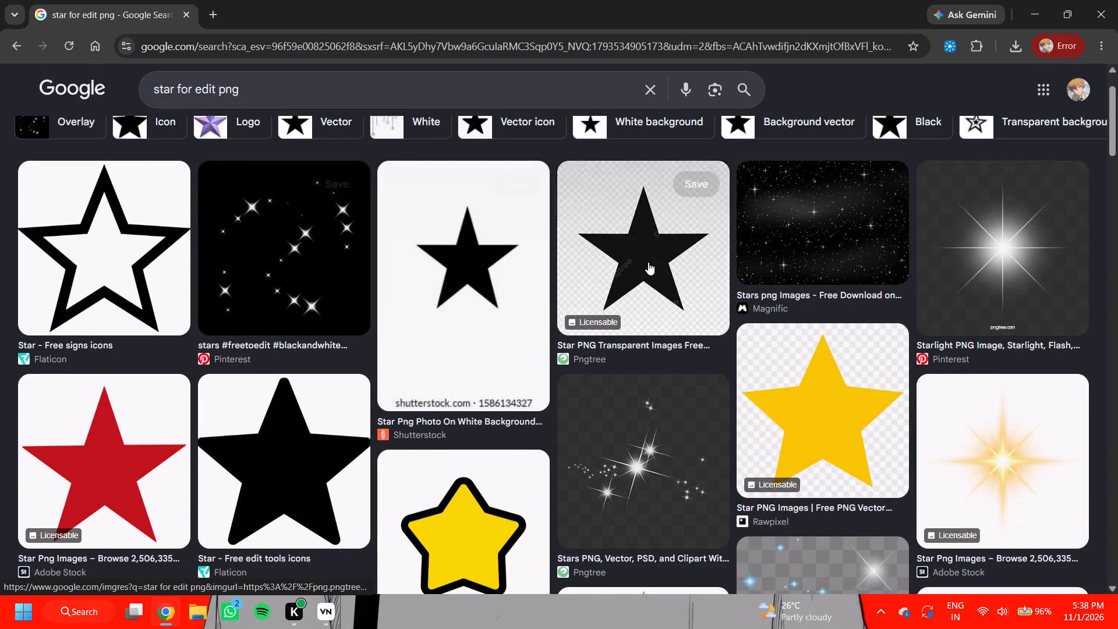
right_click(242, 283)
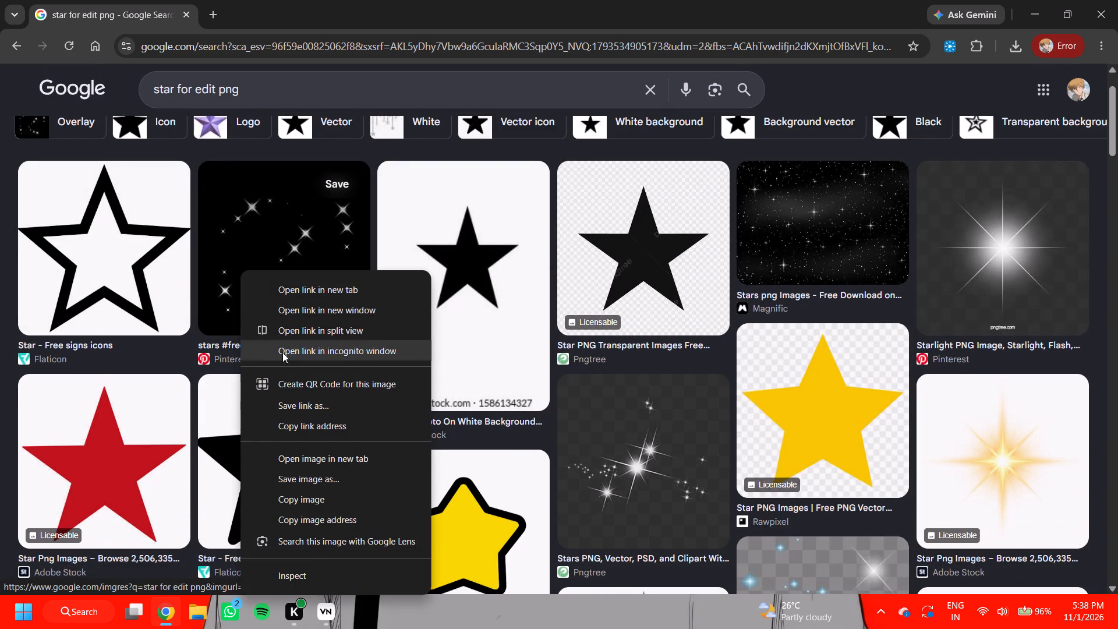
click(362, 480)
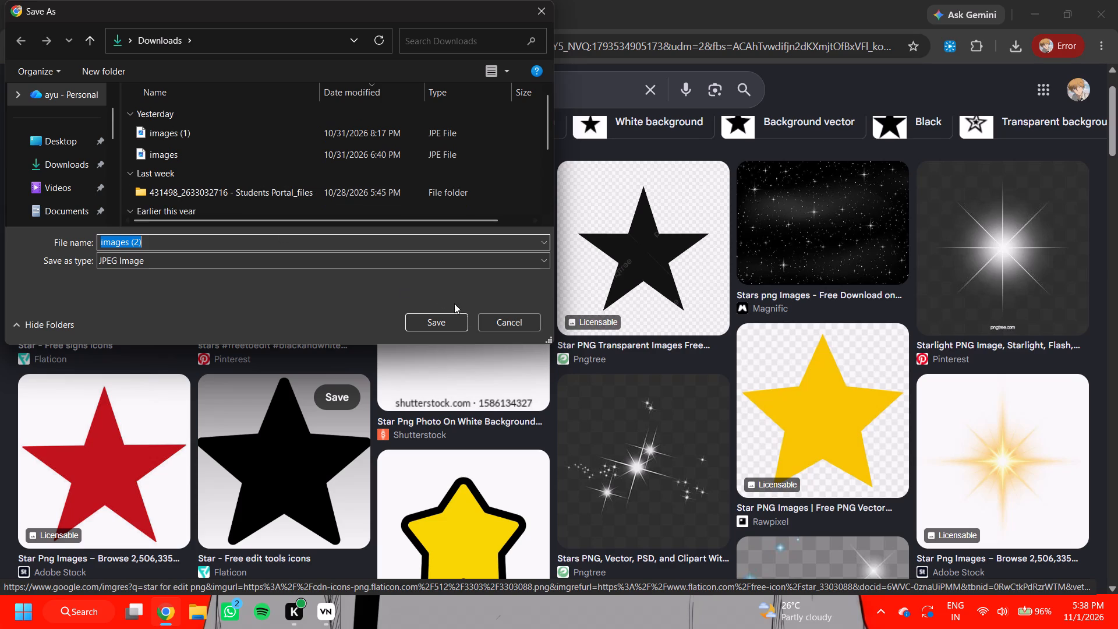
key(BackSpace)
text(staer)
key(BackSpace)
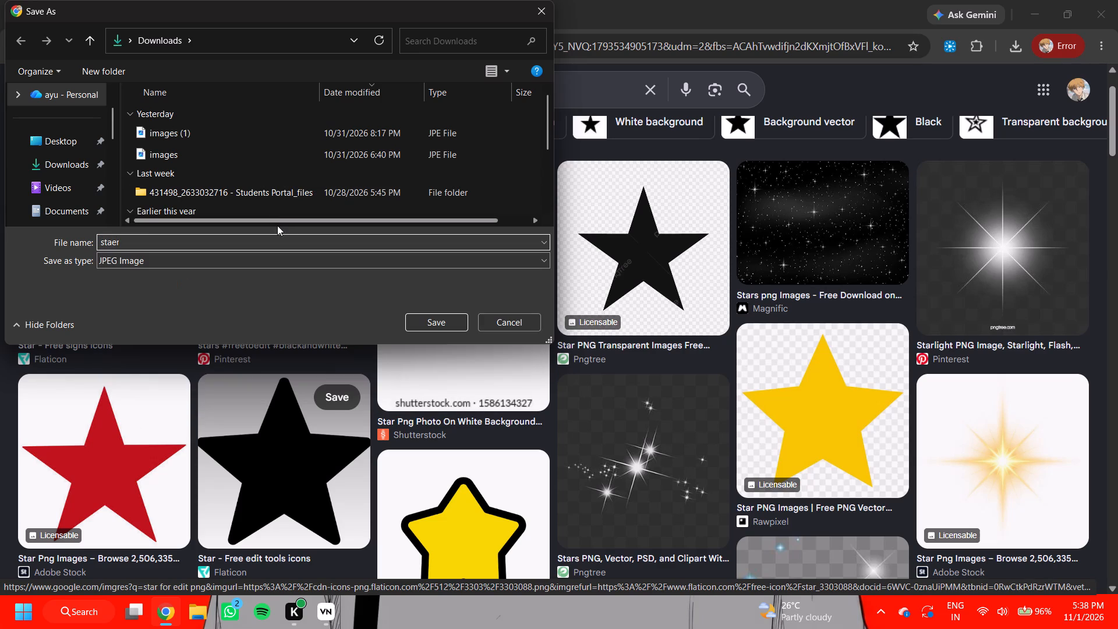
key(BackSpace)
key(r)
key(Return)
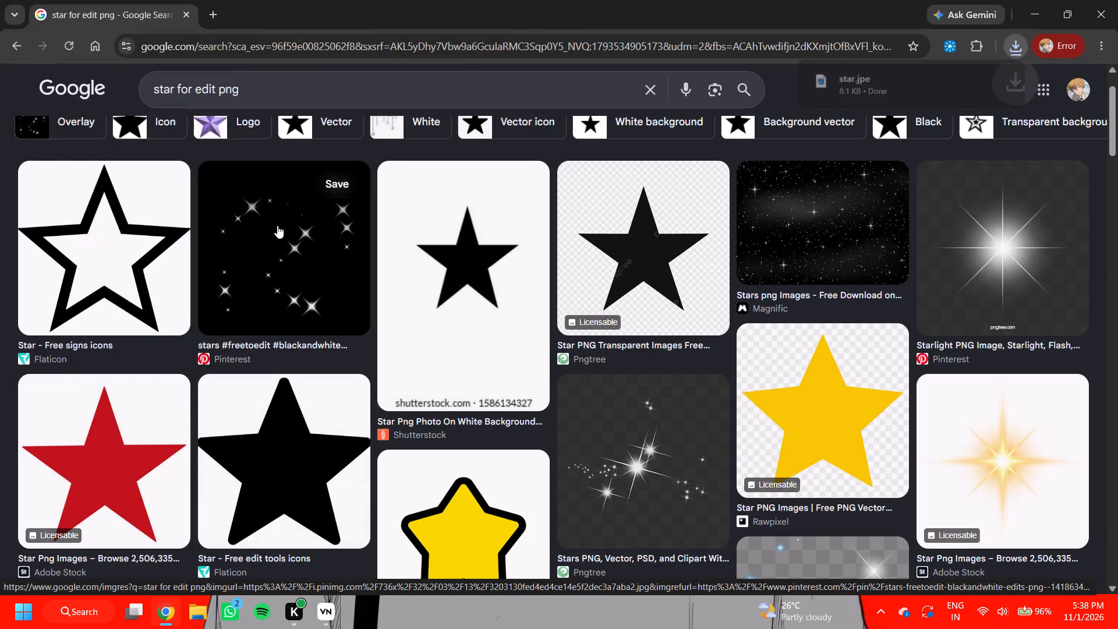
Search Google for "background remove" in a new tab and open Photoroom's Instant Background Remover page.
click(211, 4)
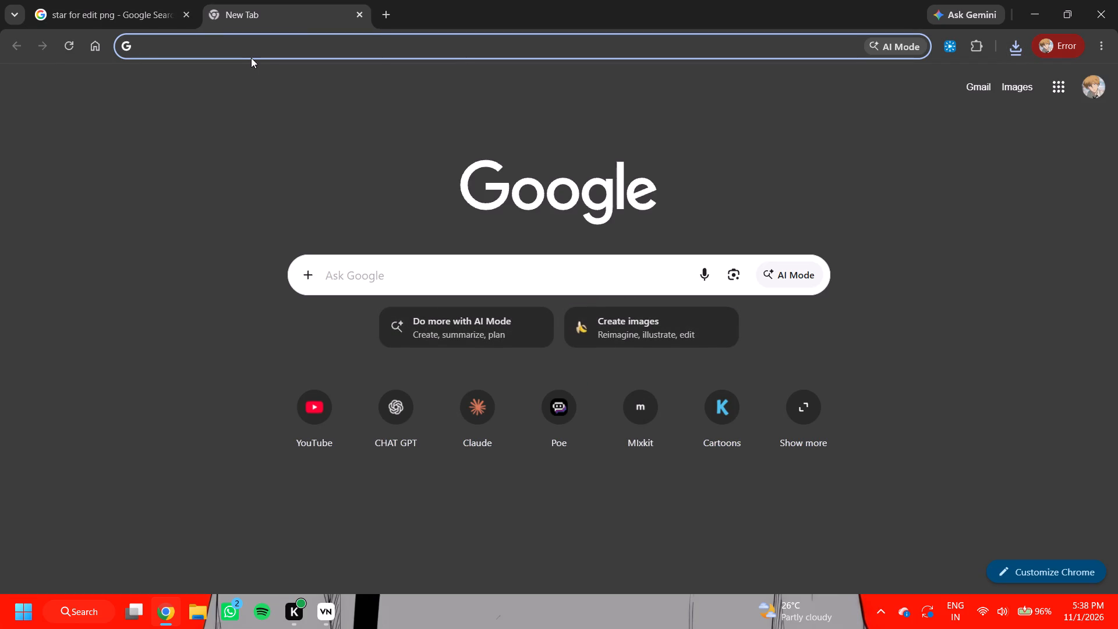
text(back)
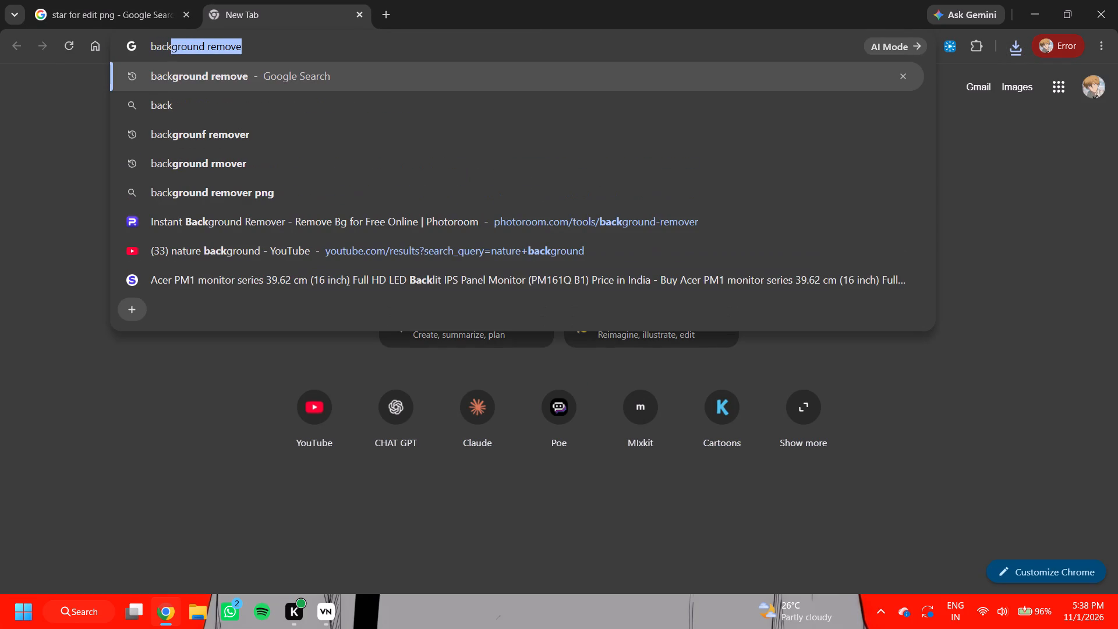
key(Return)
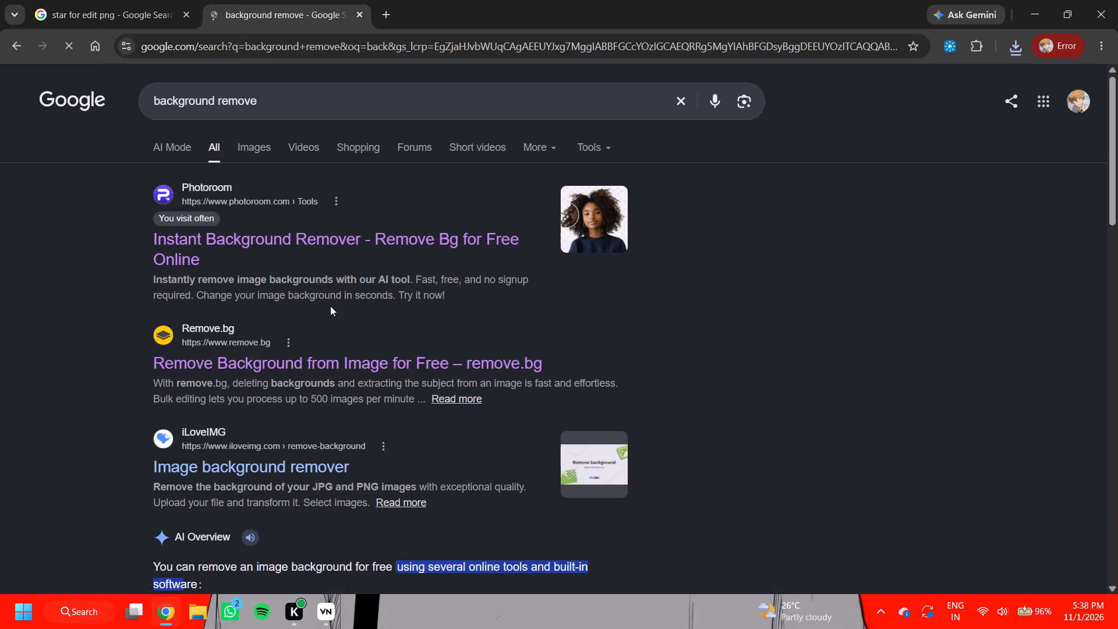
click(270, 253)
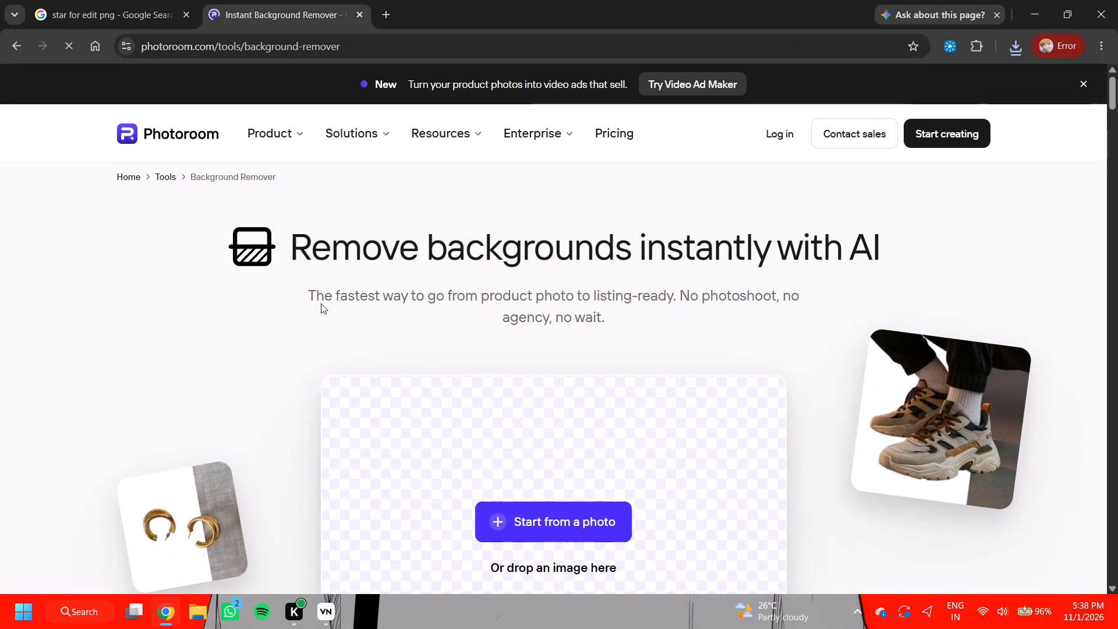
Upload the star image from Downloads to Photoroom for background removal.
click(590, 529)
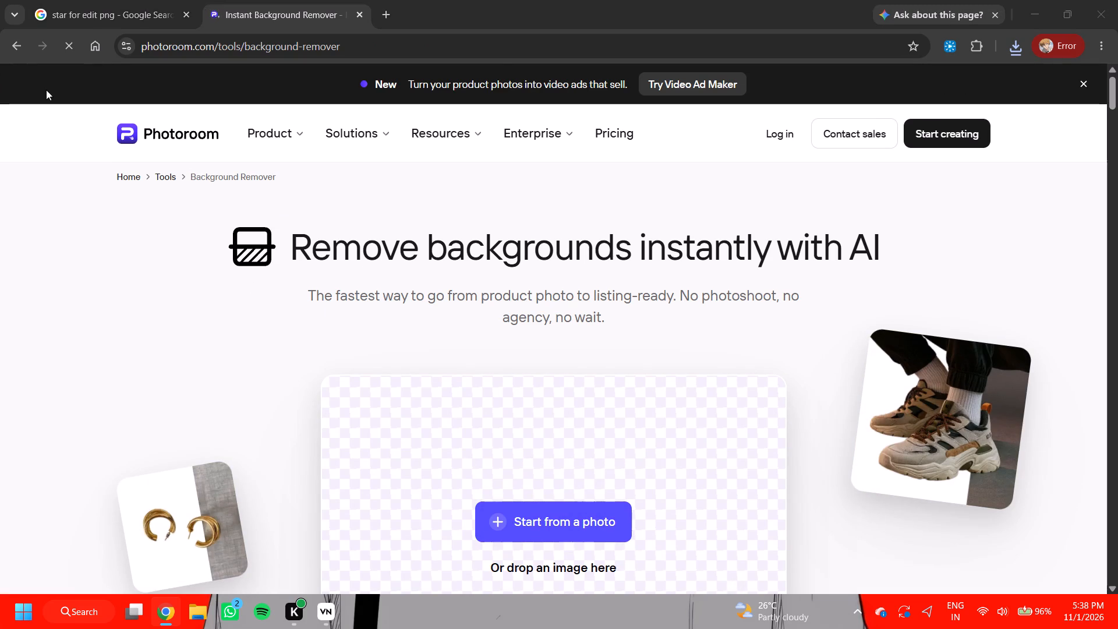
click(175, 139)
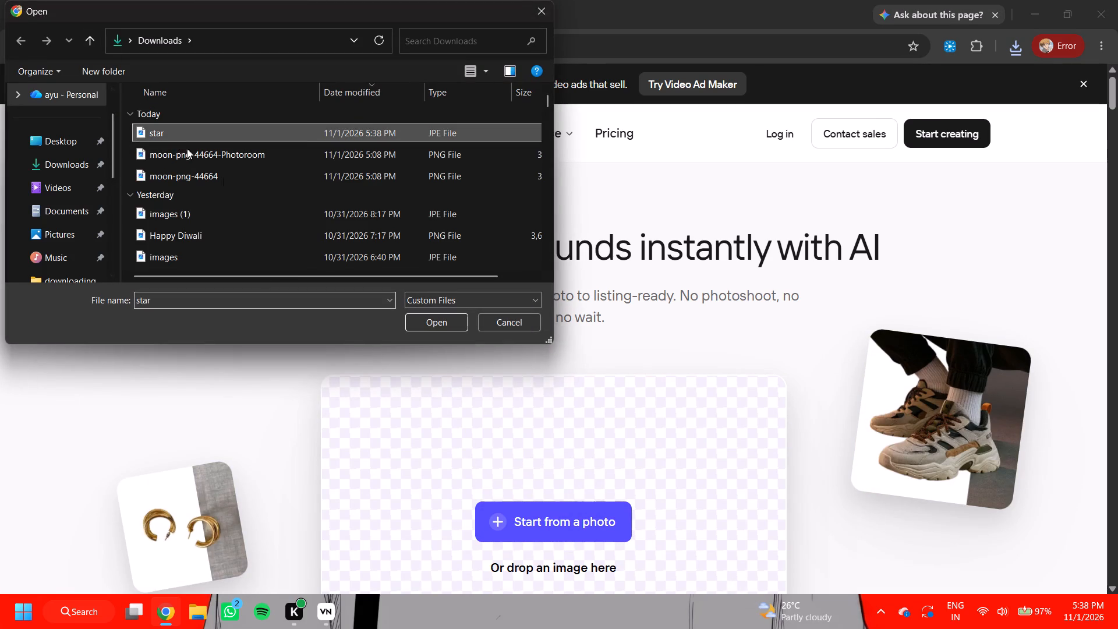
click(452, 325)
scroll(582, 481, down, 2)
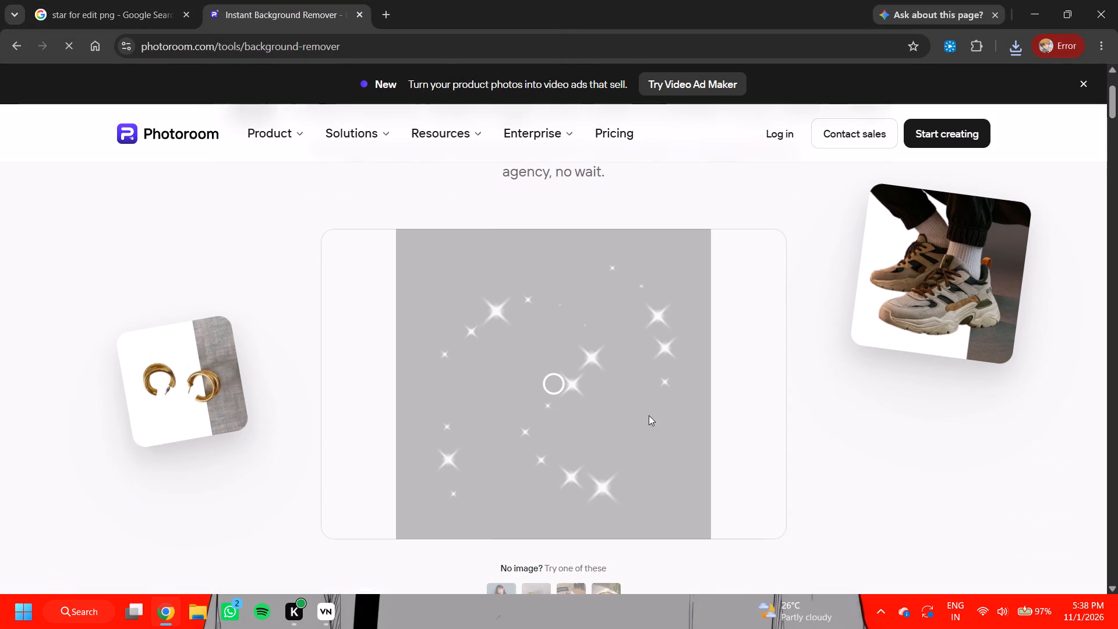
scroll(649, 417, down, 1)
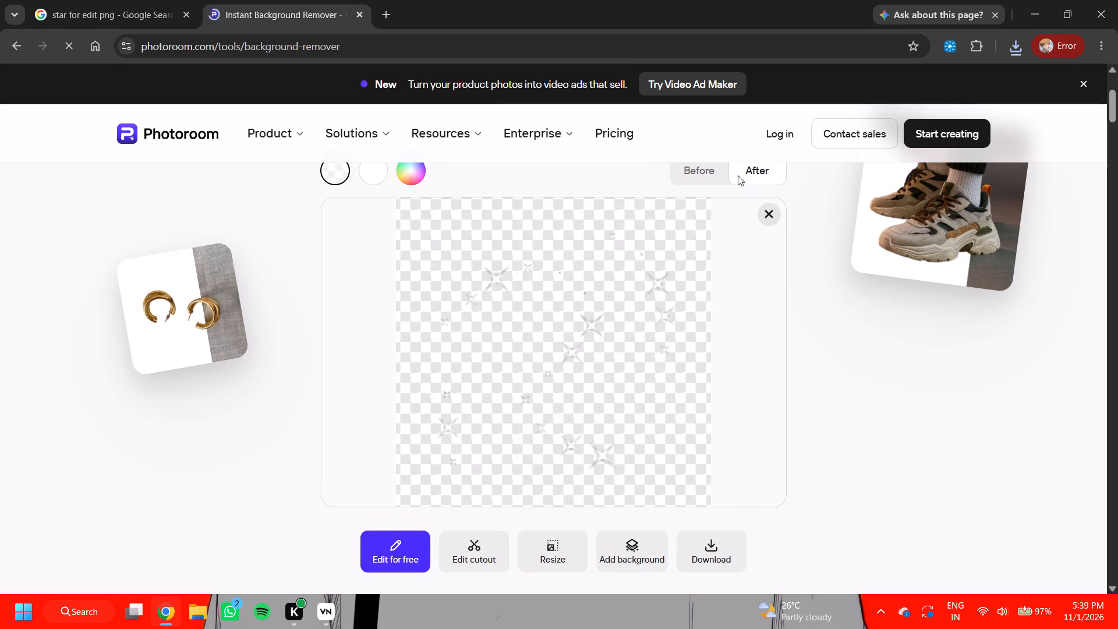
Download the star image with its background removed, dismiss the promotional pop-up and return to the VN project.
click(710, 542)
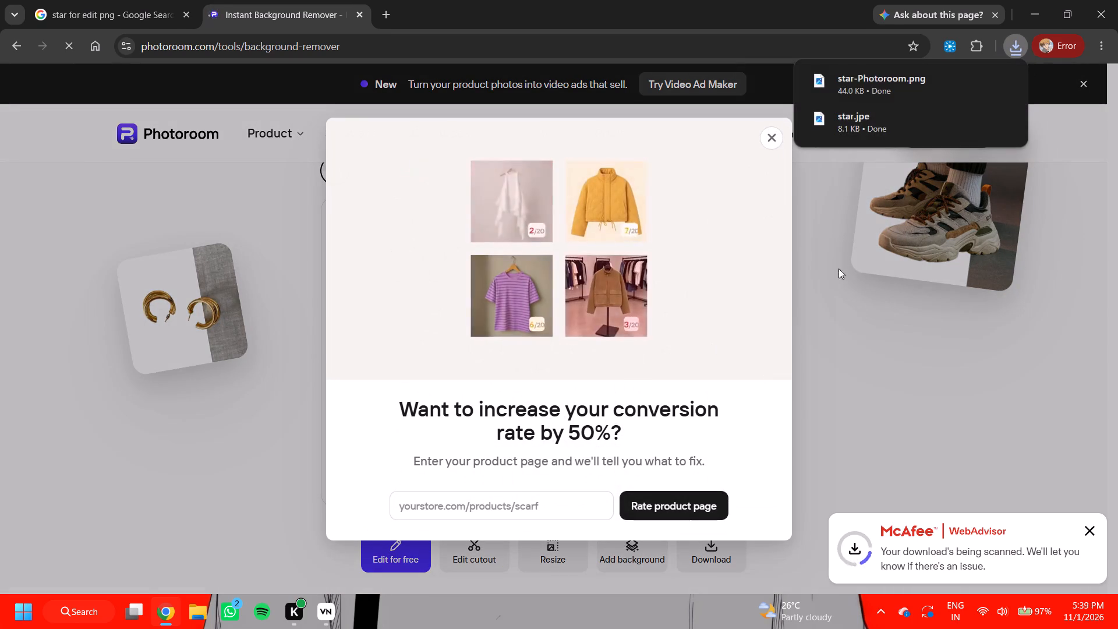
click(775, 132)
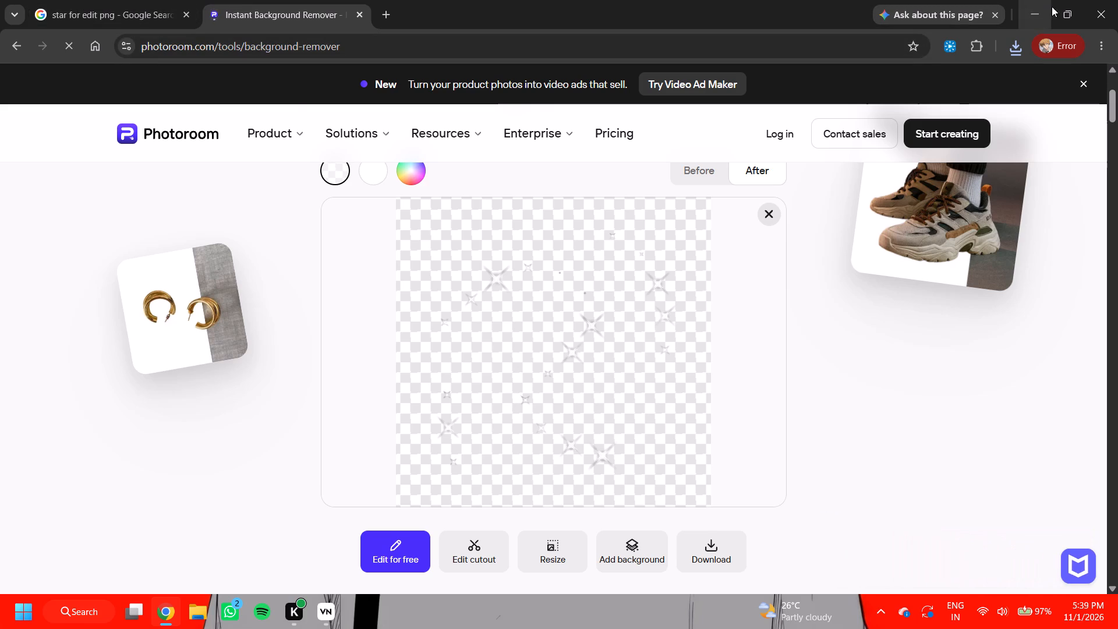
click(1117, 6)
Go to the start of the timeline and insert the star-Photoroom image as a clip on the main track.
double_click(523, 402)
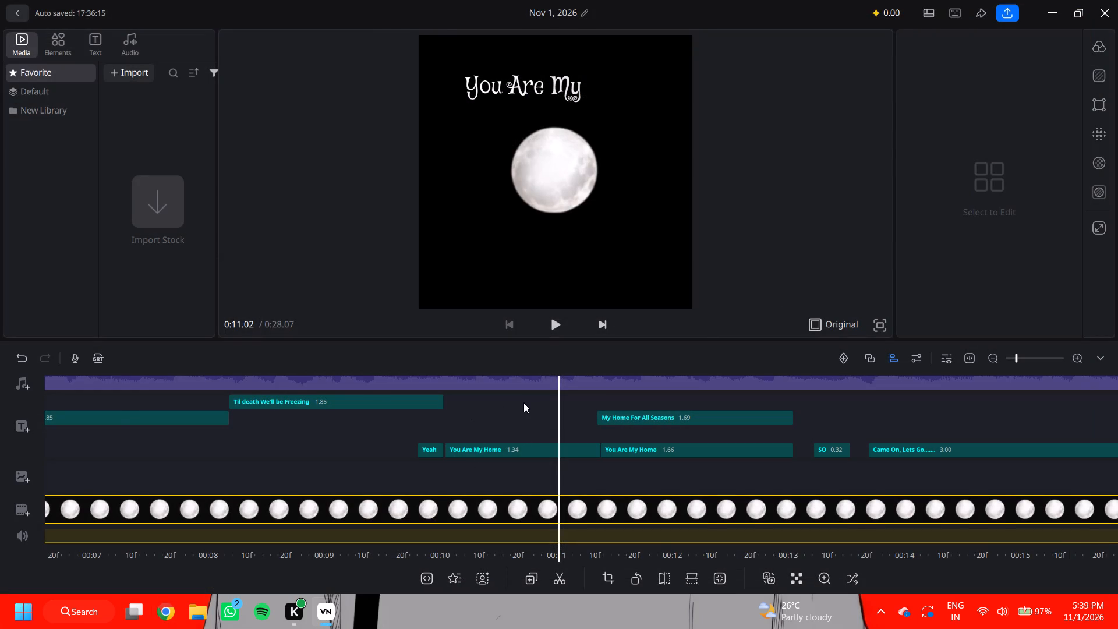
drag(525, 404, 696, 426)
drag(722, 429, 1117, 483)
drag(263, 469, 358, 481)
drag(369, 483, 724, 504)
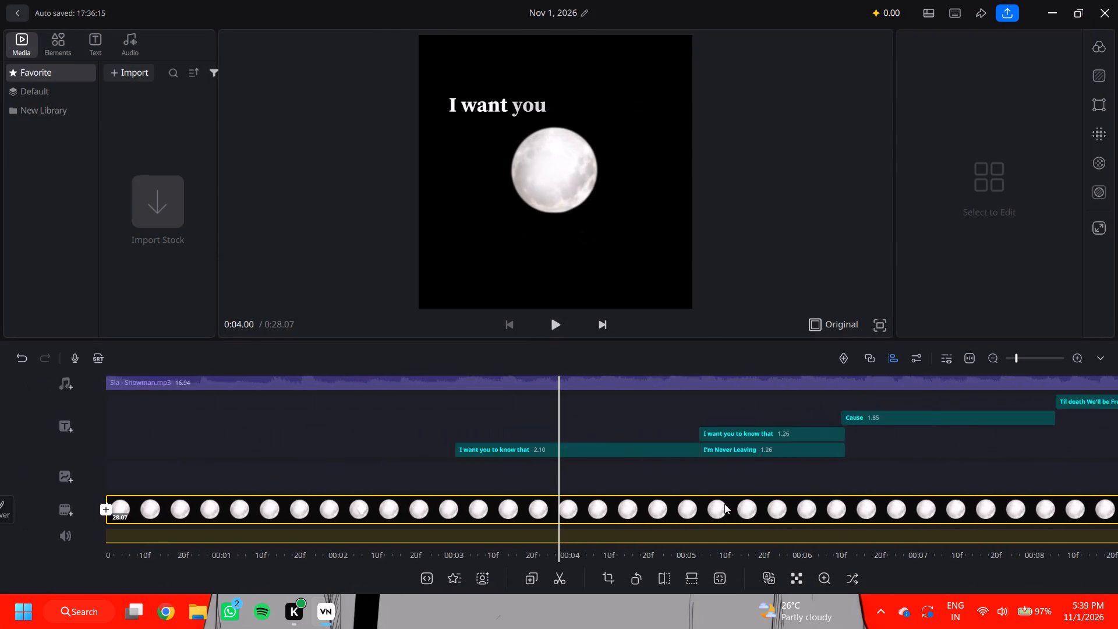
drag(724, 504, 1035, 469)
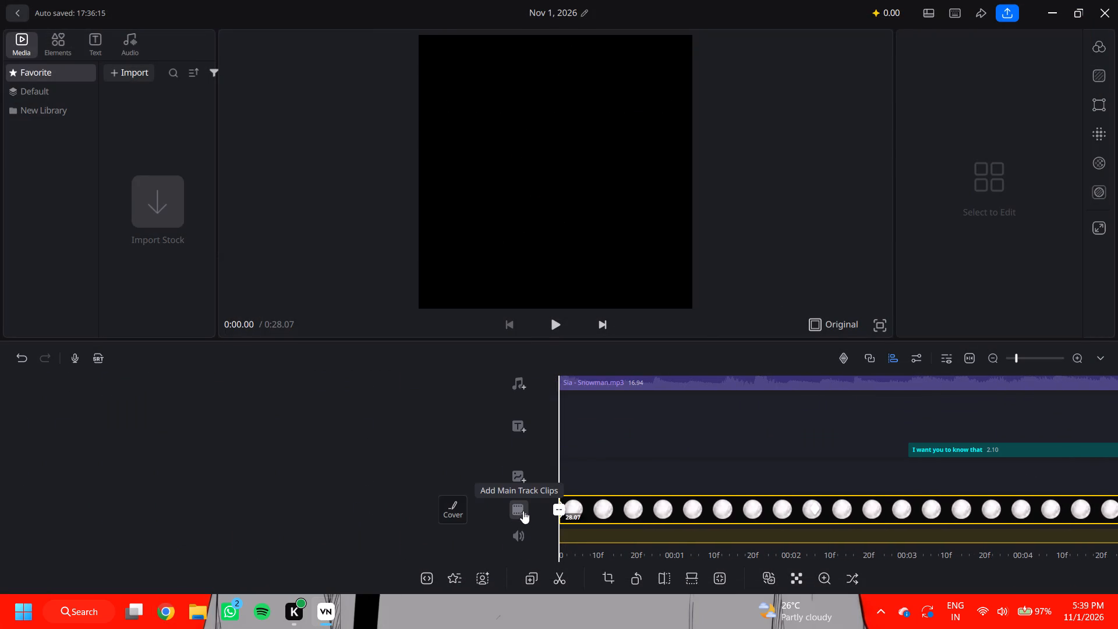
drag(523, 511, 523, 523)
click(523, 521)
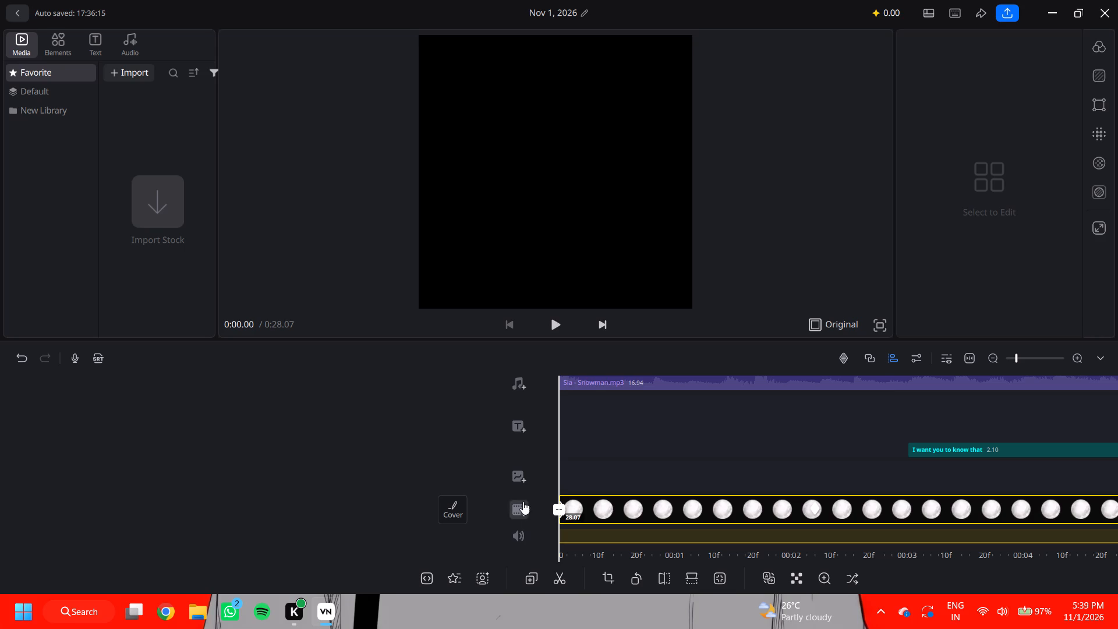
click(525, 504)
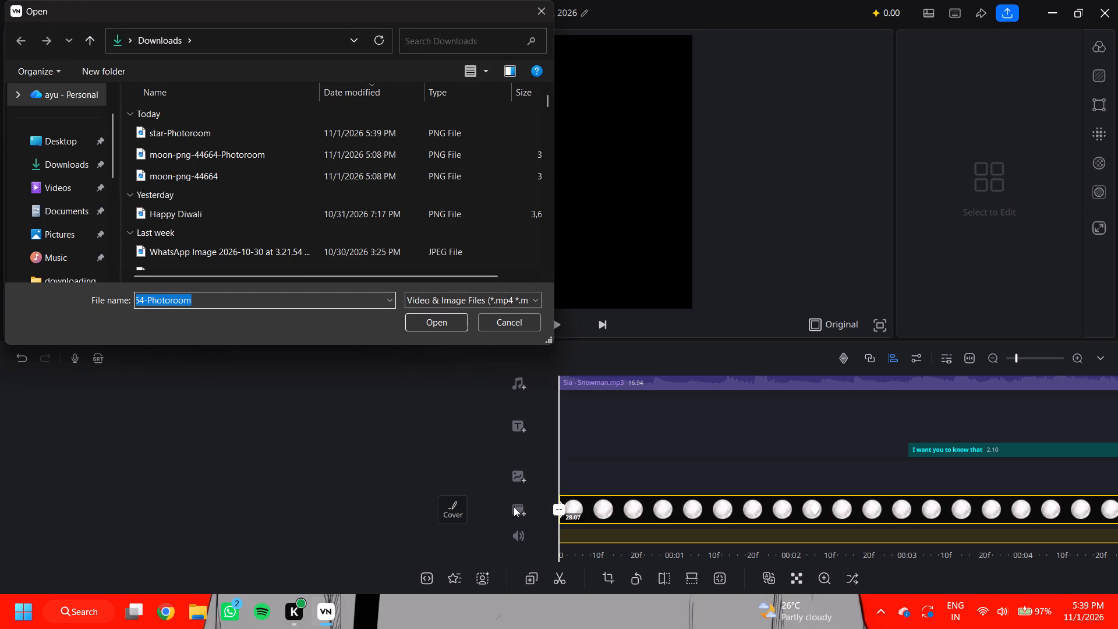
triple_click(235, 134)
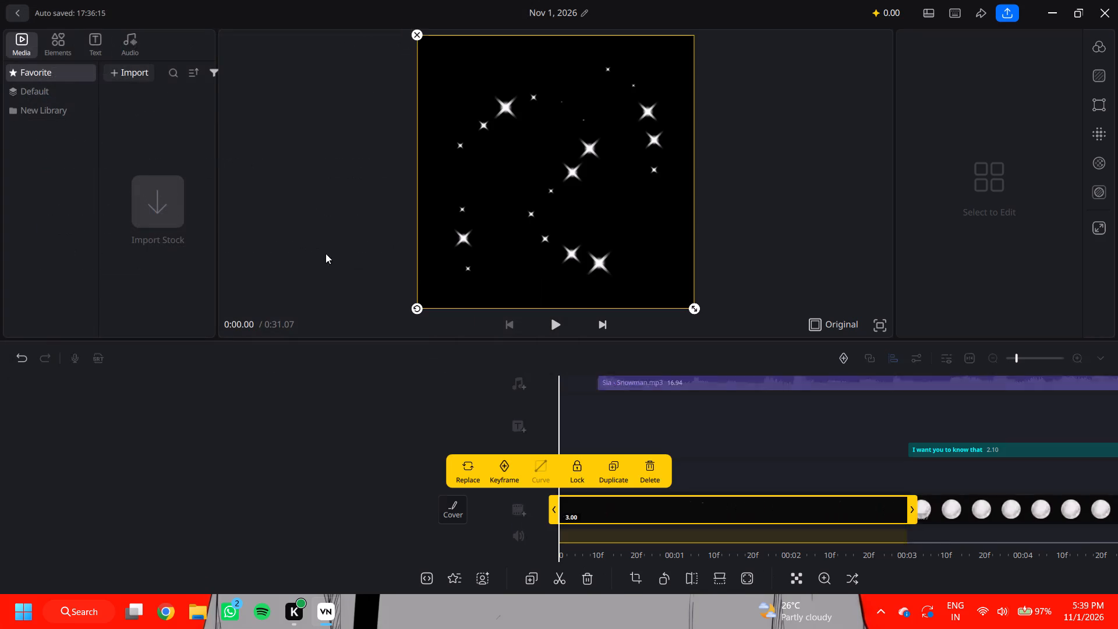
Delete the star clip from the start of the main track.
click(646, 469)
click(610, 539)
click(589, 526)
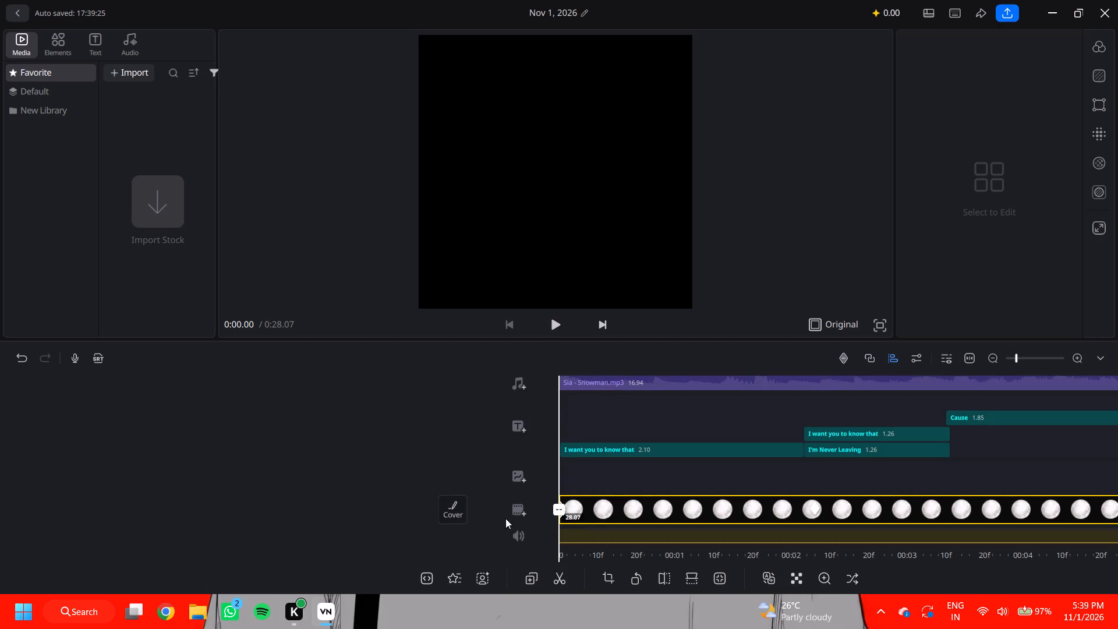
Add the star-Photoroom image from Downloads as an overlay above the moon clip at the start of the timeline.
double_click(516, 487)
click(516, 475)
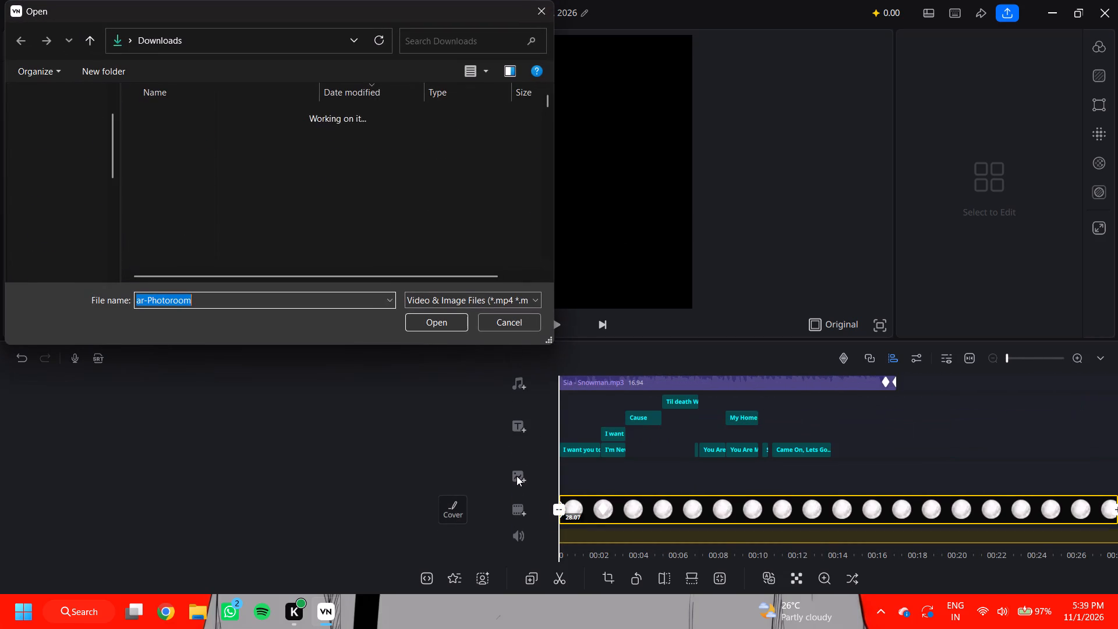
click(295, 139)
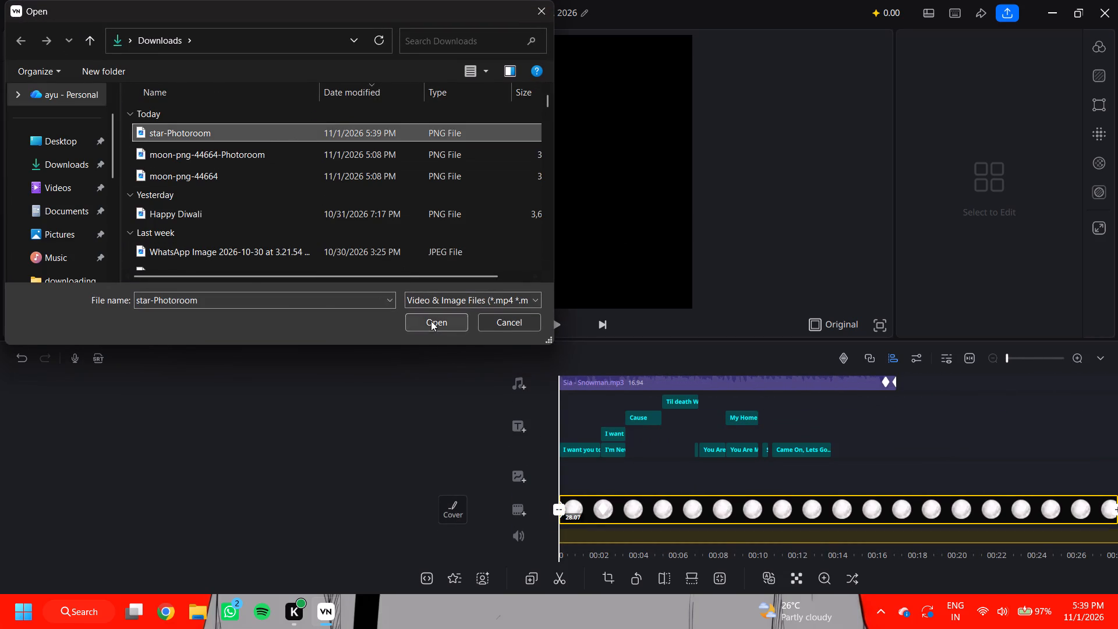
click(431, 321)
Extend the star overlay's duration to 17.27 so it runs just past the end of the song.
click(625, 482)
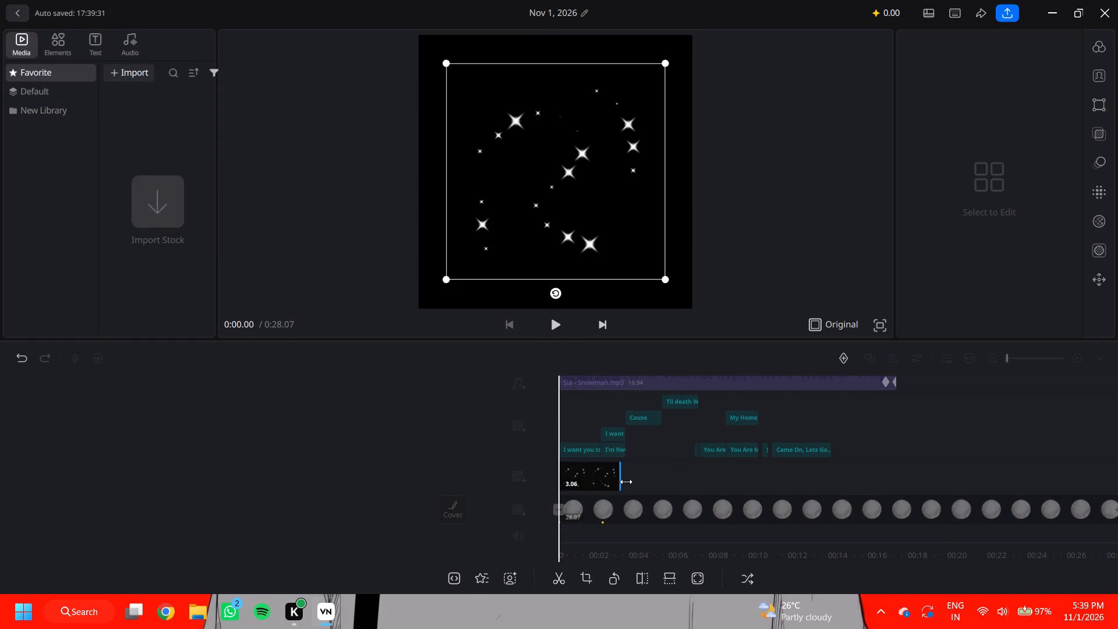
drag(621, 480, 907, 497)
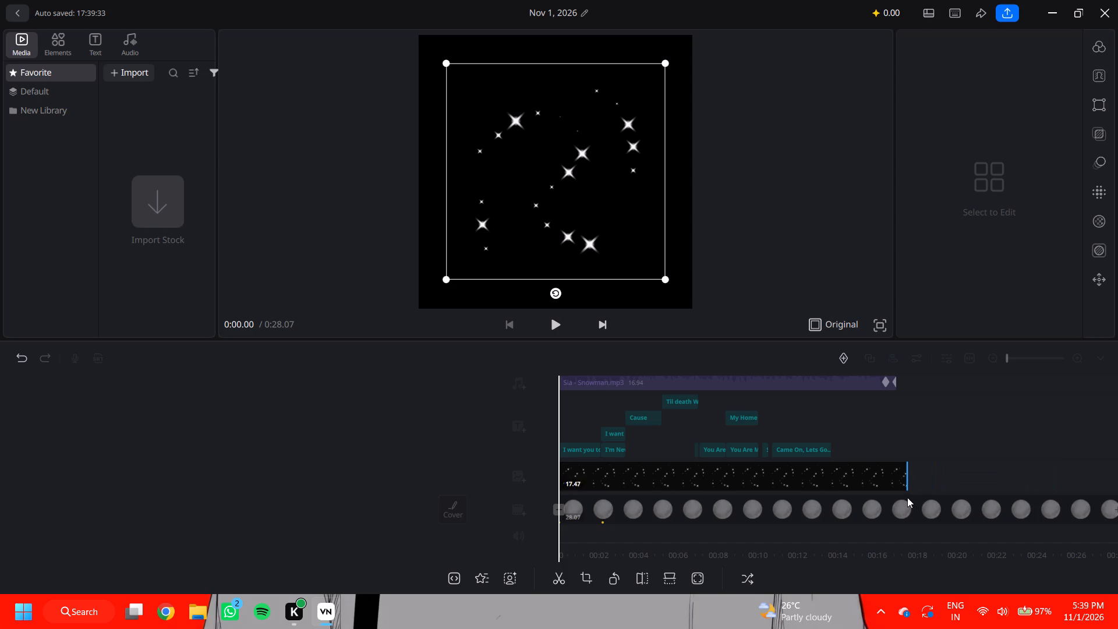
drag(907, 497, 904, 497)
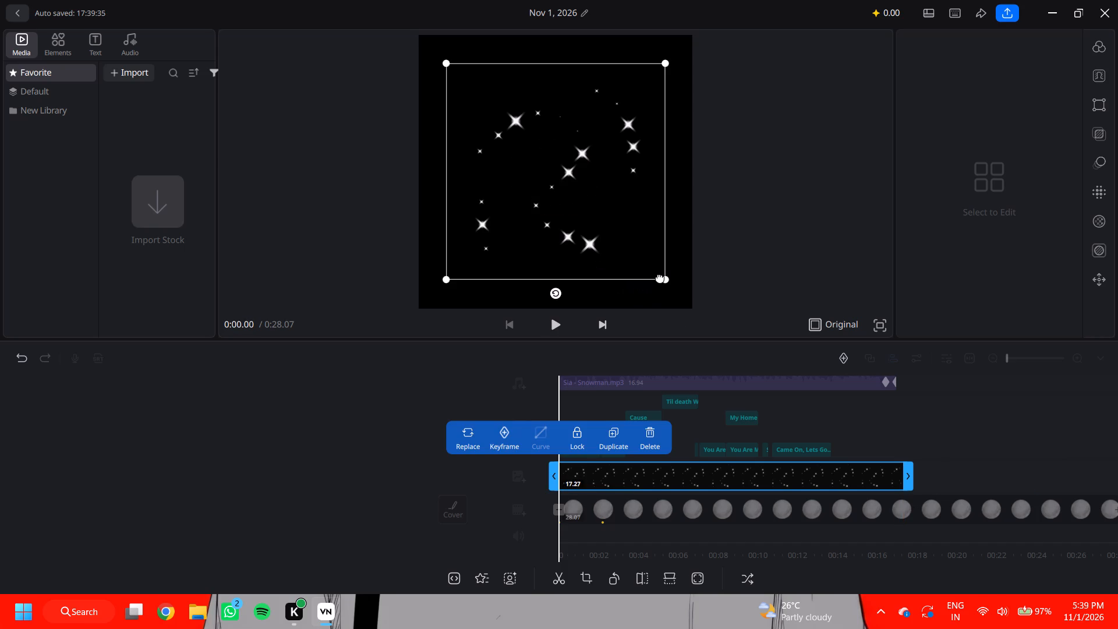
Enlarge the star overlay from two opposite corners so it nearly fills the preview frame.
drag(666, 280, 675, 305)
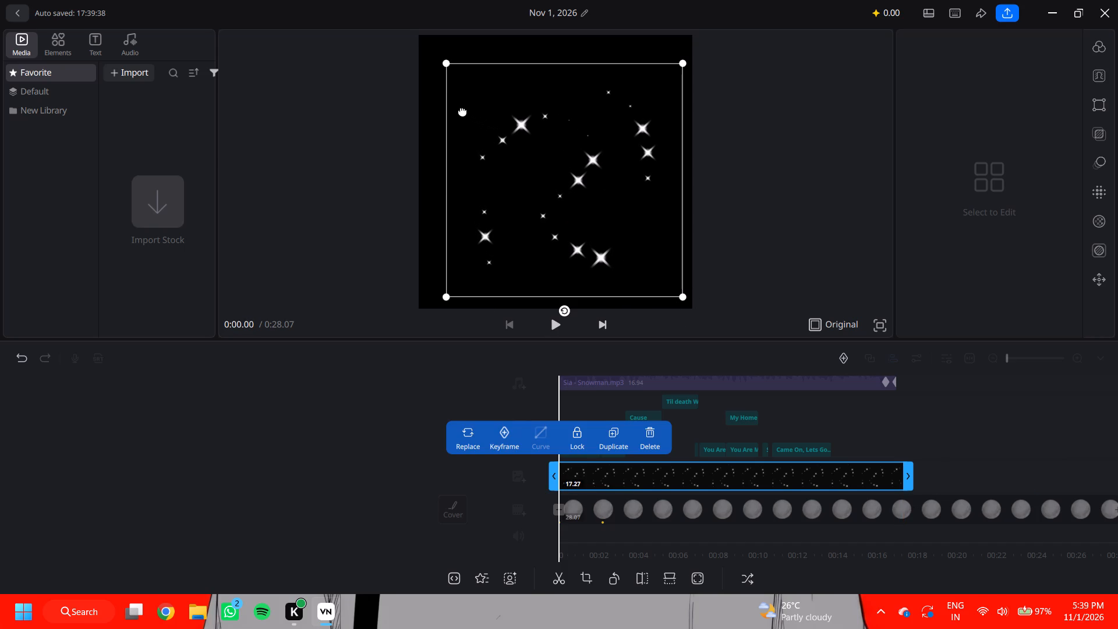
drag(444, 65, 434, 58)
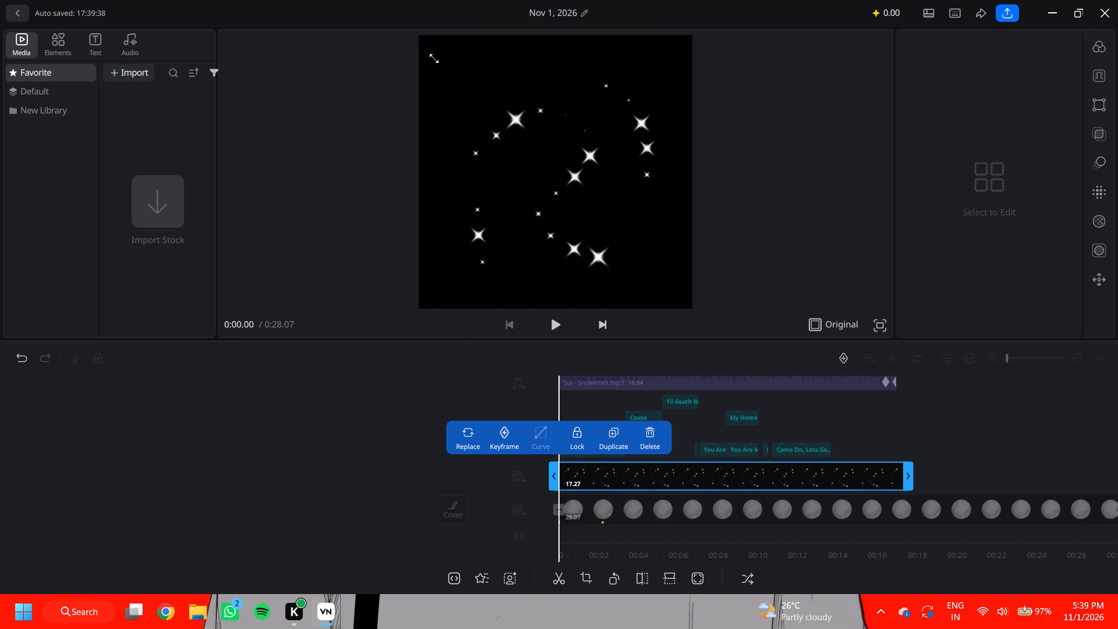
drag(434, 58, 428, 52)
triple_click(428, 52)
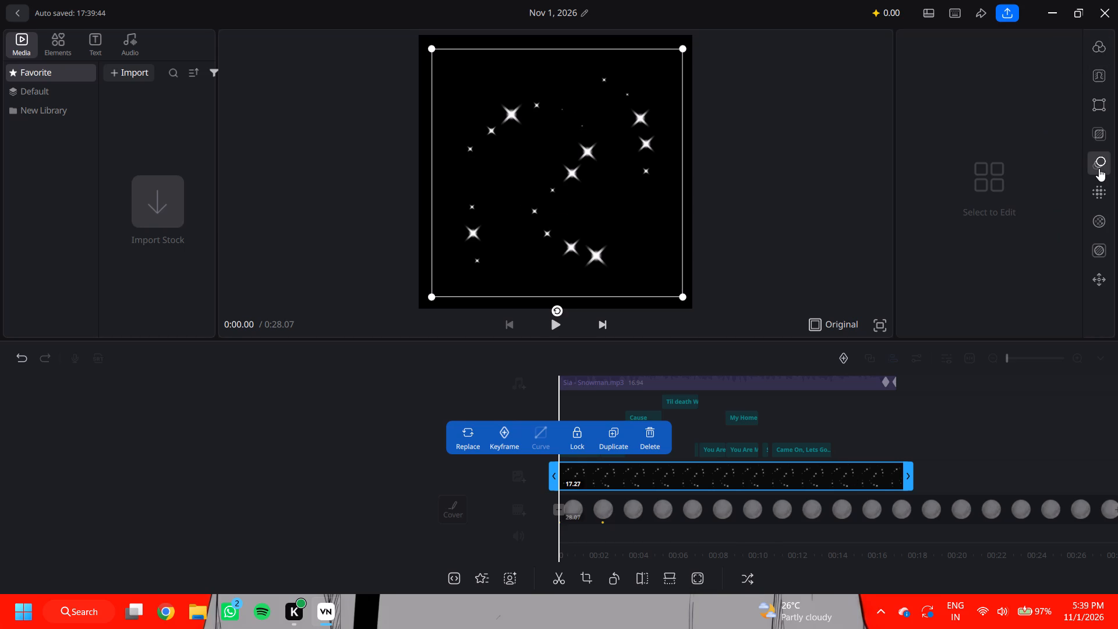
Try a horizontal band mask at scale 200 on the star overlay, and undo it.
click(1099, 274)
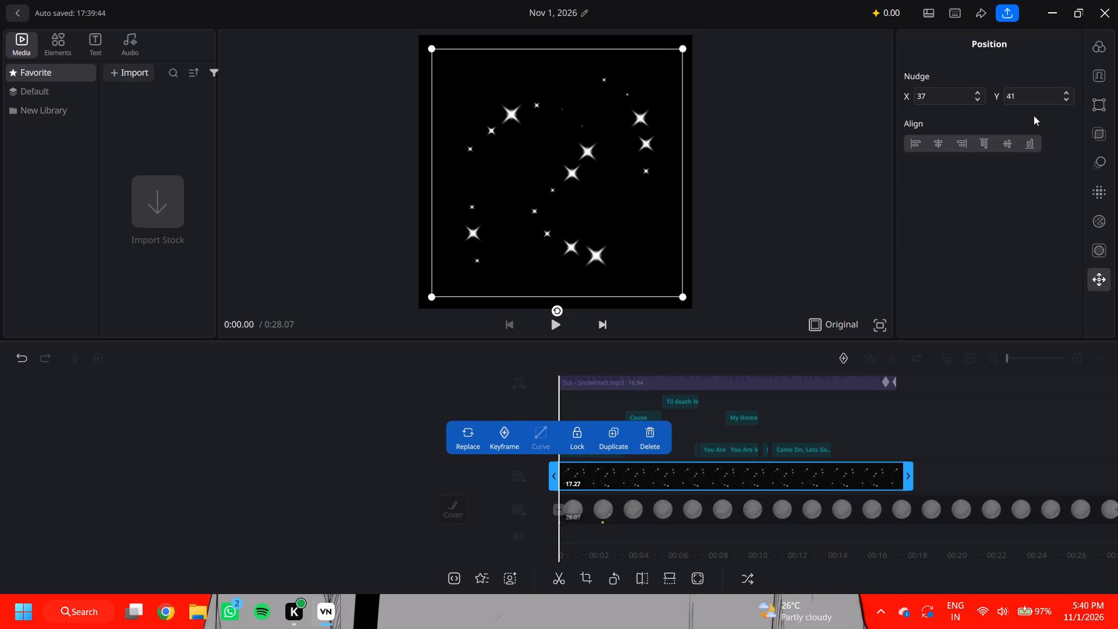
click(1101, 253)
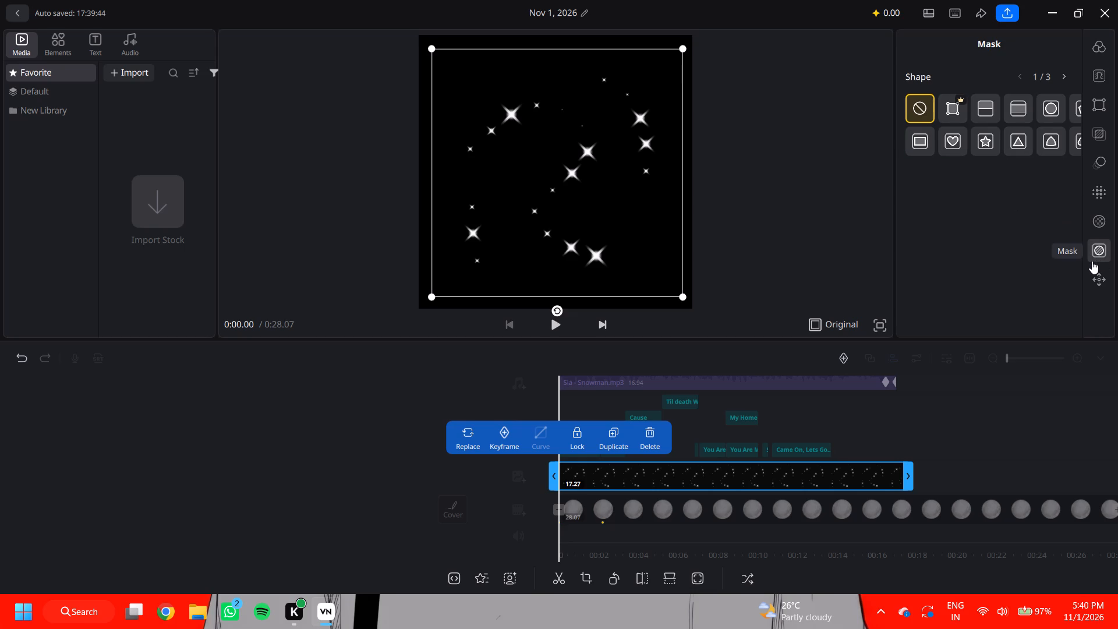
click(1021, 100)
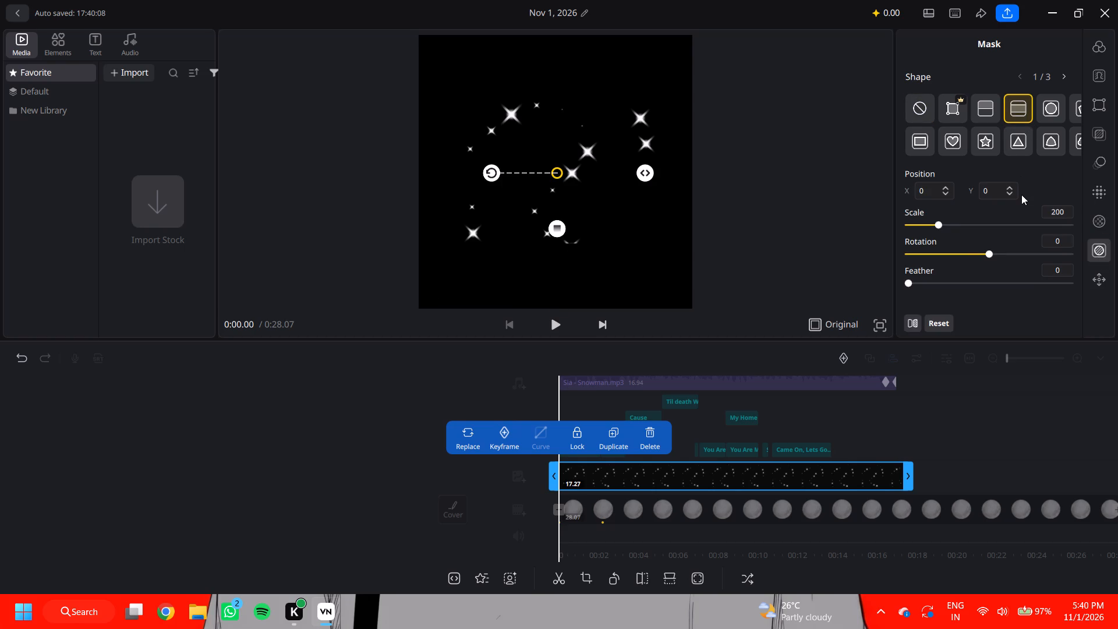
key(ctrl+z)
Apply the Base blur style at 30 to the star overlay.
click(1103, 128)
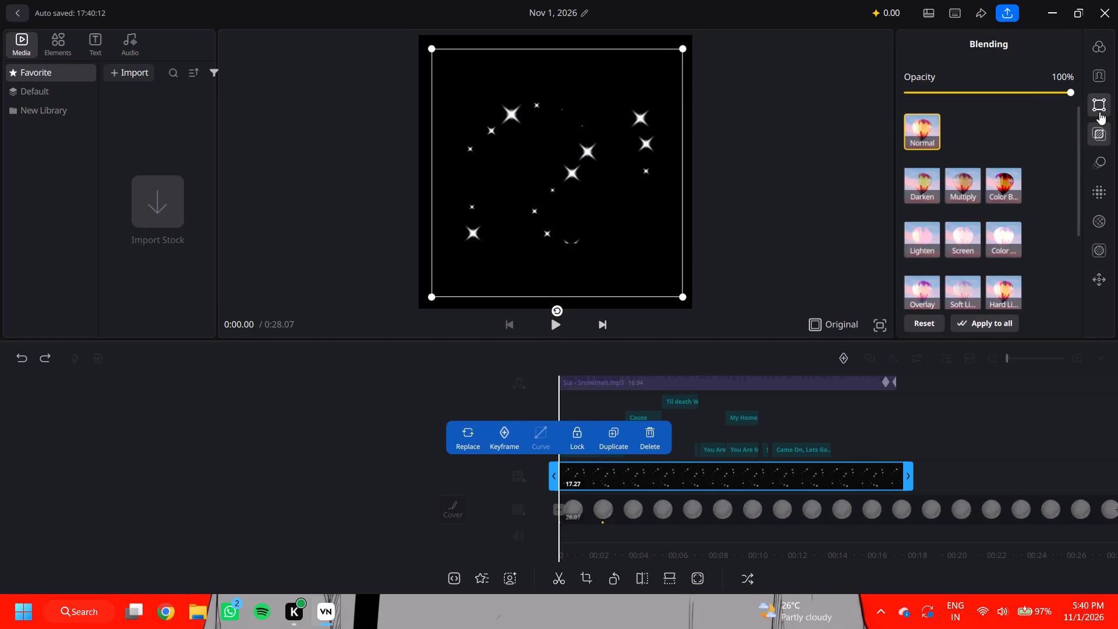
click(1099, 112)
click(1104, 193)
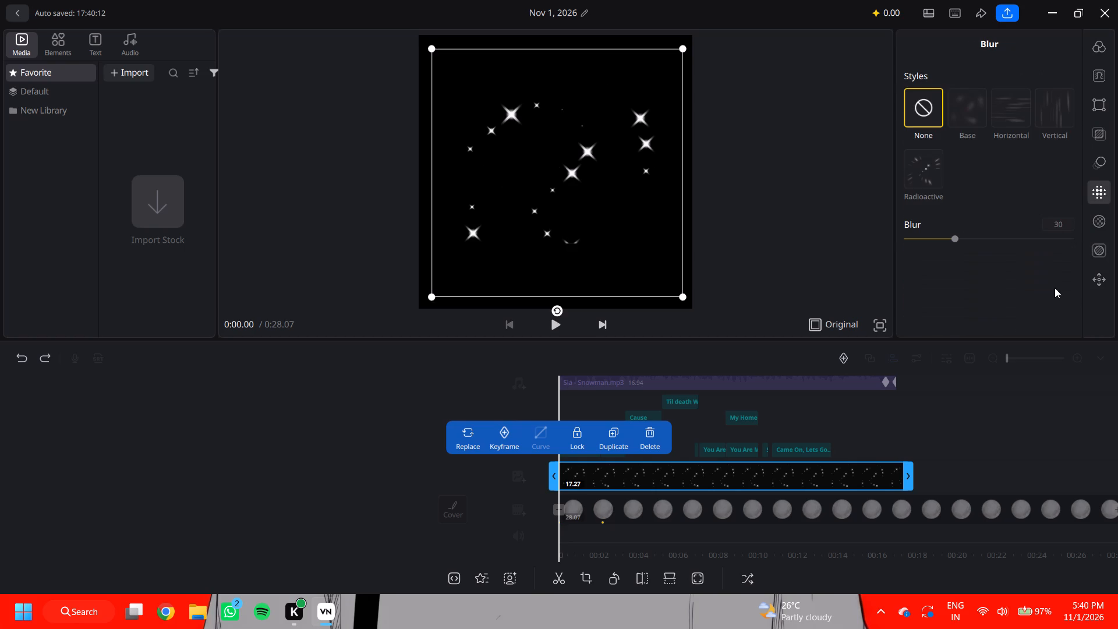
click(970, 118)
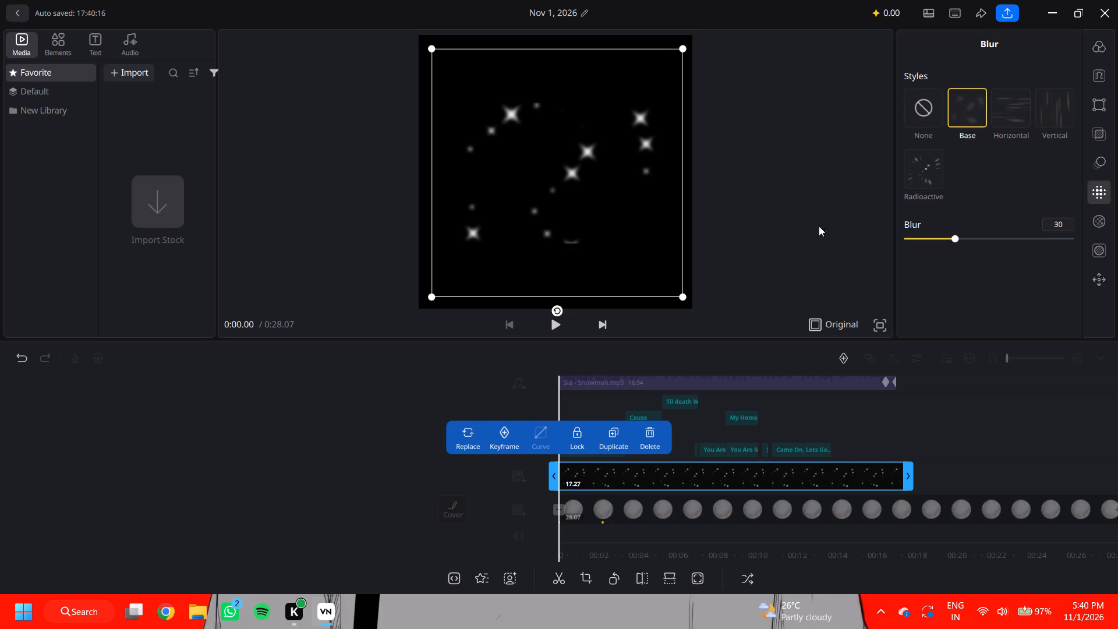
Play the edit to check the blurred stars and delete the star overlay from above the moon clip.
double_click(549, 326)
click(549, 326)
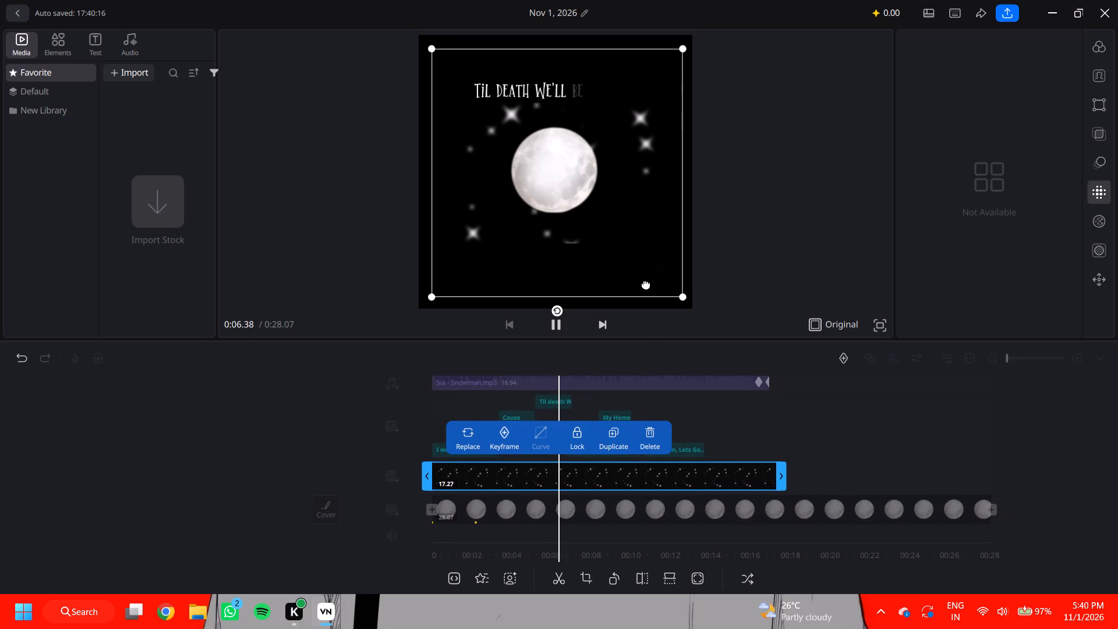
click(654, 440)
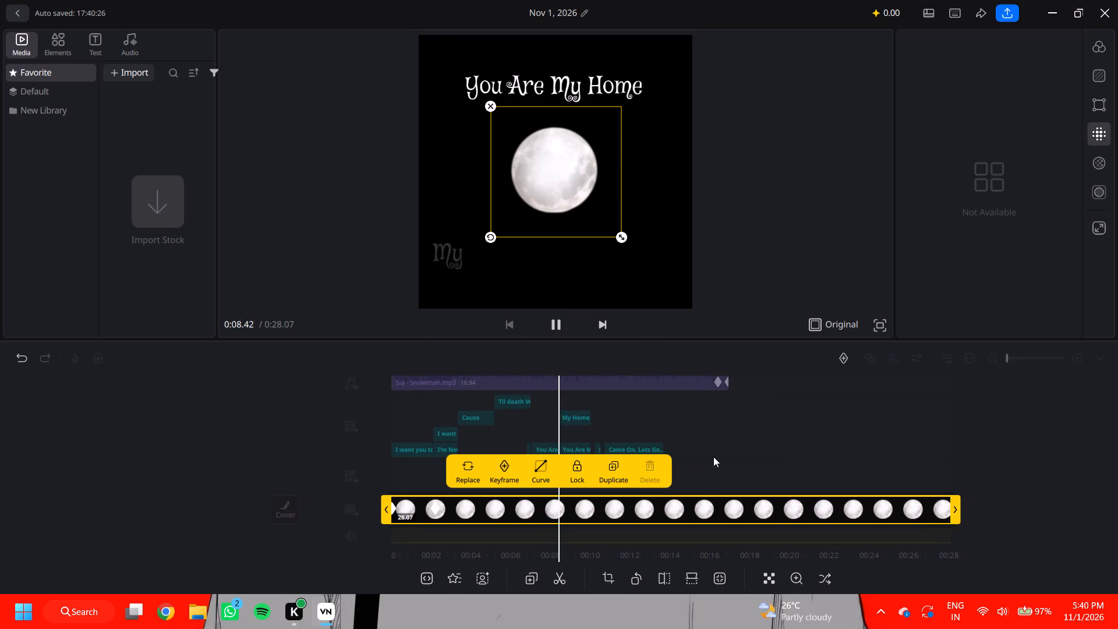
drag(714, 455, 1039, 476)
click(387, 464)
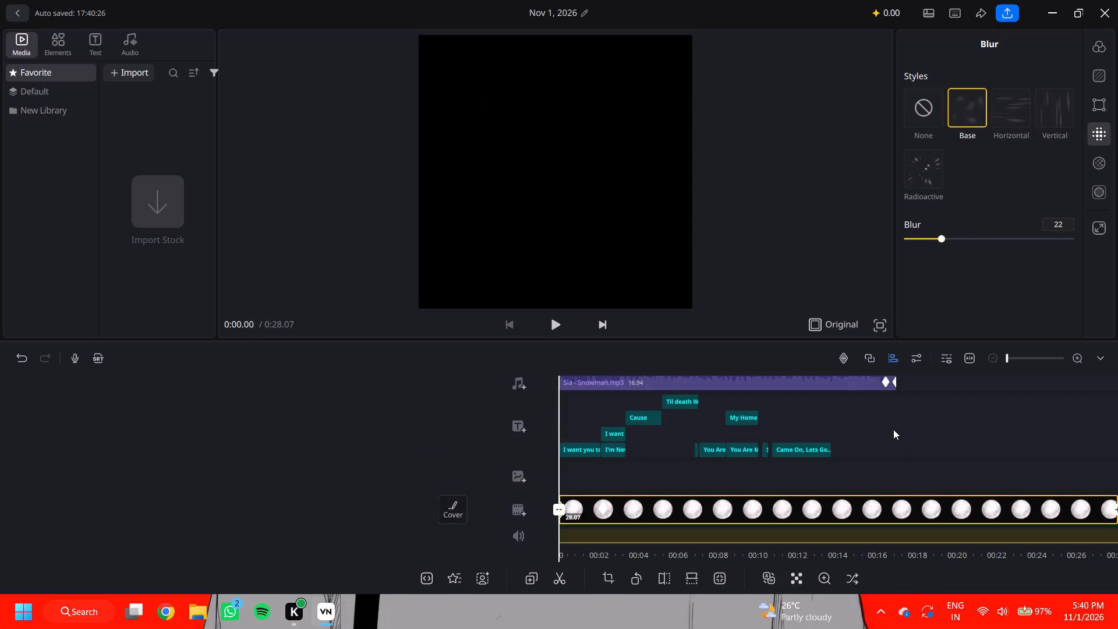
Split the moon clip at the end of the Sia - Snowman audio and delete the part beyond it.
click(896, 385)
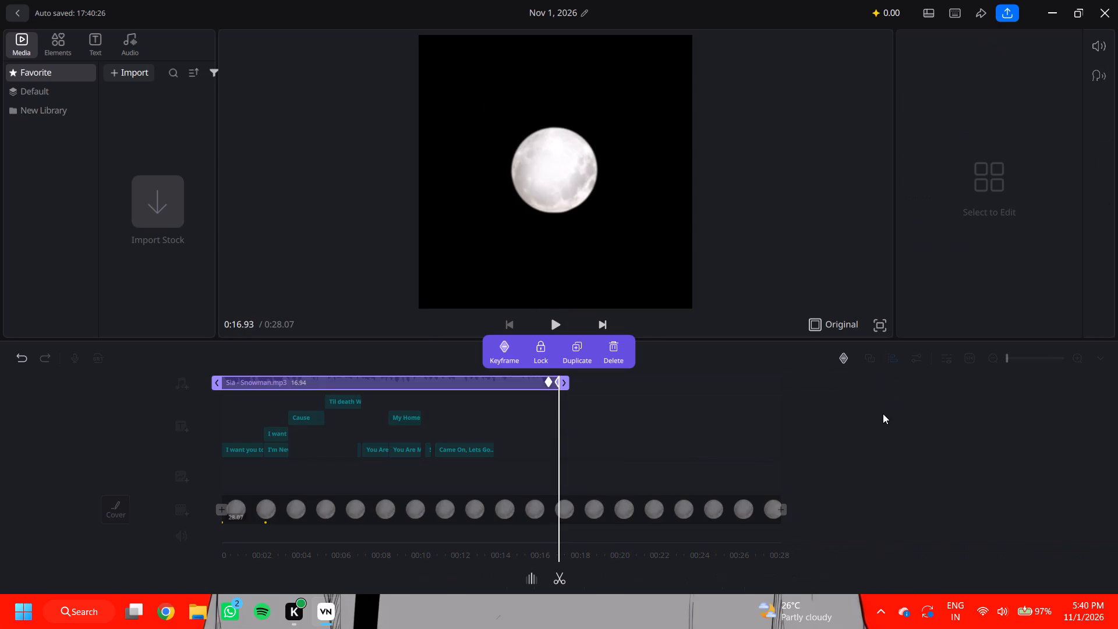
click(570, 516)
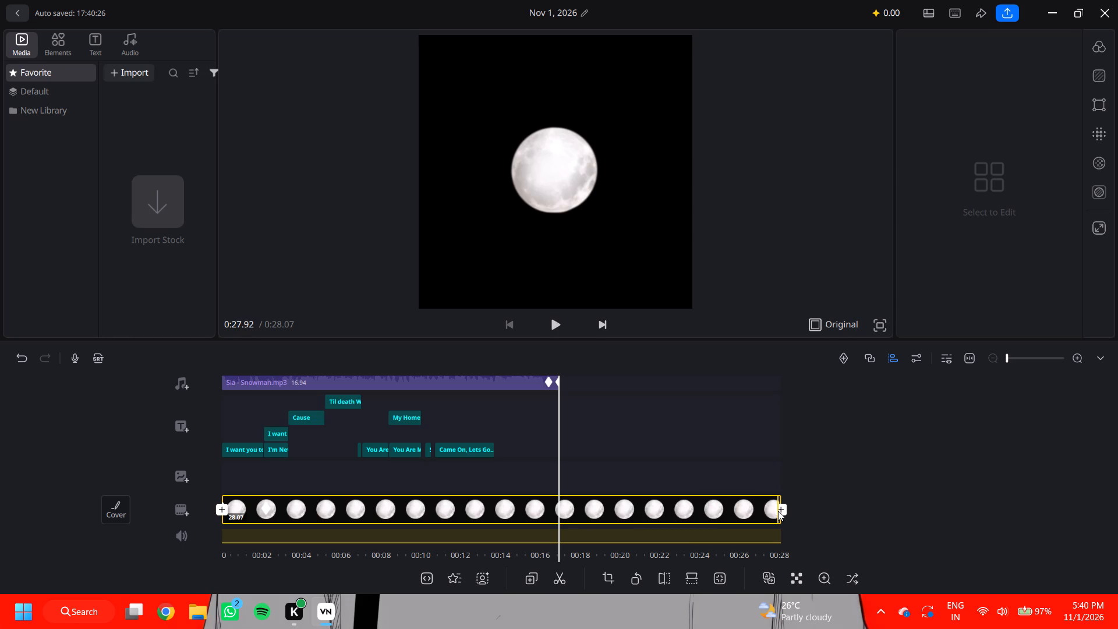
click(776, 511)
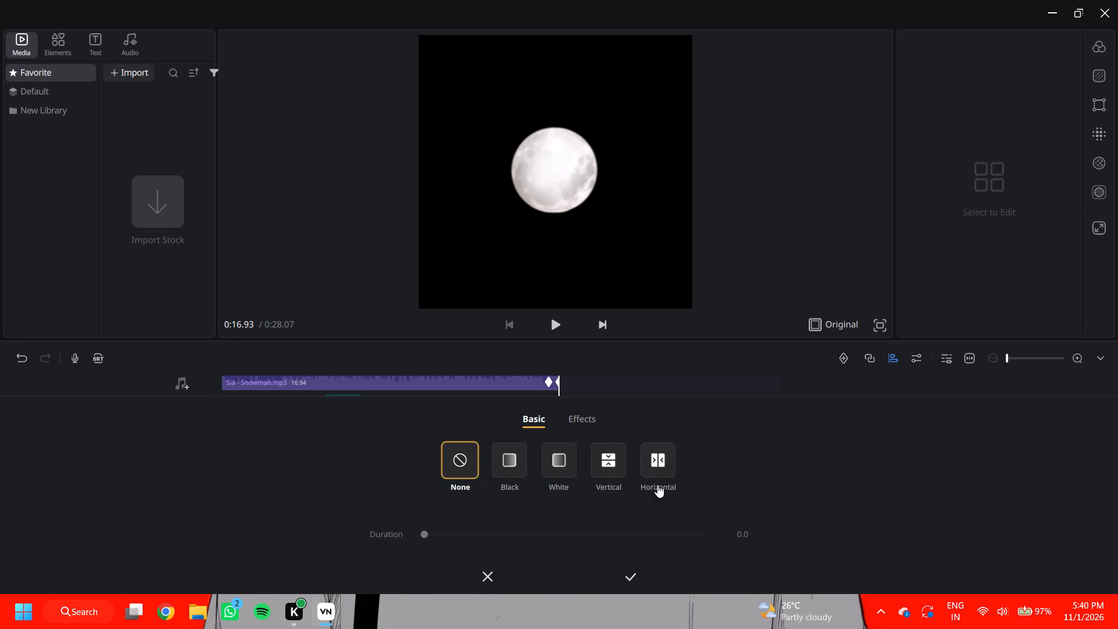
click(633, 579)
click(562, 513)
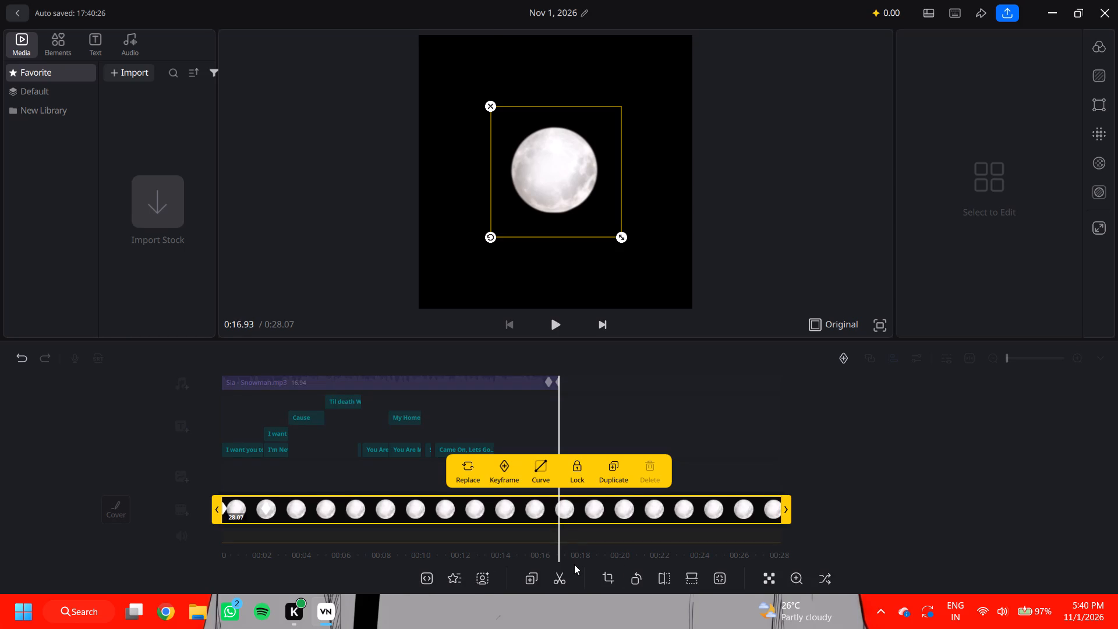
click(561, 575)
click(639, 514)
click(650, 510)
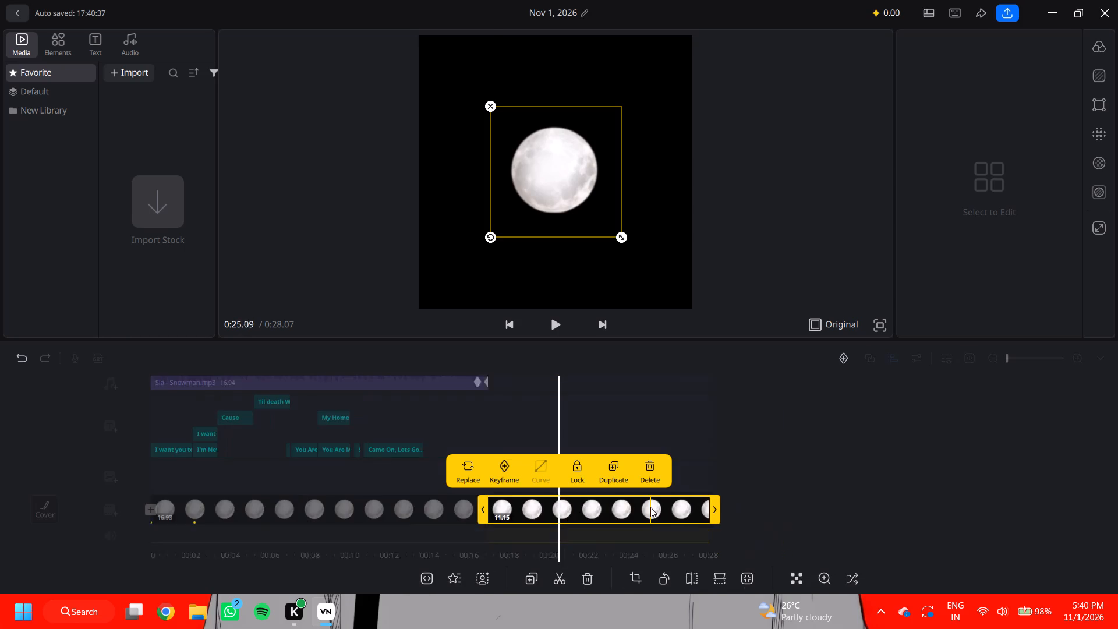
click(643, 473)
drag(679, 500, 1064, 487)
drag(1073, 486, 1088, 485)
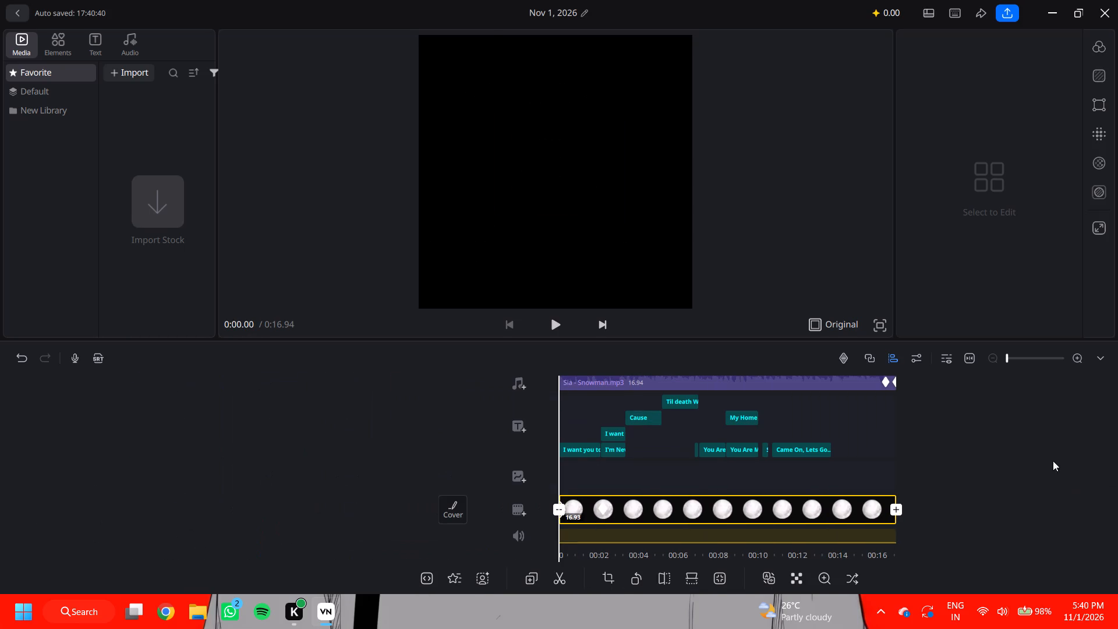
Play and scrub through the edit to review the moon, the lyric timing and the ending.
click(562, 327)
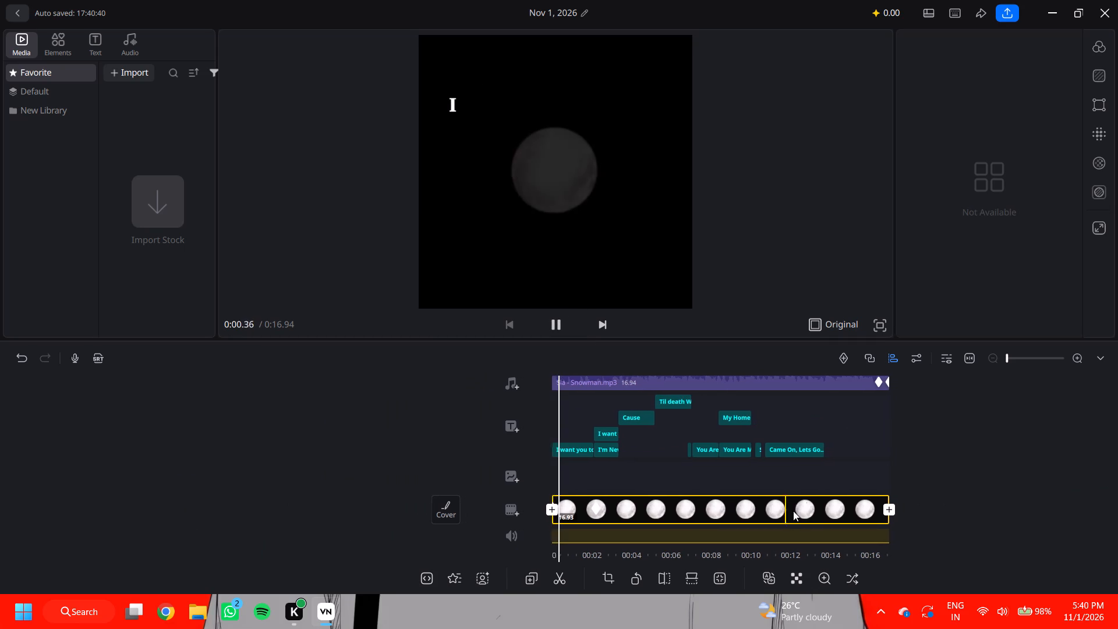
click(914, 441)
click(830, 448)
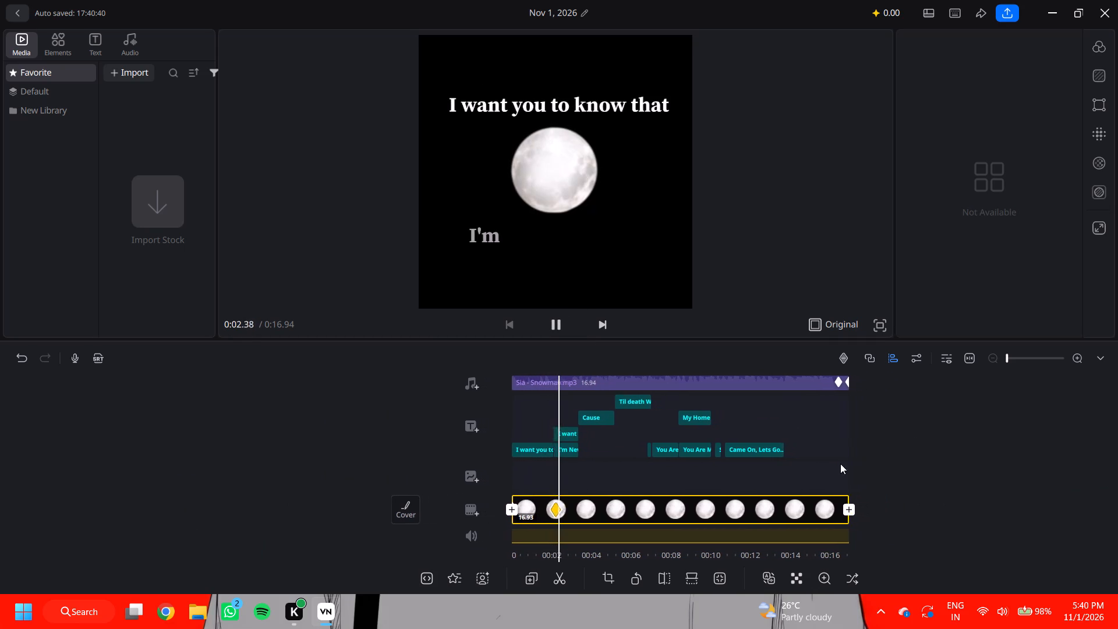
drag(843, 462, 633, 487)
click(554, 326)
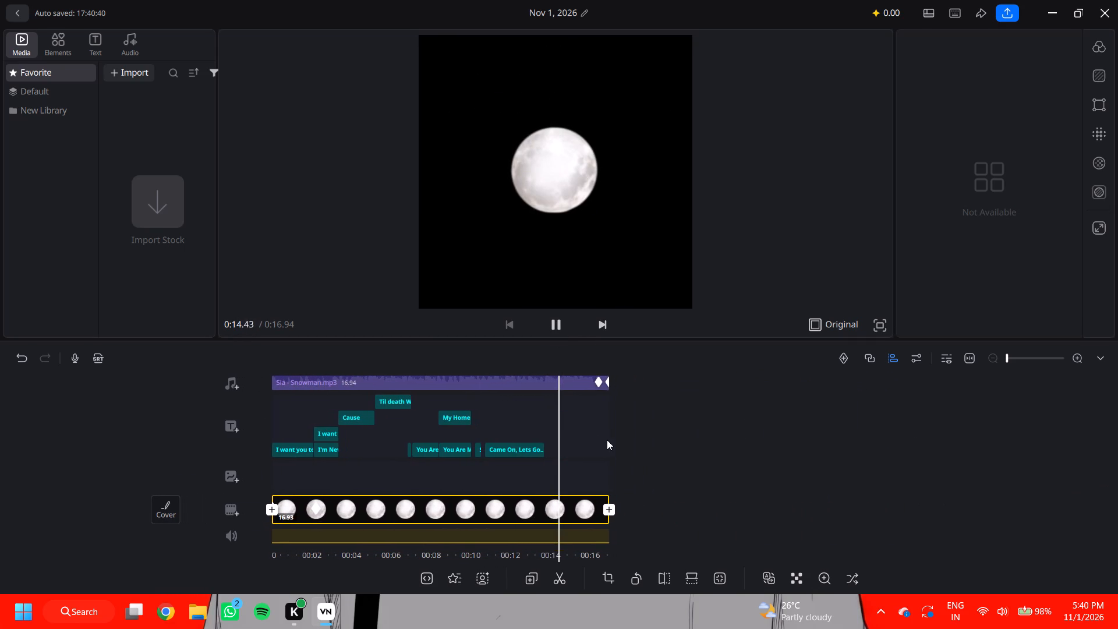
drag(610, 449, 658, 455)
click(632, 441)
double_click(374, 414)
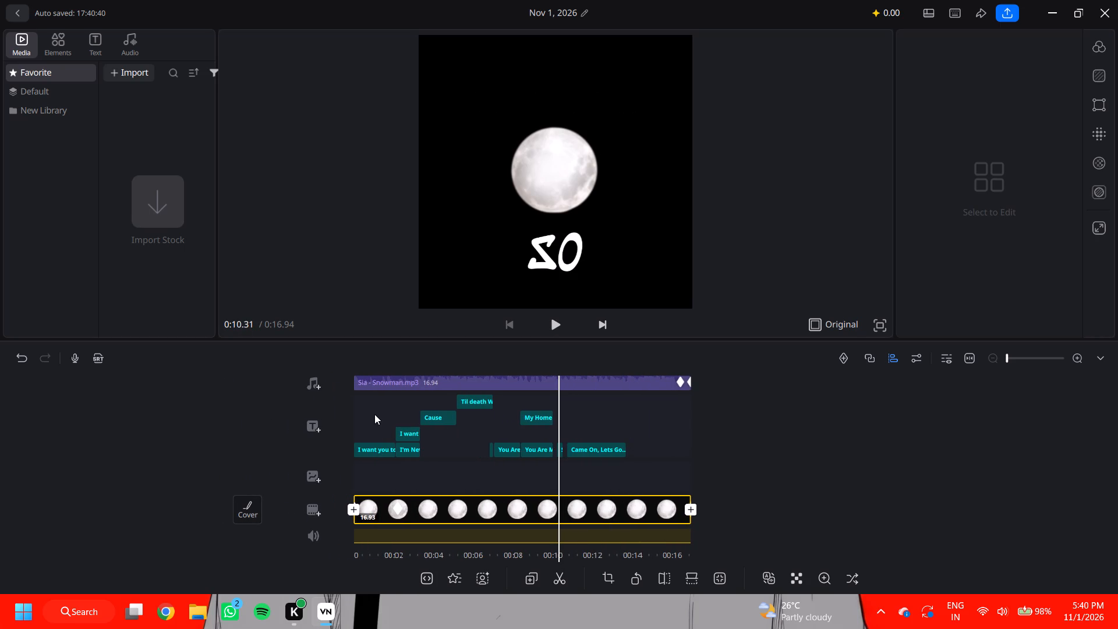
drag(577, 437, 641, 441)
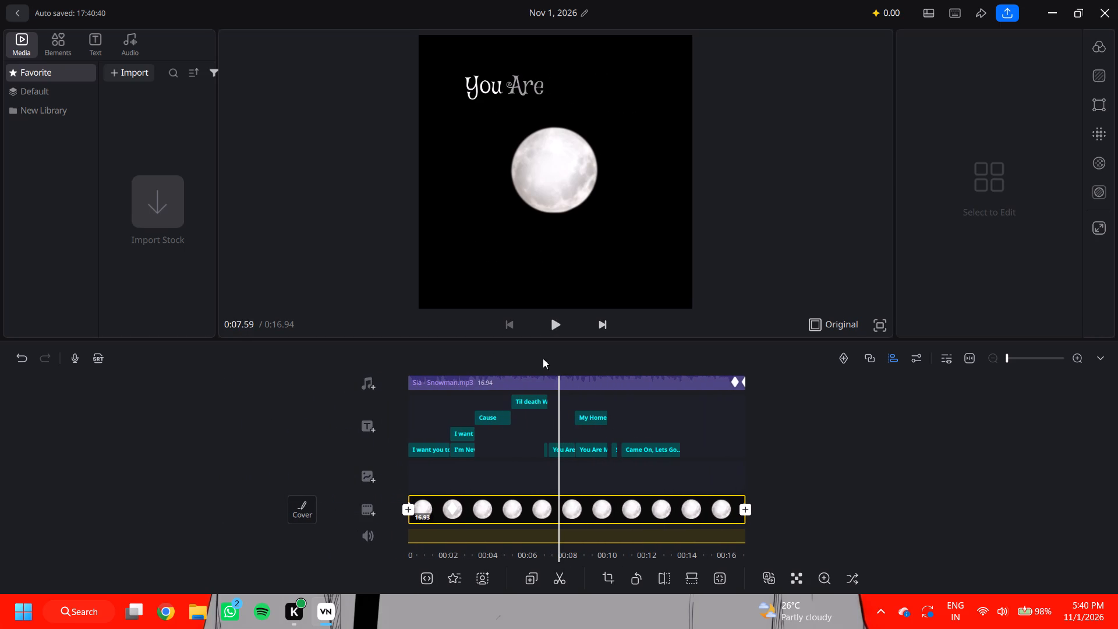
click(553, 330)
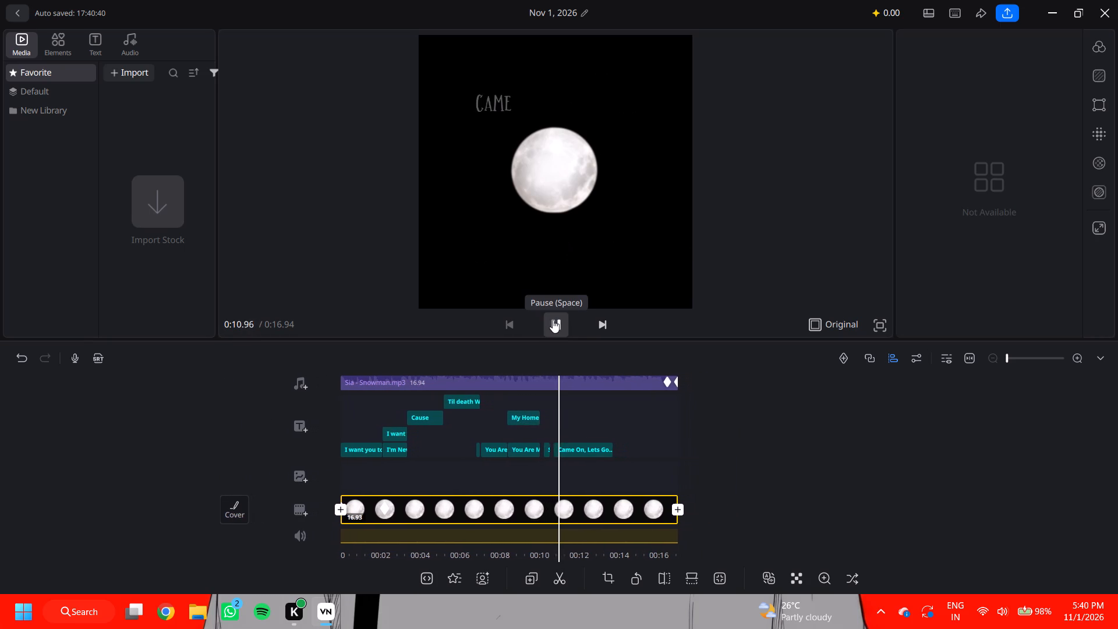
click(553, 320)
Undo the moon clip trim and all the star overlay edits, back to the star clip on the main track.
key(ctrl+z)
key(ctrl+z)
key(ctrl+z)
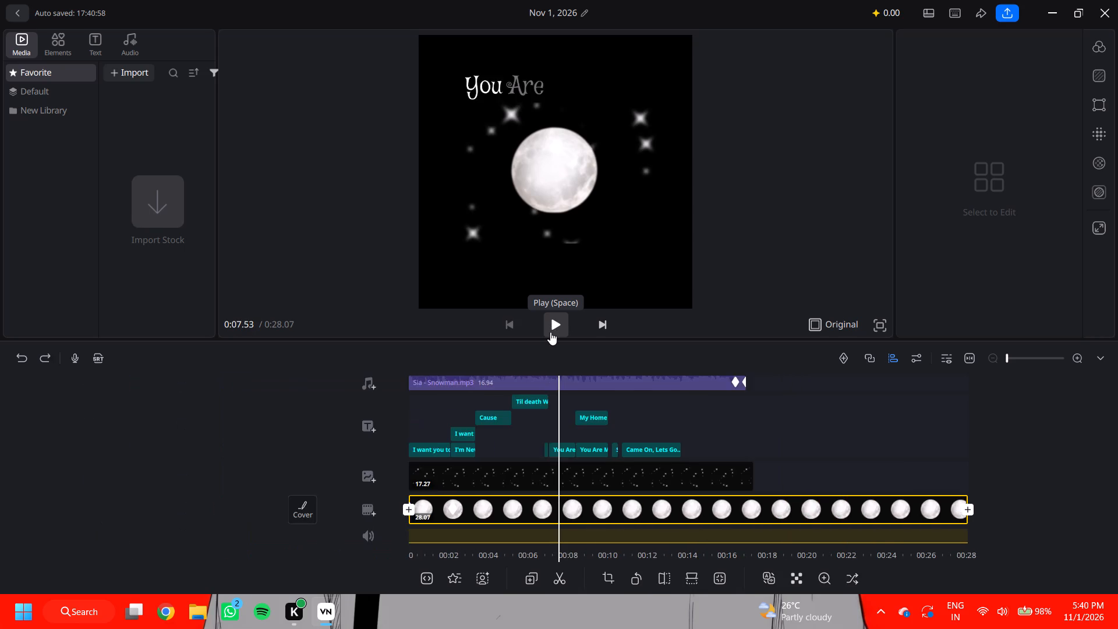
key(ctrl+z)
key(ctrl+z)
key(ctrl+z)
key(ctrl+z)
key(ctrl+z)
key(ctrl+z)
key(ctrl+z)
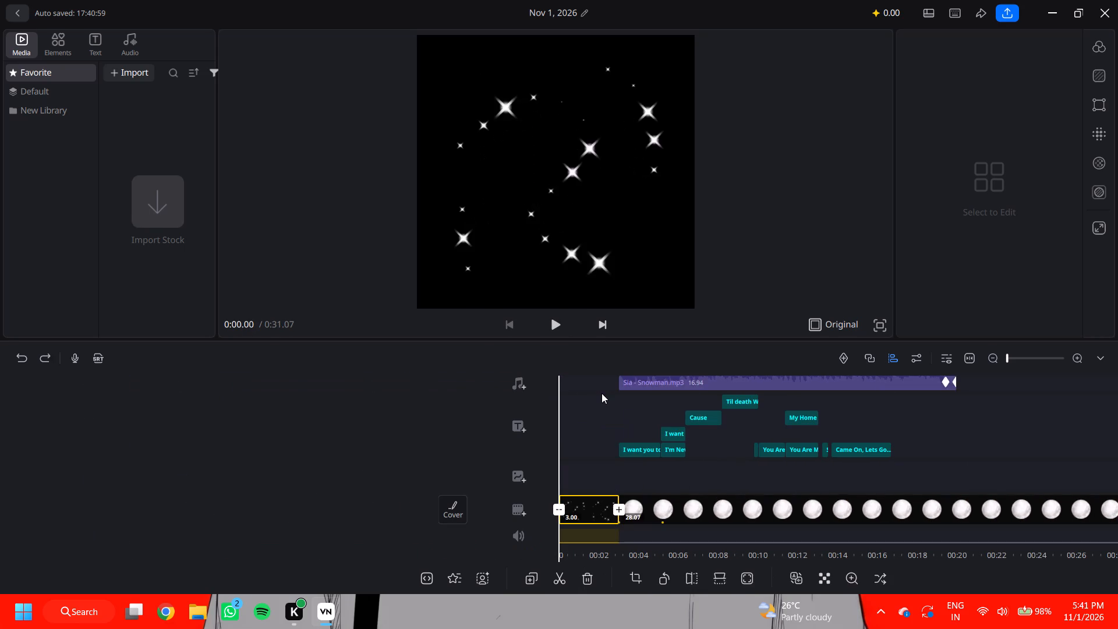
Undo the star clip insertion, the song's fade keyframes and trim, and the "Came On, Lets Go.." lyric.
key(ctrl+z)
key(ctrl+z)
key(ctrl+z)
key(ctrl+z)
key(ctrl+z)
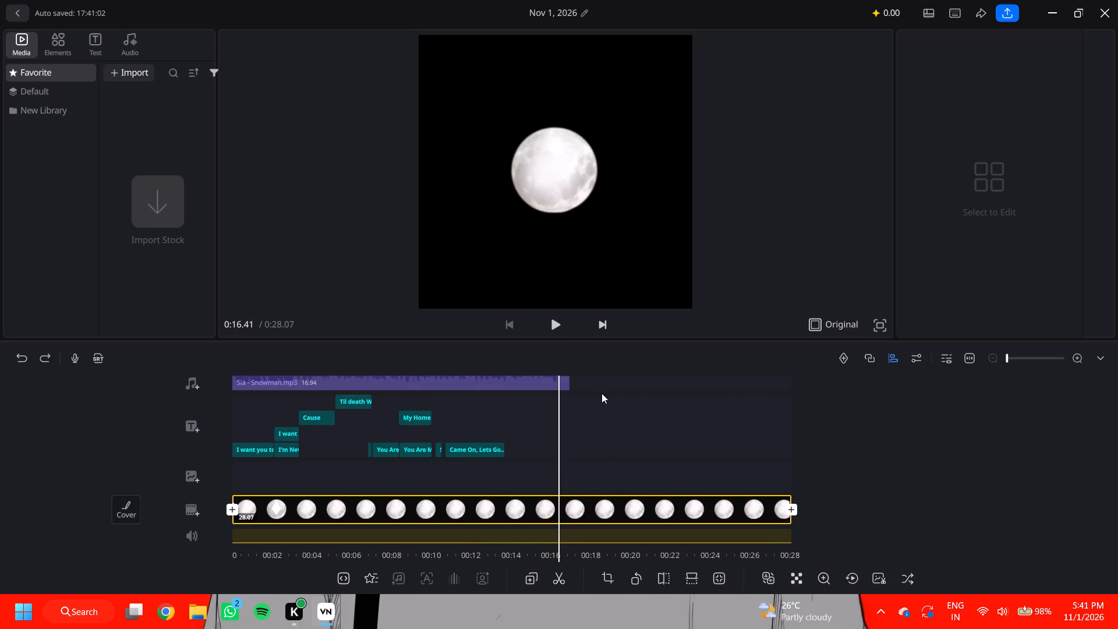
key(ctrl+z)
key(ctrl+z)
key(ctrl+z)
key(ctrl+z)
key(ctrl+z)
key(ctrl+z)
key(ctrl+z)
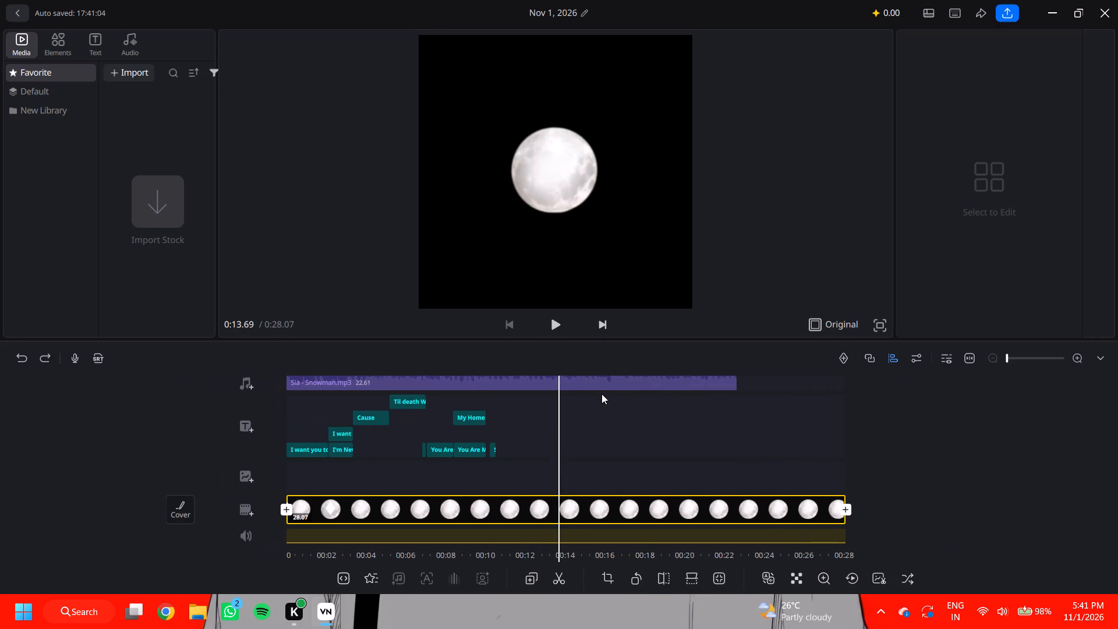
Redo the "Came On, Lets Go.." lyric and the split of the Sia - Snowman audio at 16.94.
key(ctrl+y)
key(ctrl+y)
key(ctrl+y)
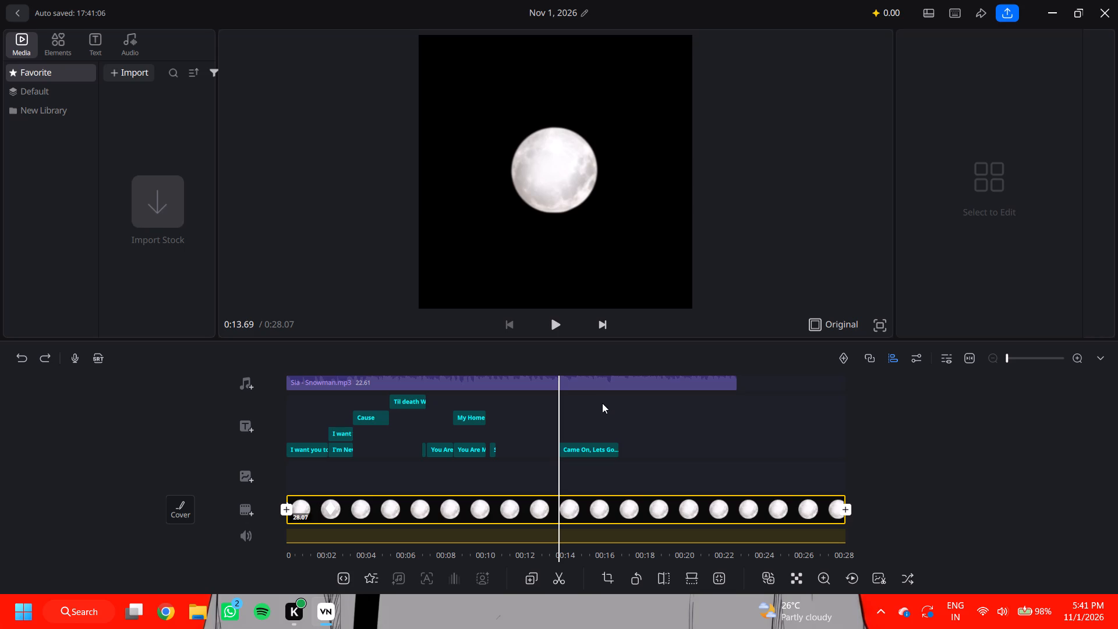
key(ctrl+y)
key(ctrl+y)
key(ctrl+y)
Scrub and play the early part of the timeline to check the lyrics against the moon and the song.
ctrl+drag(583, 426, 607, 428)
click(608, 428)
drag(610, 429, 739, 456)
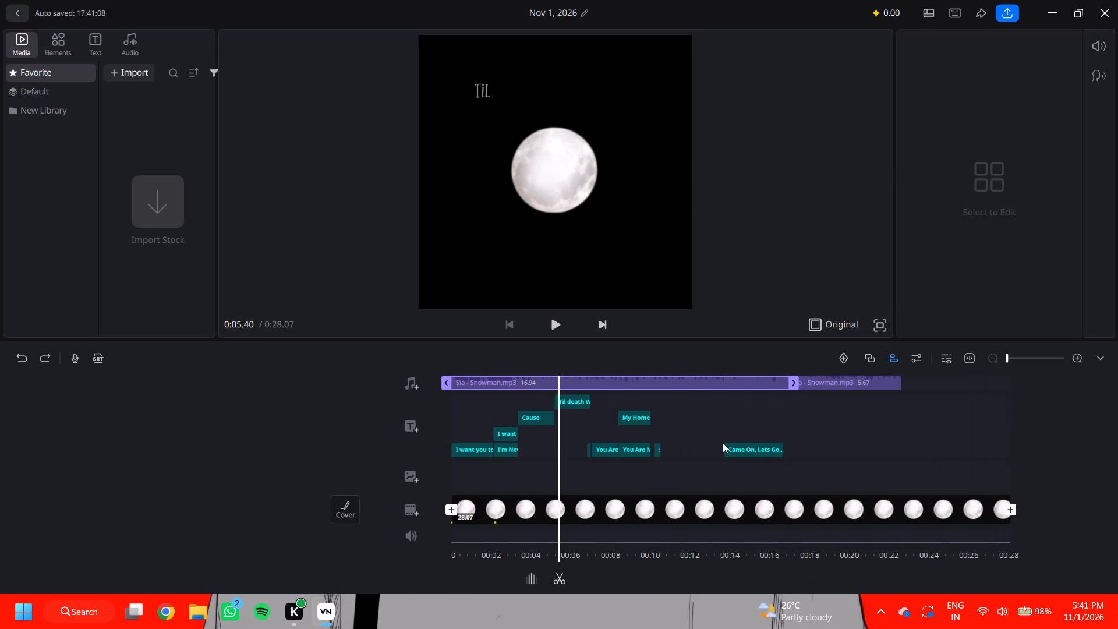
click(552, 332)
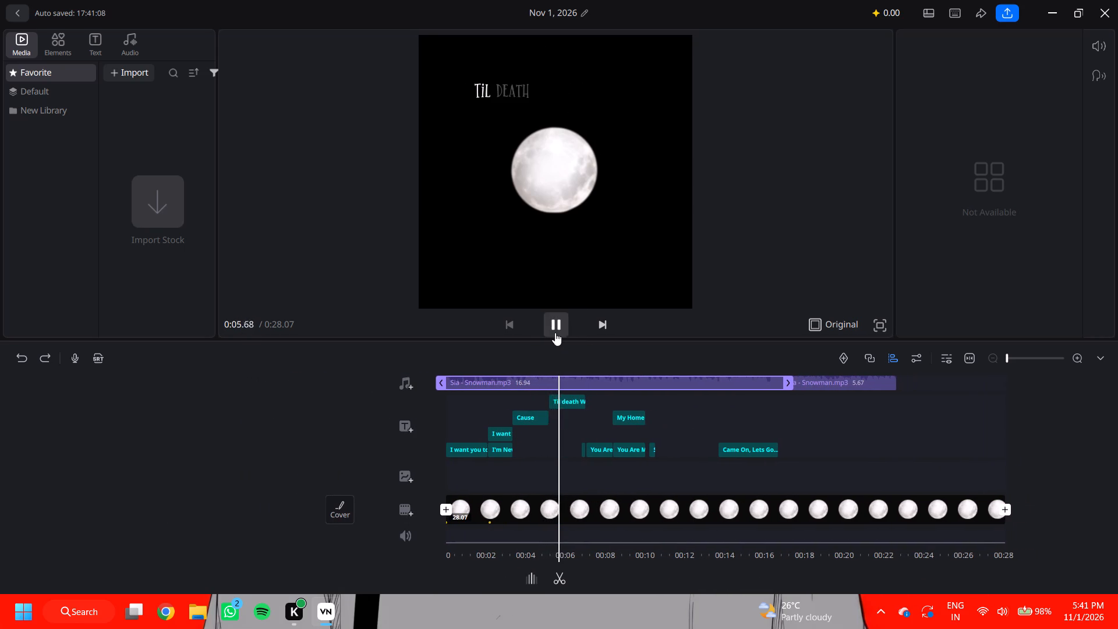
double_click(554, 334)
drag(585, 436, 607, 436)
drag(606, 436, 623, 439)
triple_click(654, 440)
drag(640, 434, 681, 438)
click(682, 438)
drag(682, 438, 694, 440)
drag(694, 440, 722, 445)
drag(733, 446, 738, 446)
click(768, 450)
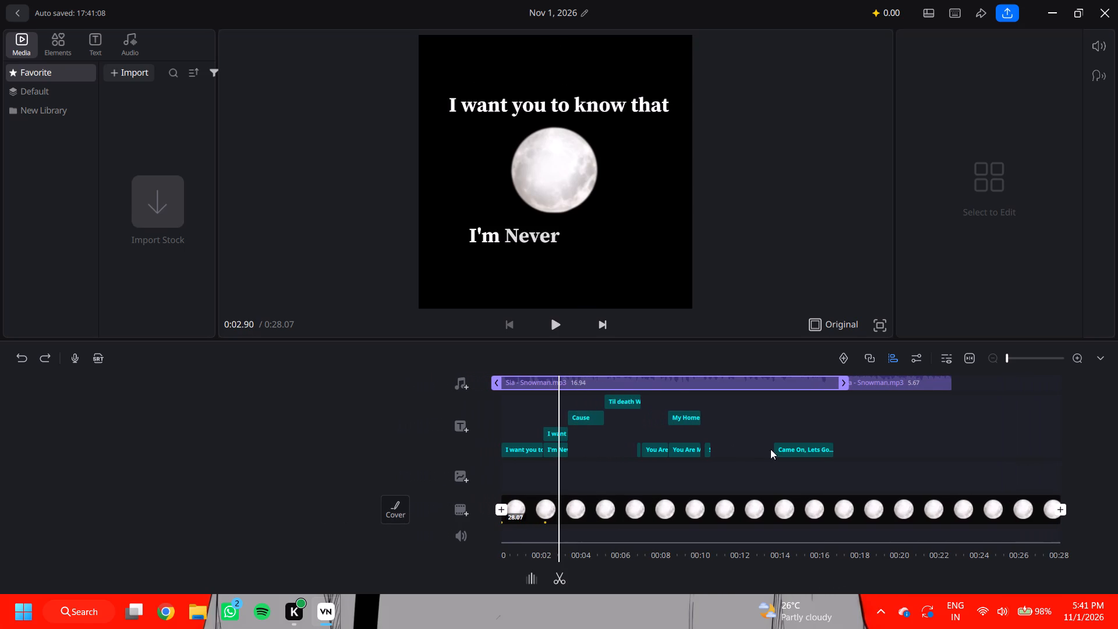
click(554, 319)
click(553, 320)
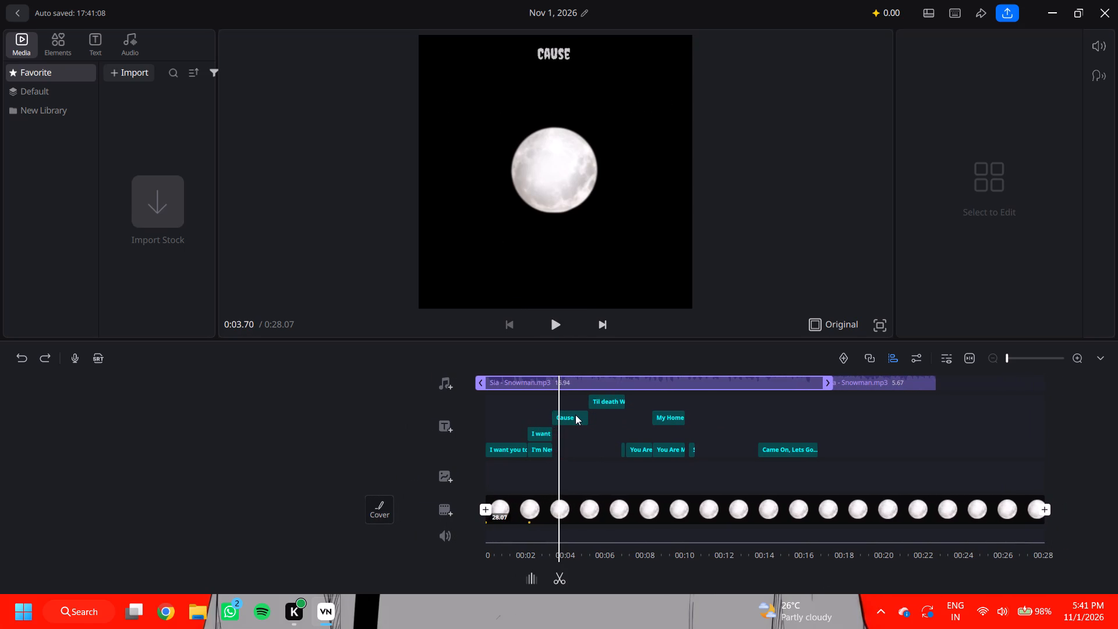
Undo the song split and the last lyric's edits, back to the 3.00 "Text" placeholder at 13.69.
key(ctrl+z)
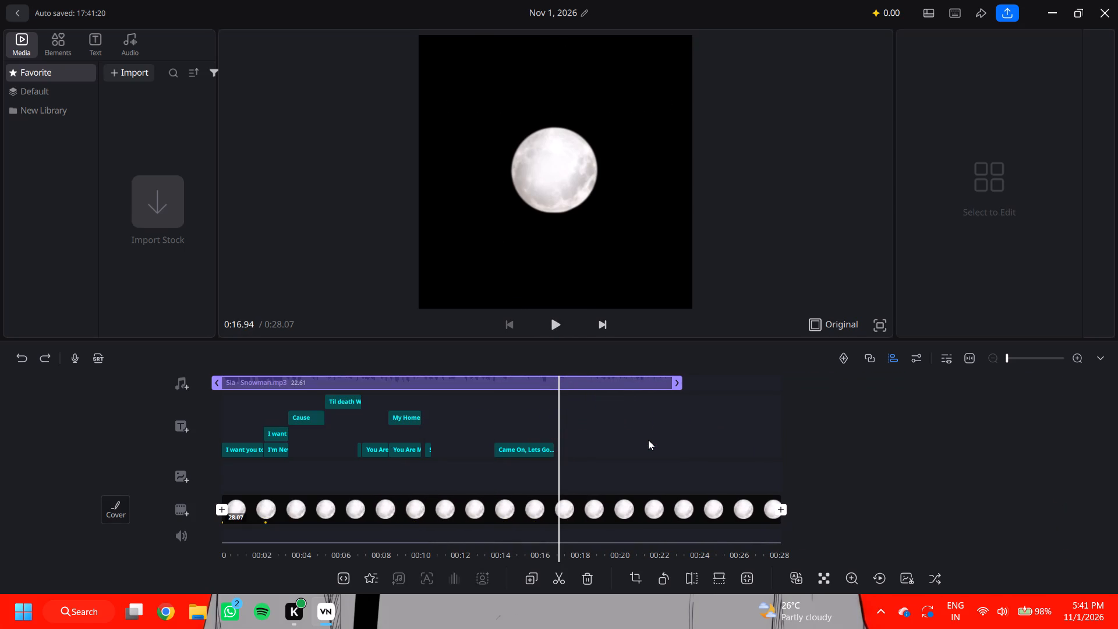
key(ctrl+z)
key(ctrl+z)
key(ctrl+z)
key(ctrl+z)
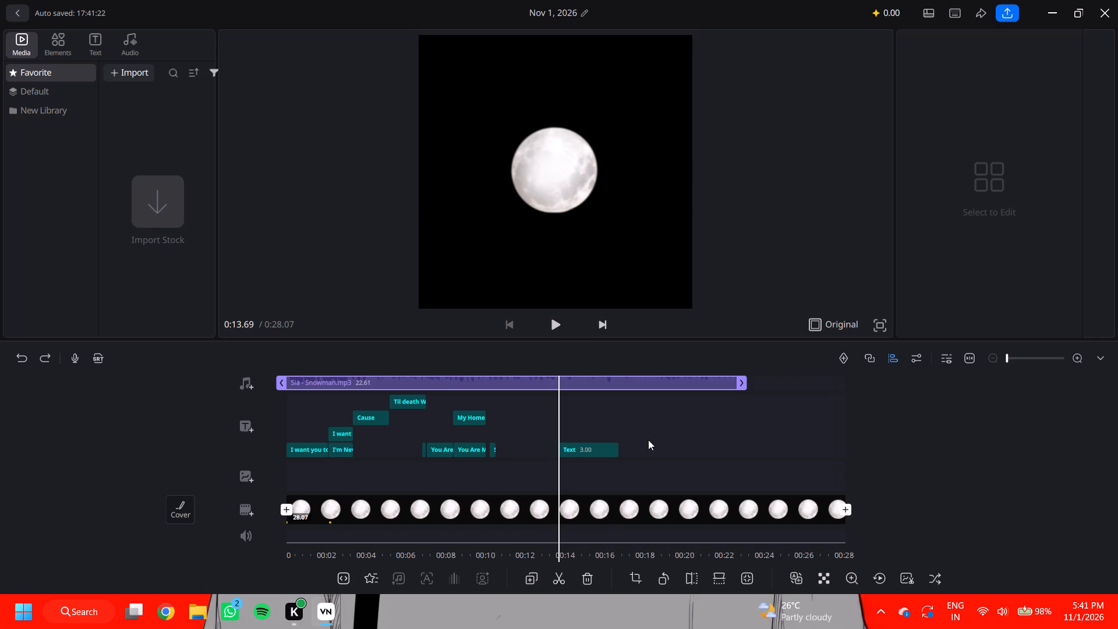
Redo the "Came On, Lets Go.." lyric and the Sia - Snowman audio's cut to 16.94 with its closing fade keyframes.
key(ctrl+y)
key(ctrl+y)
key(ctrl+y)
key(ctrl+y)
key(ctrl+y)
key(ctrl+y)
key(ctrl+y)
key(ctrl+y)
key(ctrl+y)
key(ctrl+y)
key(ctrl+y)
key(ctrl+y)
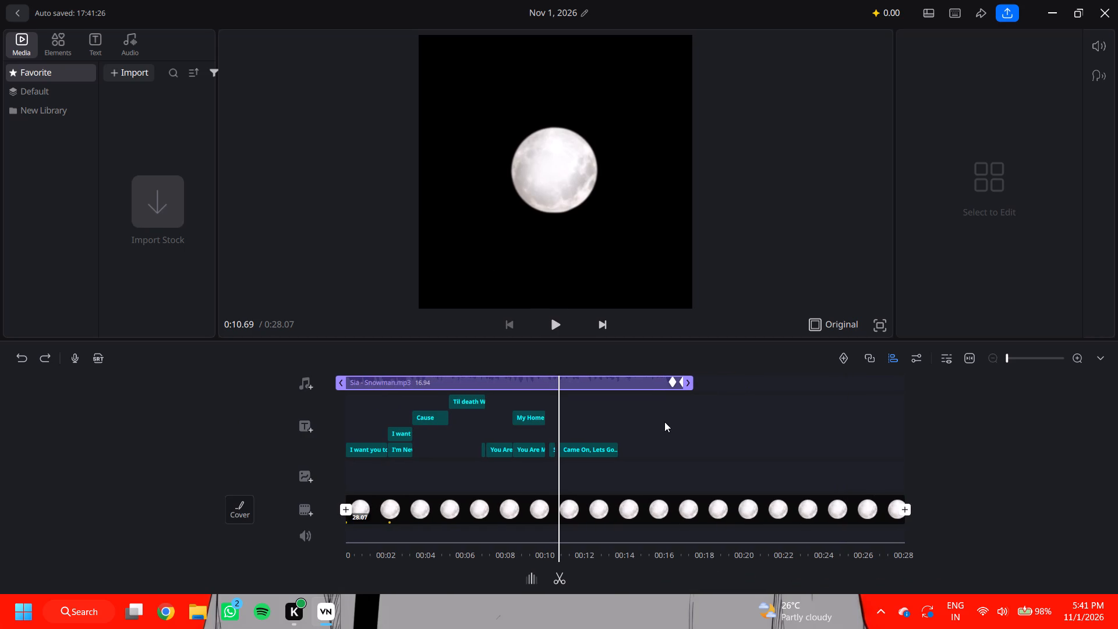
Play from the start to find the cut point, split the Sia - Snowman audio at 2.92 and delete the first piece.
drag(673, 441, 963, 461)
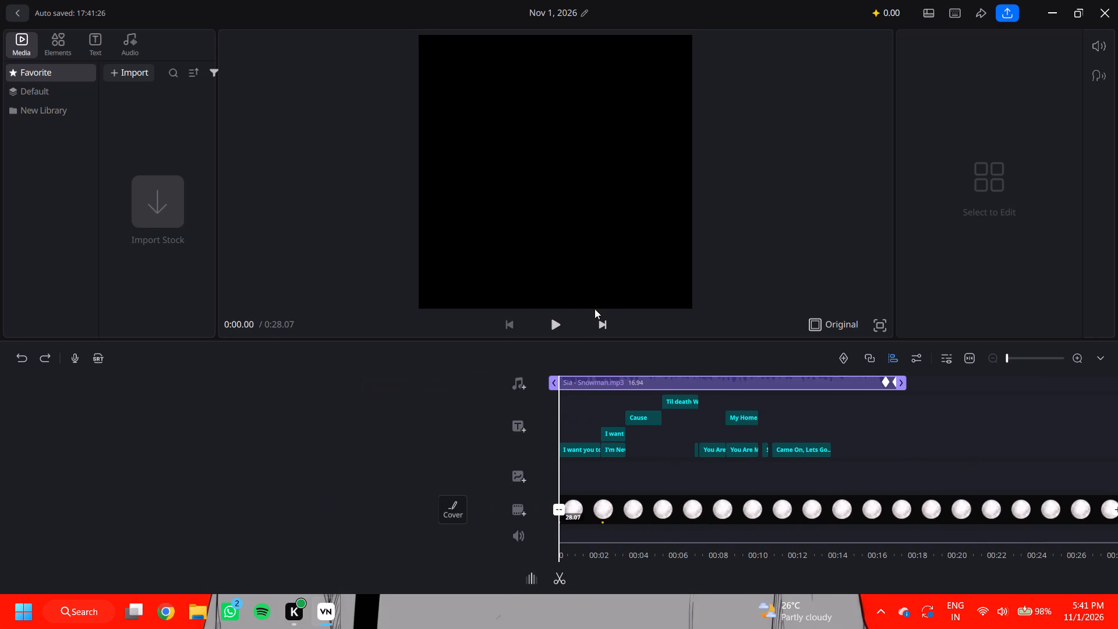
double_click(560, 331)
double_click(560, 331)
triple_click(551, 320)
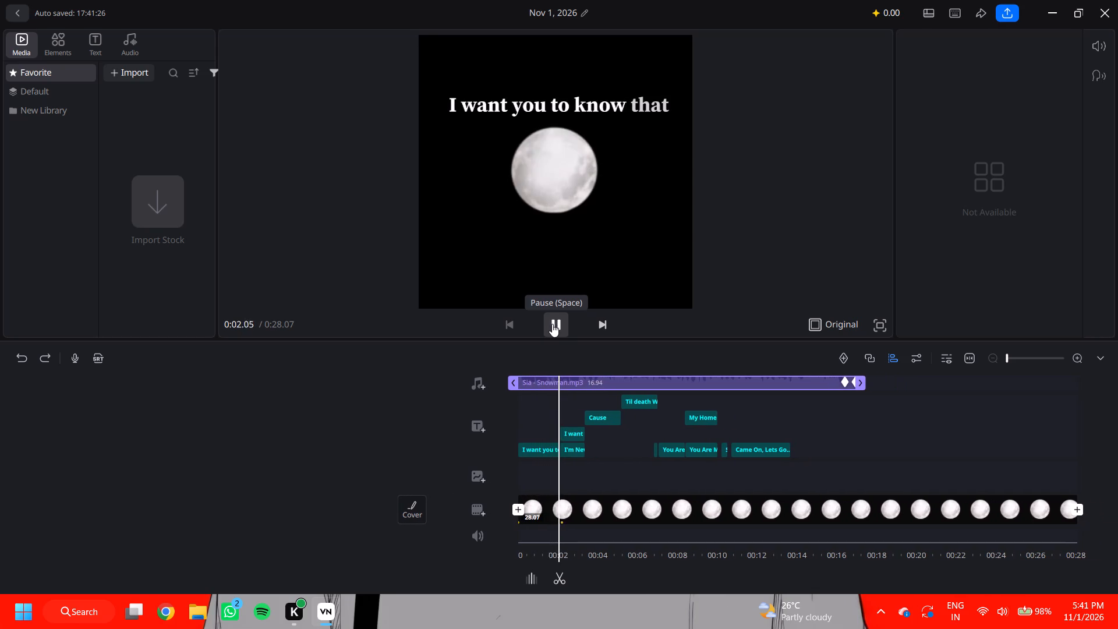
click(552, 324)
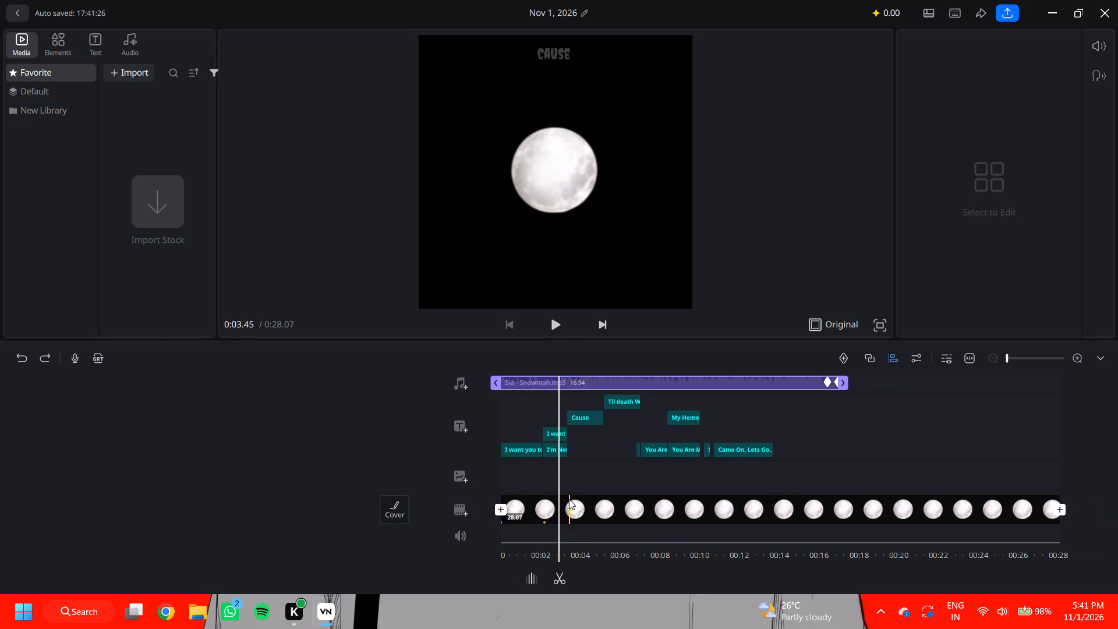
click(562, 576)
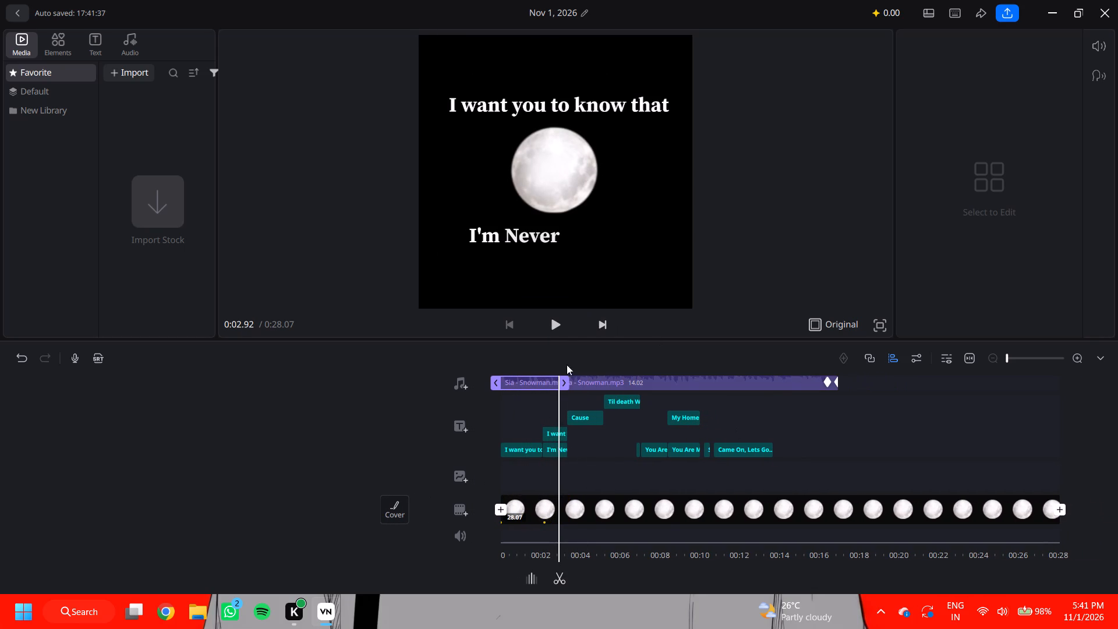
click(537, 381)
click(614, 341)
click(619, 354)
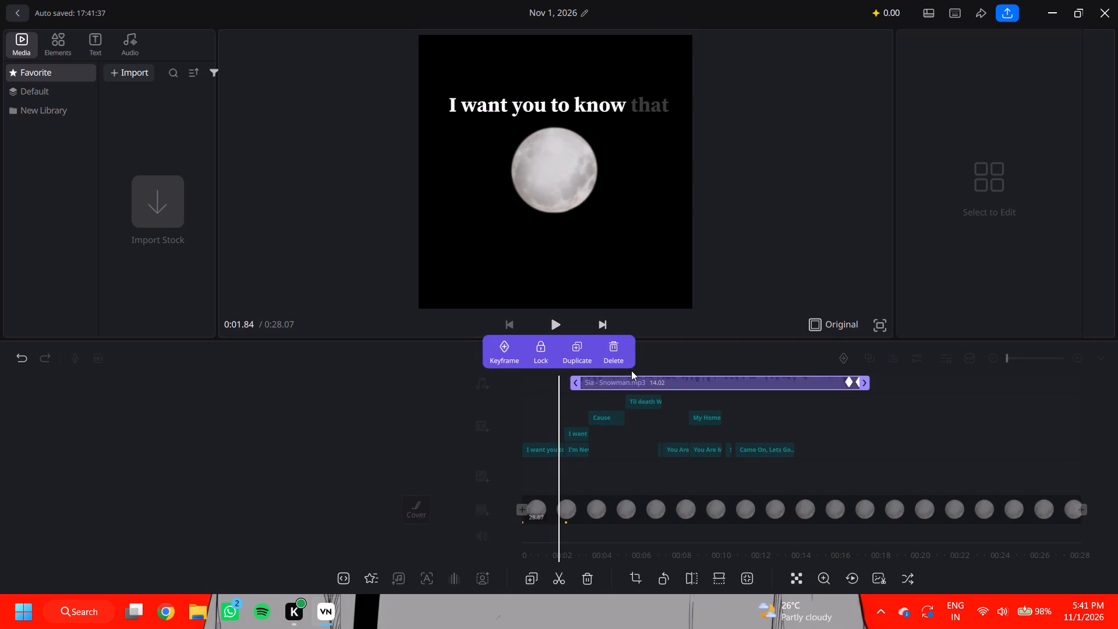
Move the remaining Sia - Snowman audio to the start of the timeline and play the edit through to the last lyric.
drag(634, 380, 562, 382)
click(562, 382)
drag(576, 401, 664, 407)
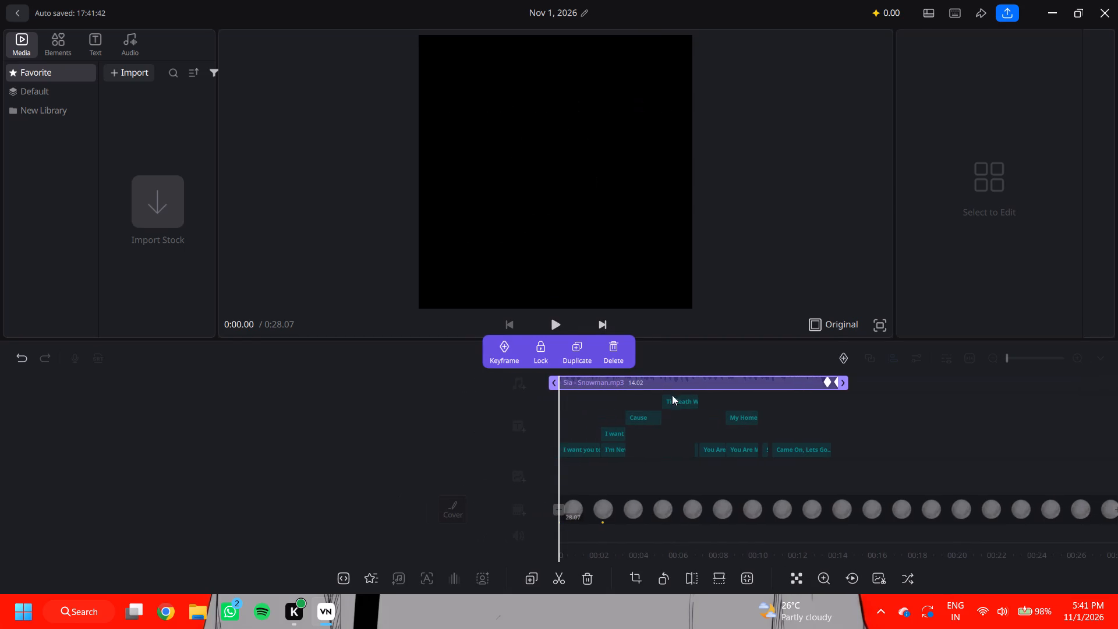
click(558, 317)
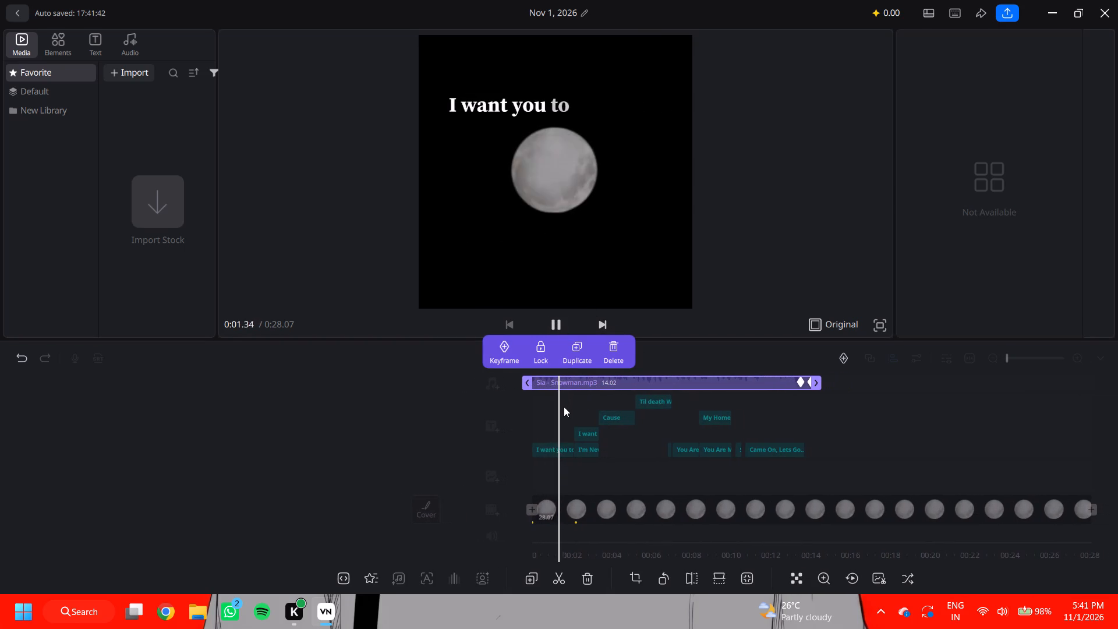
click(610, 467)
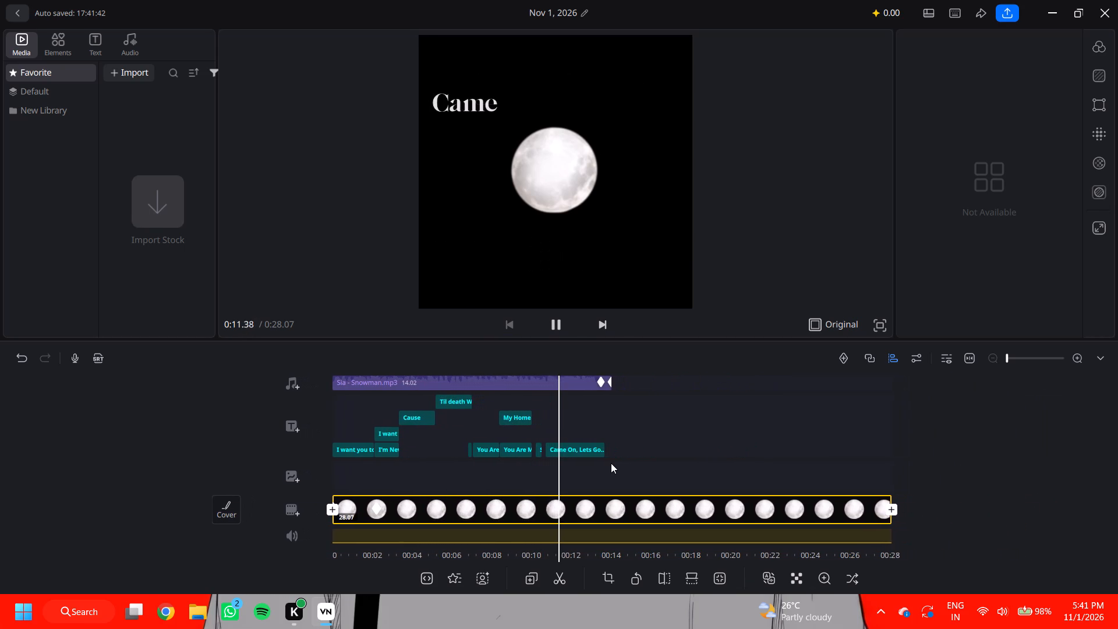
click(554, 320)
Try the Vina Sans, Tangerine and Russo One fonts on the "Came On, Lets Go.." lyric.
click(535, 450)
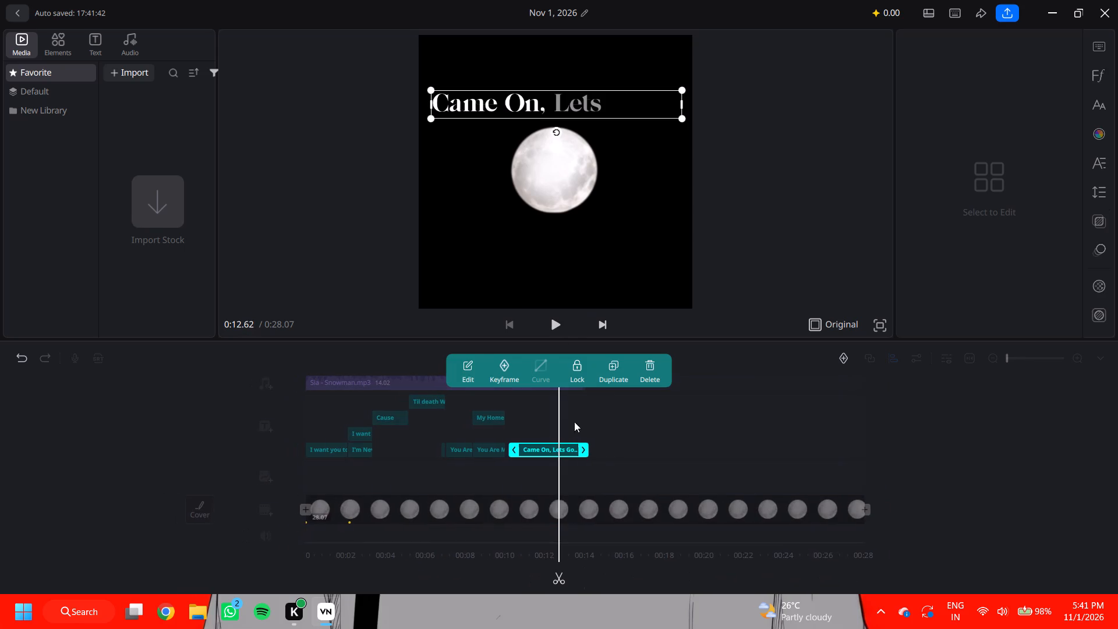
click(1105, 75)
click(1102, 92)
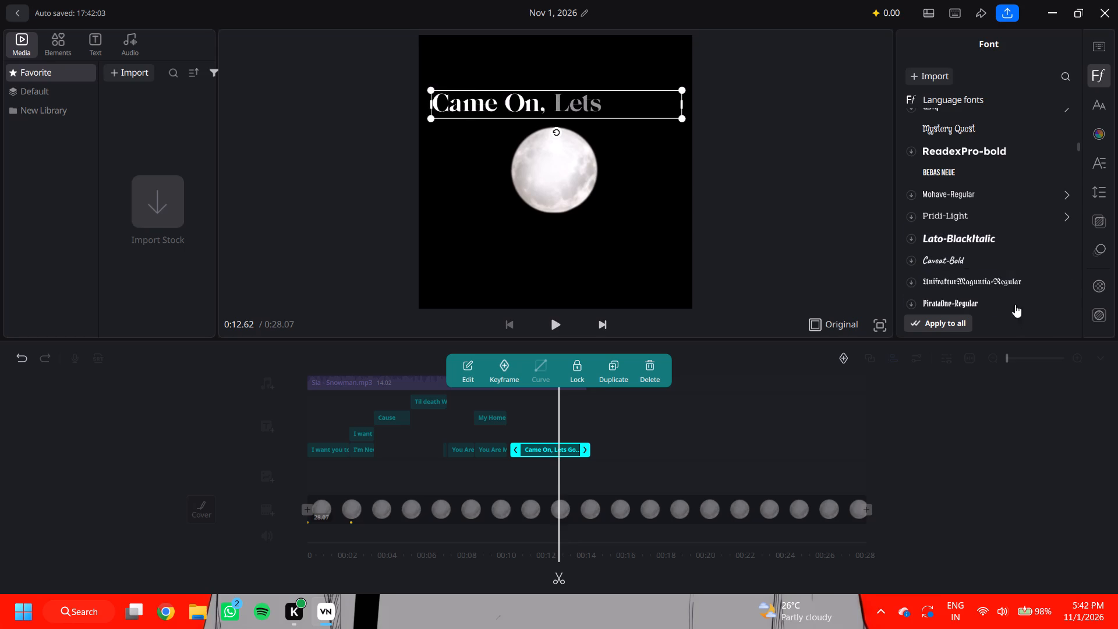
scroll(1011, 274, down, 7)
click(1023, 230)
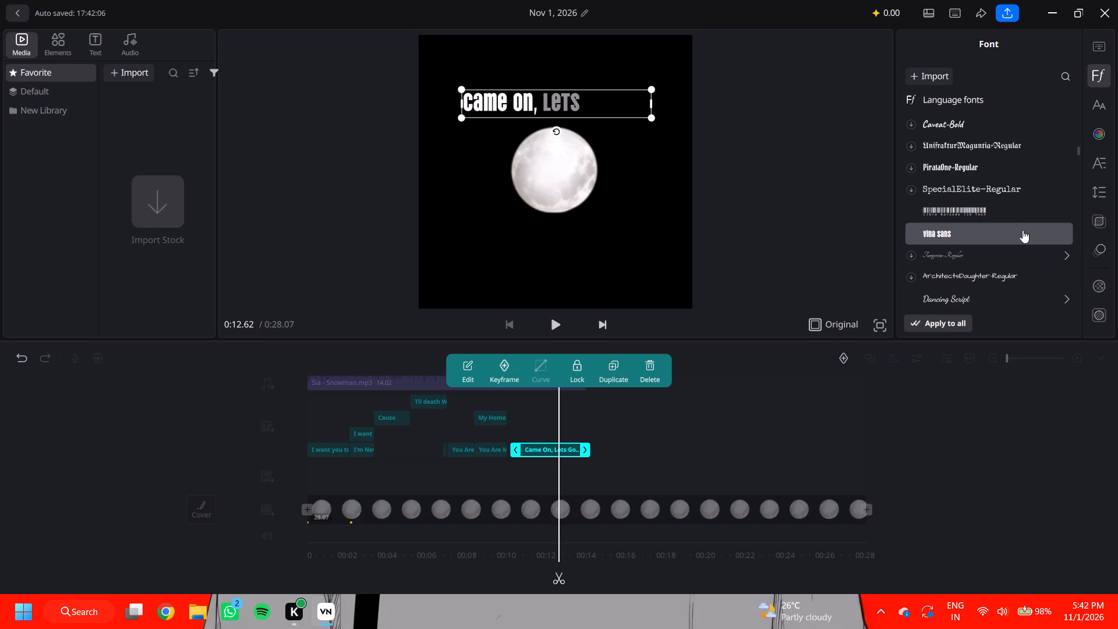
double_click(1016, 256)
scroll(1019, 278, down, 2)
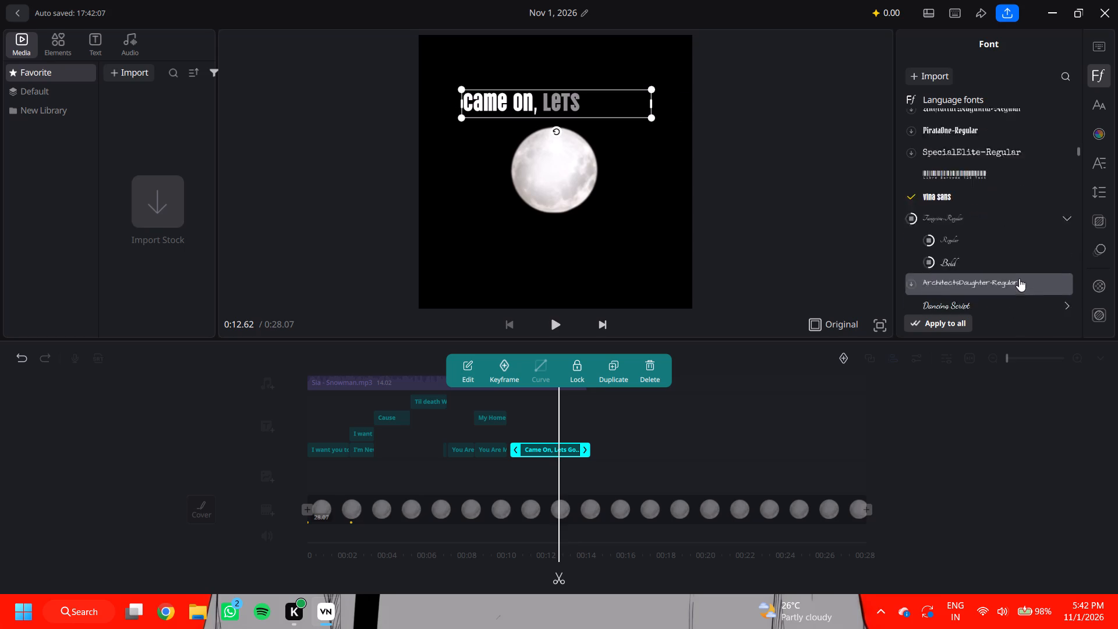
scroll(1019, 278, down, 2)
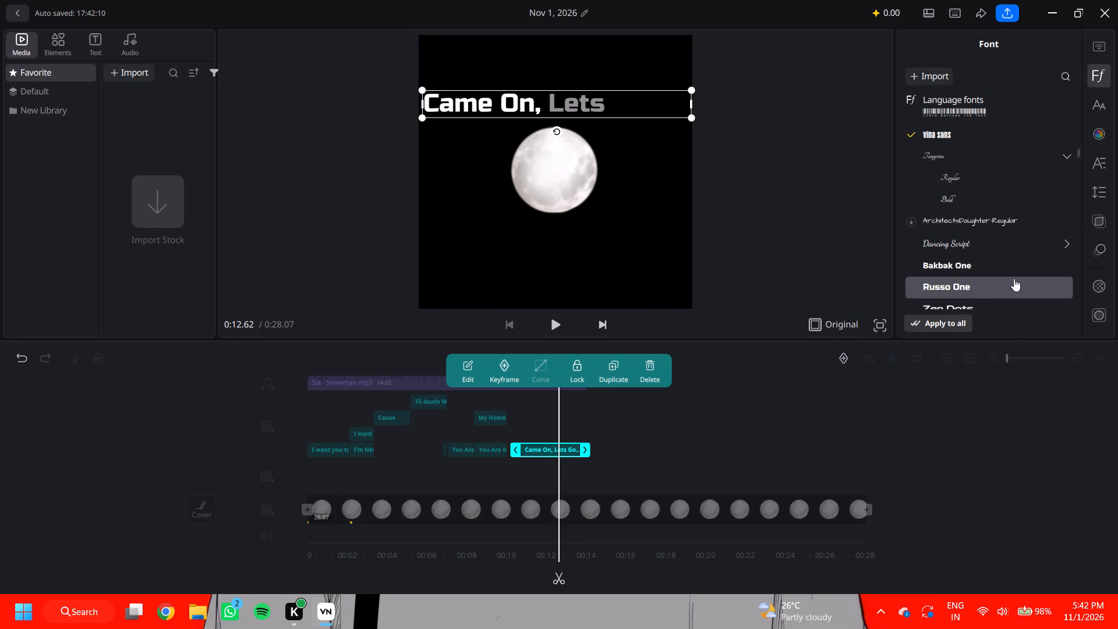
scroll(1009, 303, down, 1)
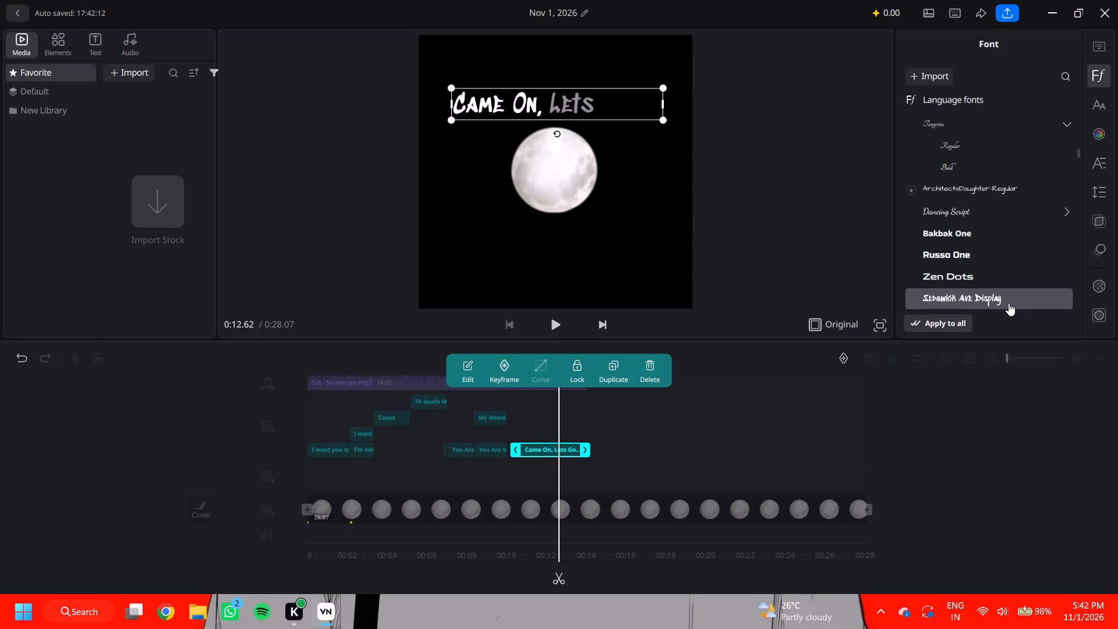
Set the "Came On, Lets Go.." lyric to the tall condensed font listed after "Beribadalah seperti akan mati besok" among the other fonts.
scroll(1009, 303, down, 5)
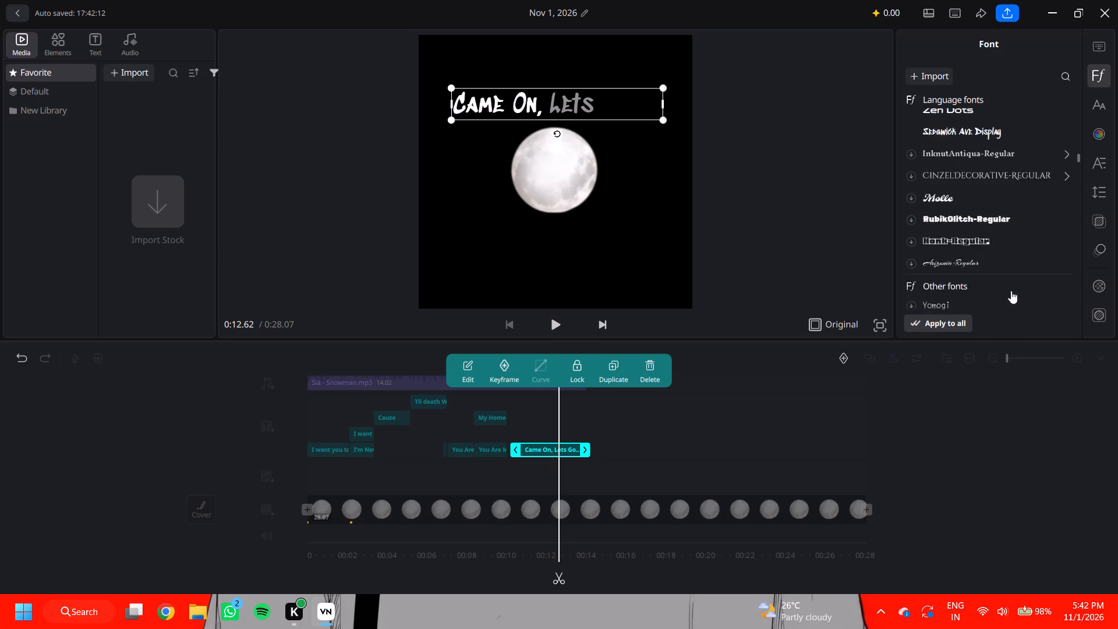
scroll(1013, 281, down, 3)
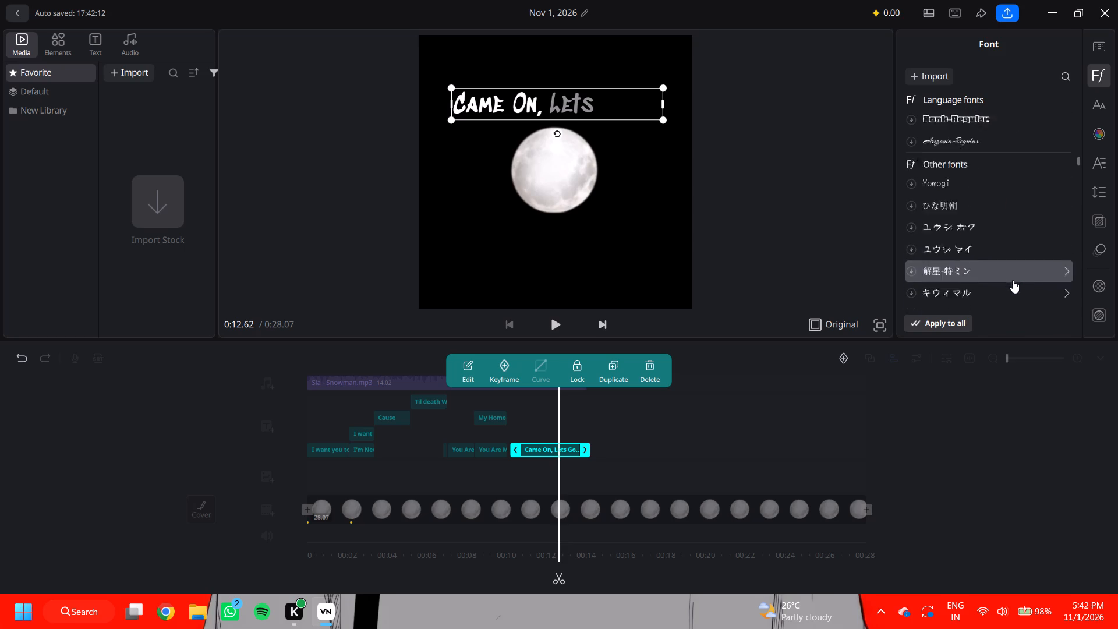
scroll(1013, 278, down, 10)
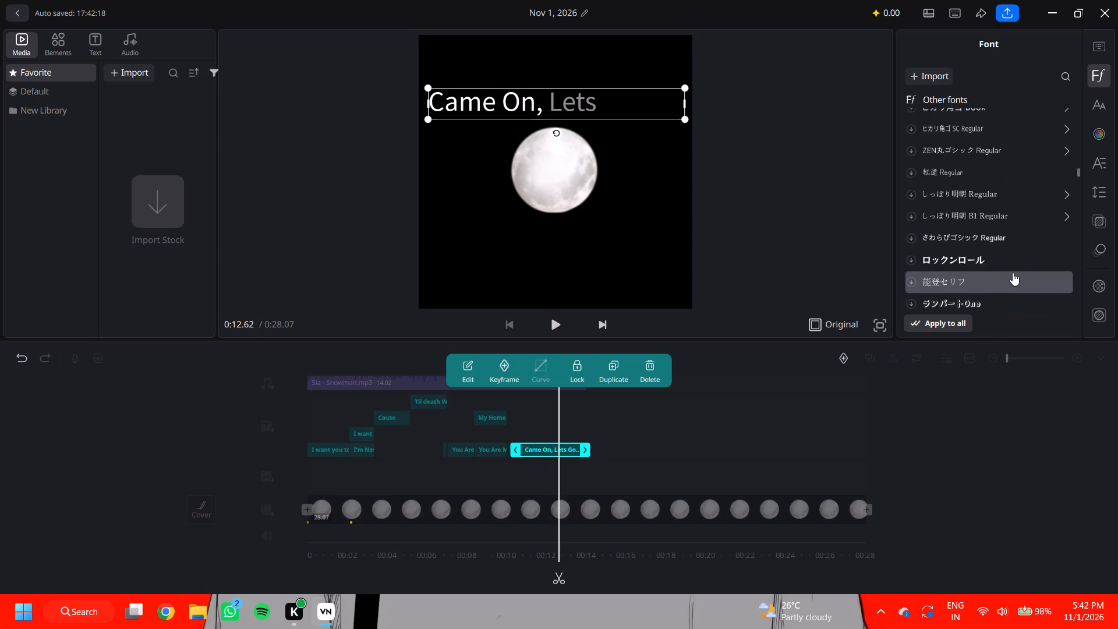
scroll(1013, 273, down, 12)
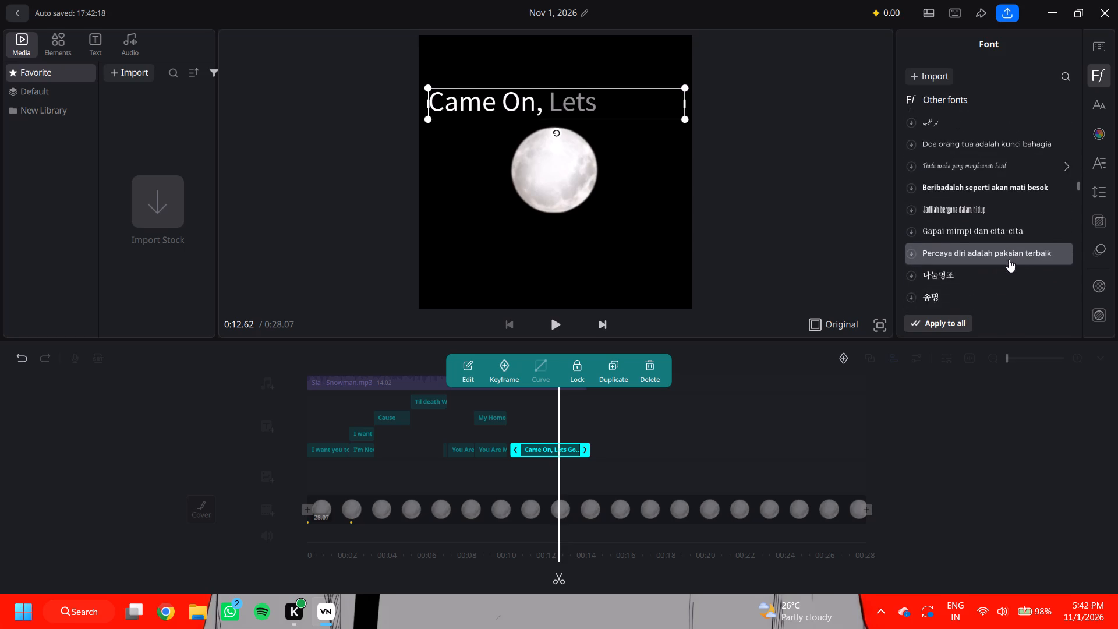
double_click(1018, 204)
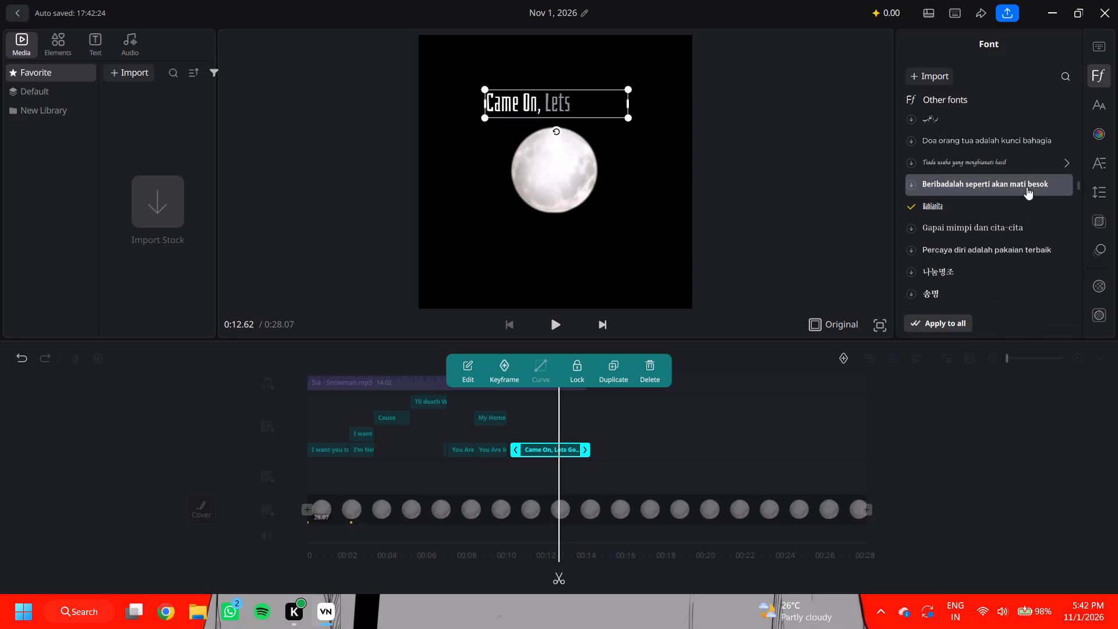
Split the moon clip at 14.00, where the song ends, and delete the section after the cut.
click(543, 329)
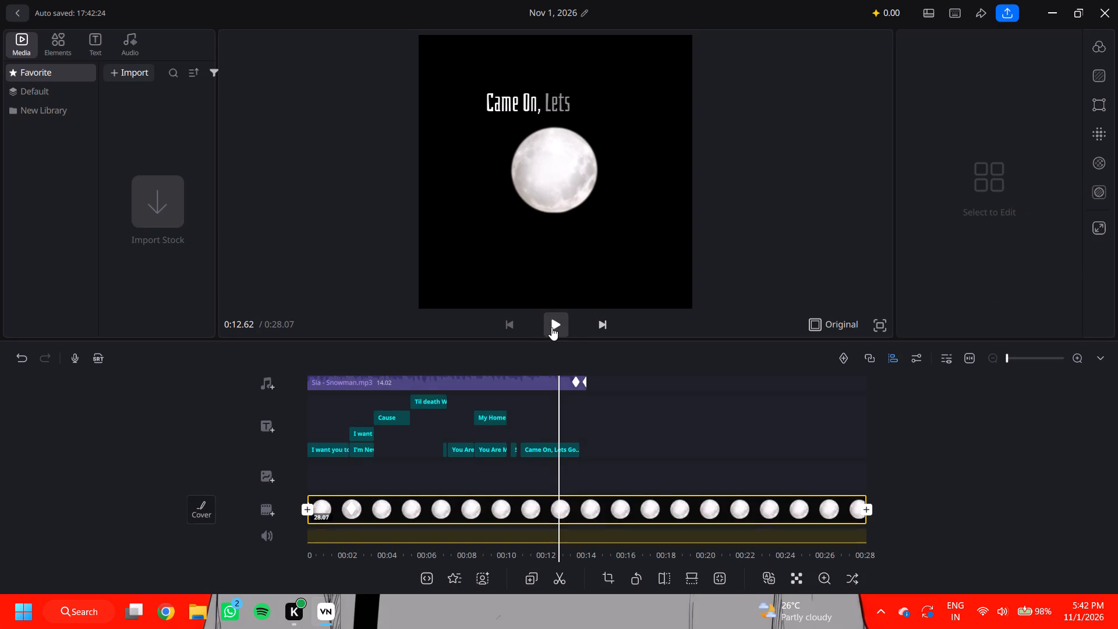
click(551, 327)
click(557, 337)
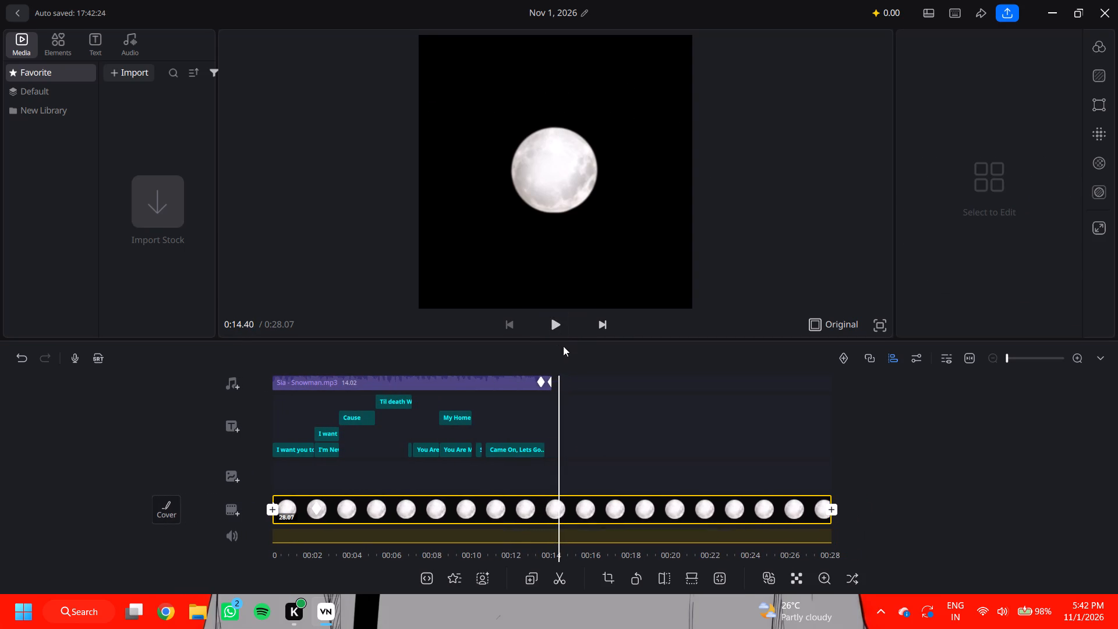
drag(568, 461, 576, 460)
click(576, 460)
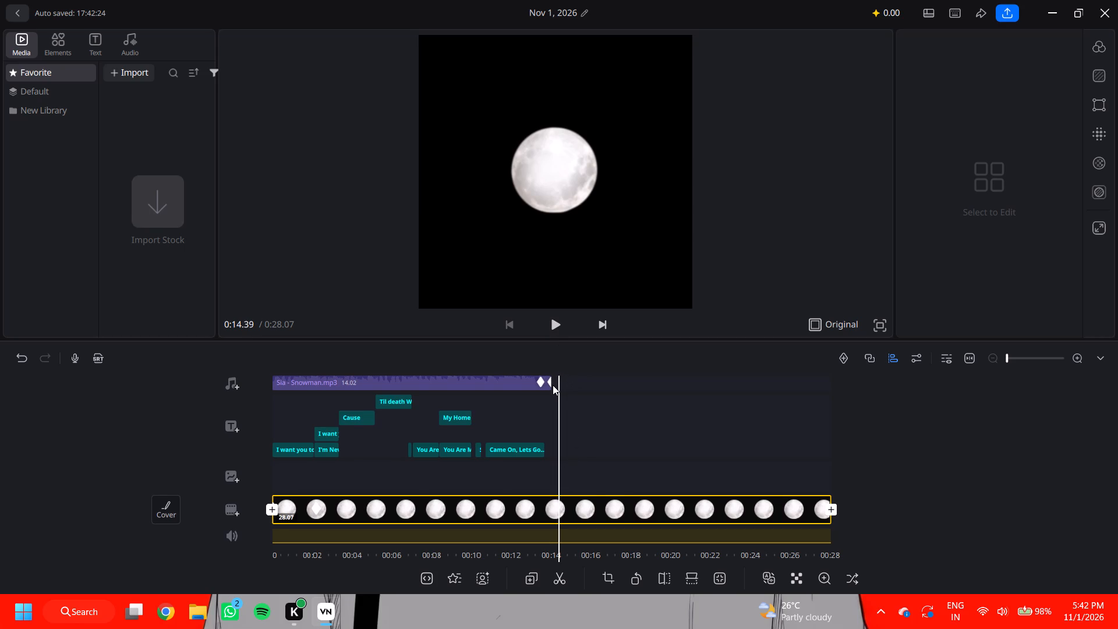
double_click(553, 384)
click(550, 377)
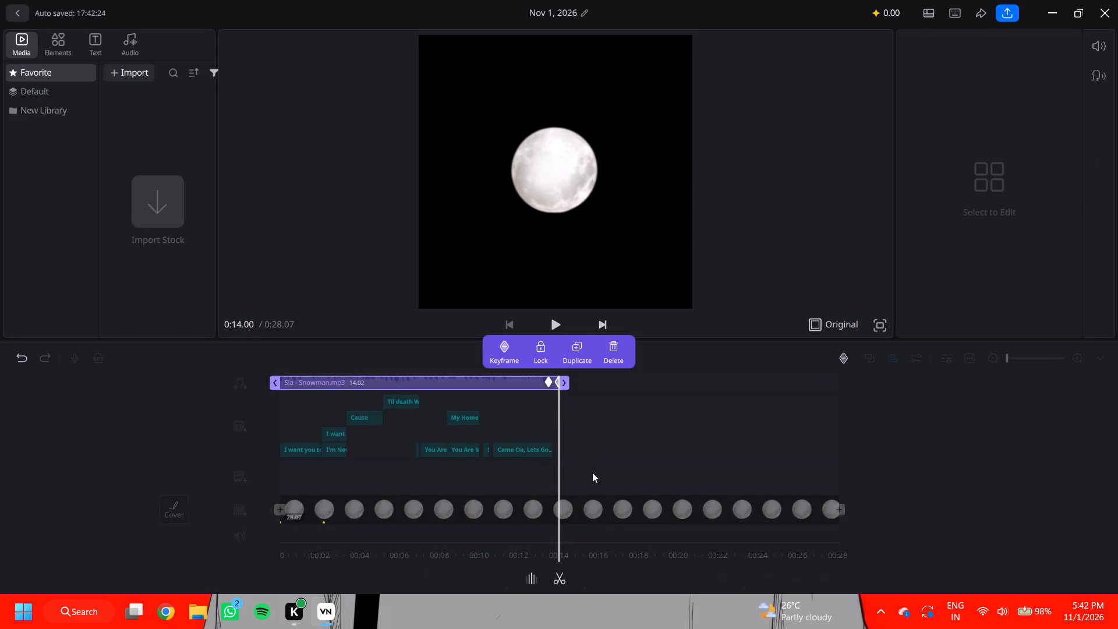
double_click(578, 502)
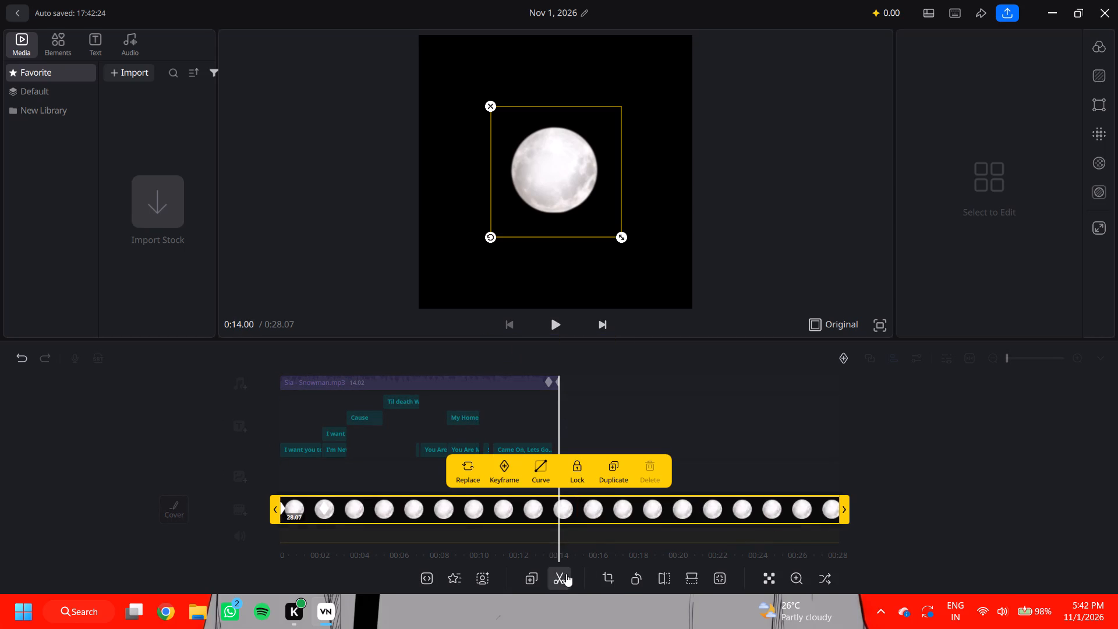
click(564, 574)
double_click(635, 518)
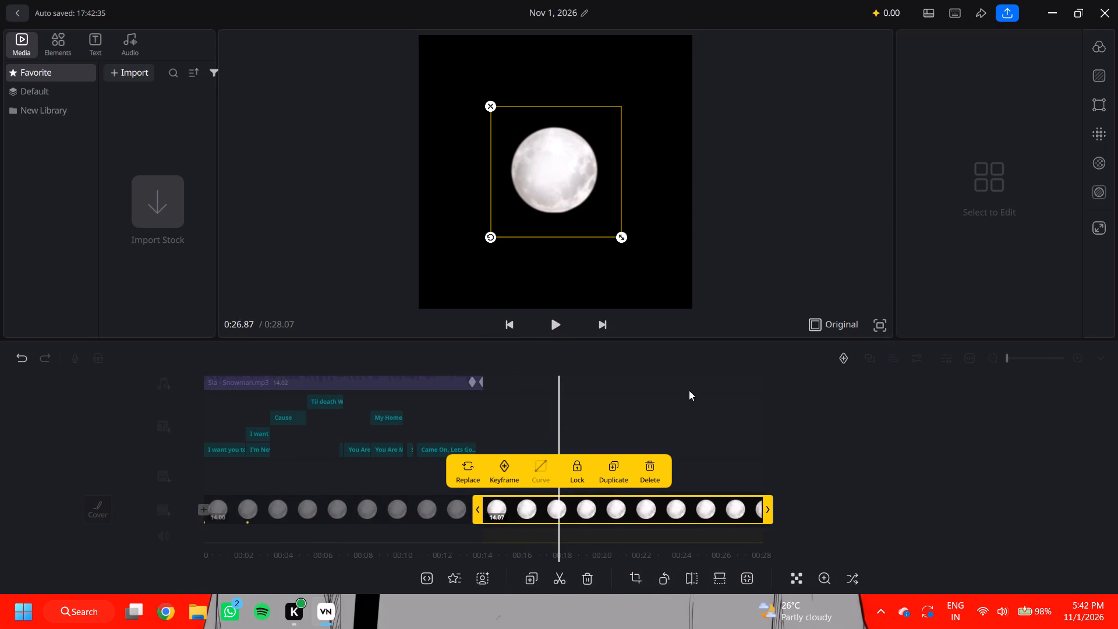
click(654, 485)
Play the shortened edit from the start to check the opening lyrics against the moon and the song.
drag(696, 467, 1087, 504)
drag(1106, 506, 1117, 509)
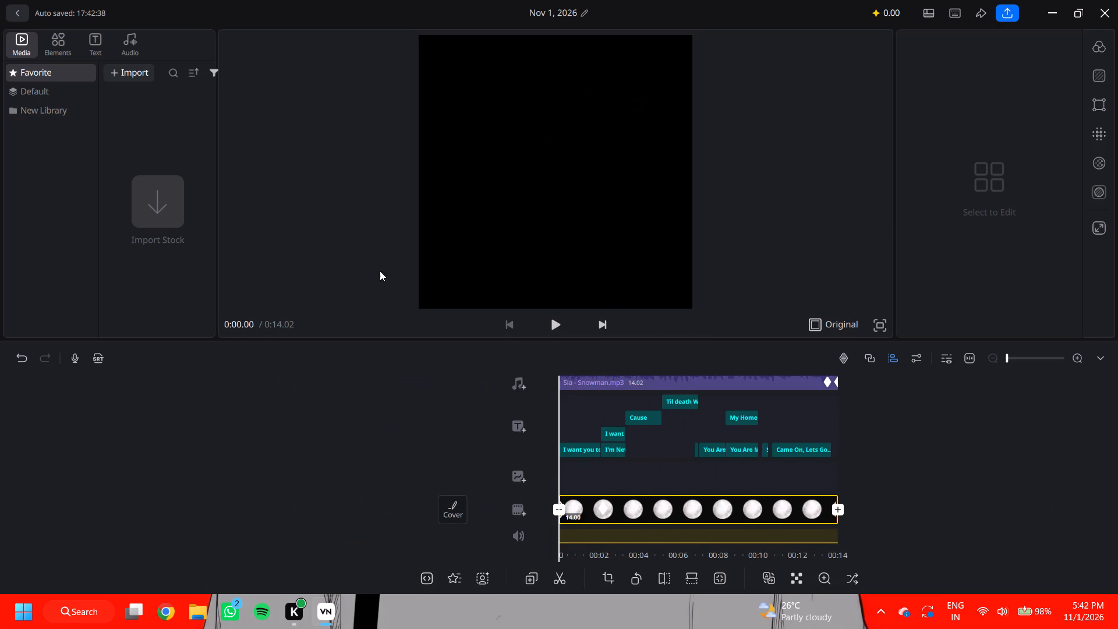
double_click(550, 322)
click(557, 323)
click(931, 448)
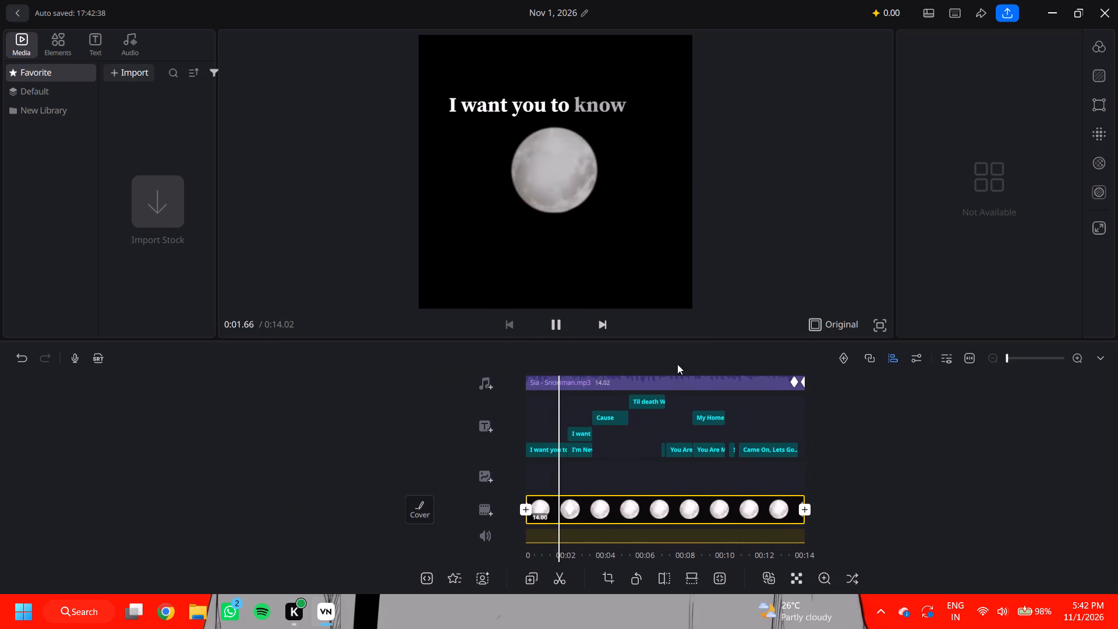
click(558, 320)
click(873, 456)
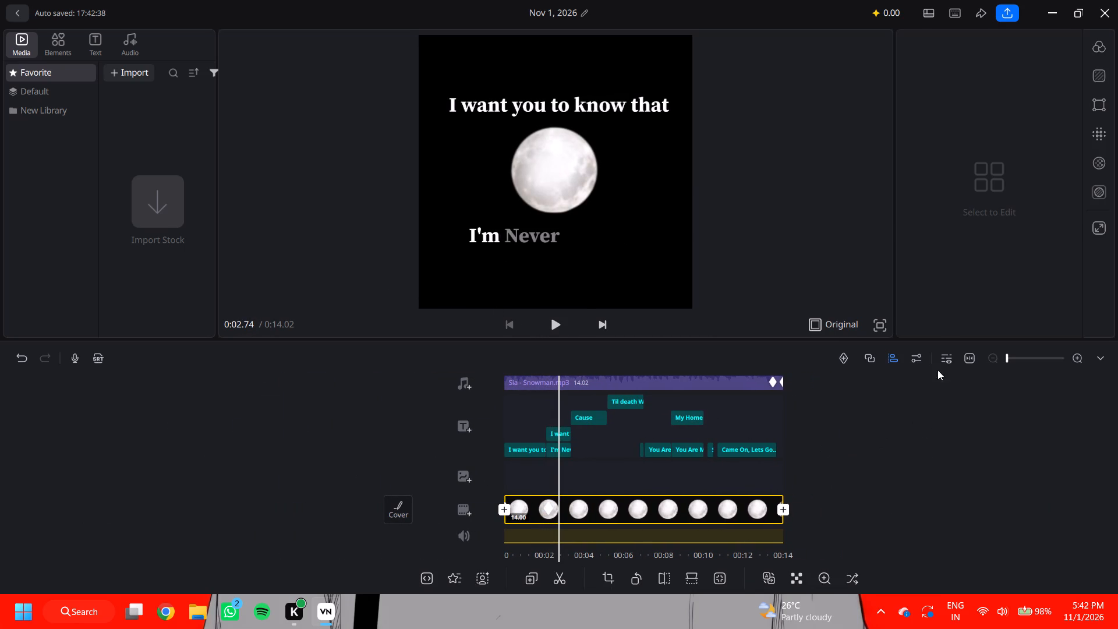
Export the edit to the VN videos folder with manual quality settings of 1080p resolution and 60 FPS.
click(1012, 10)
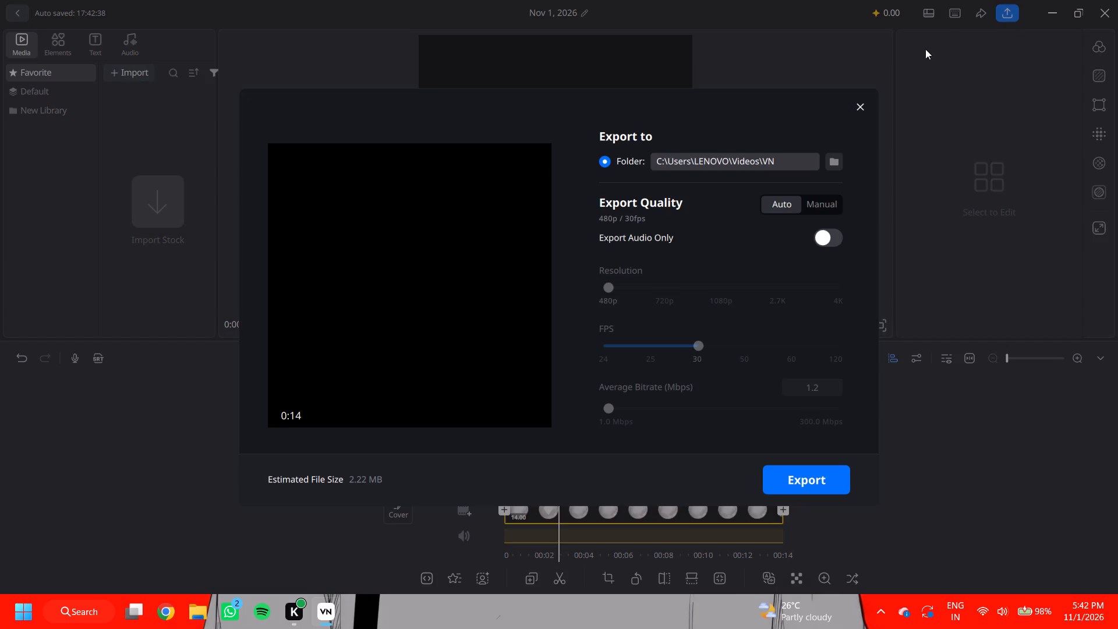
click(825, 241)
click(827, 239)
click(779, 160)
click(486, 411)
click(813, 203)
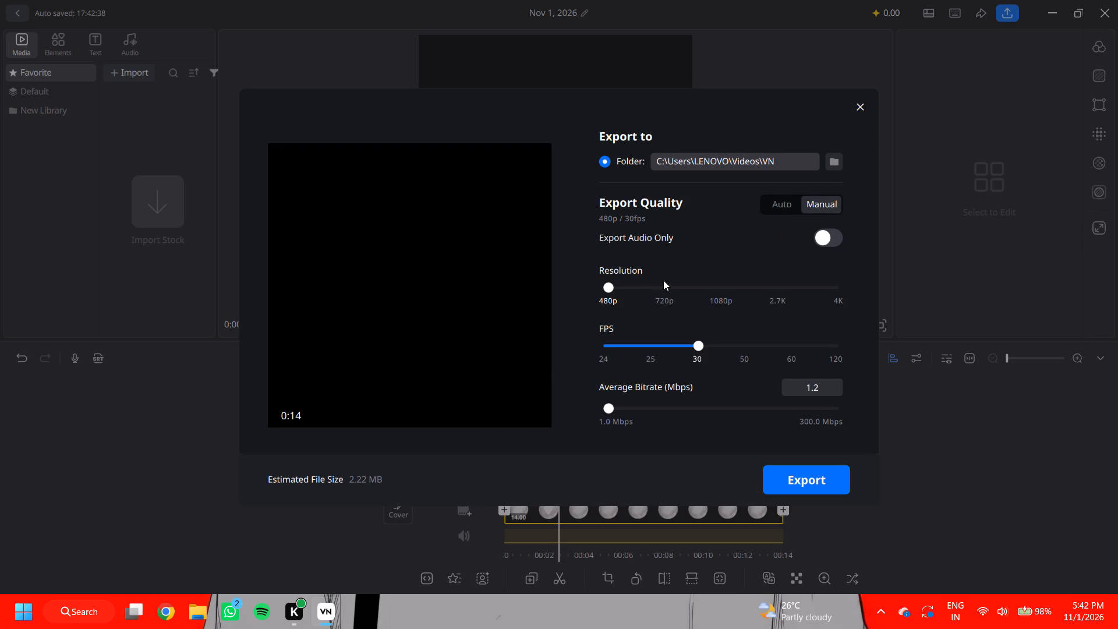
click(719, 282)
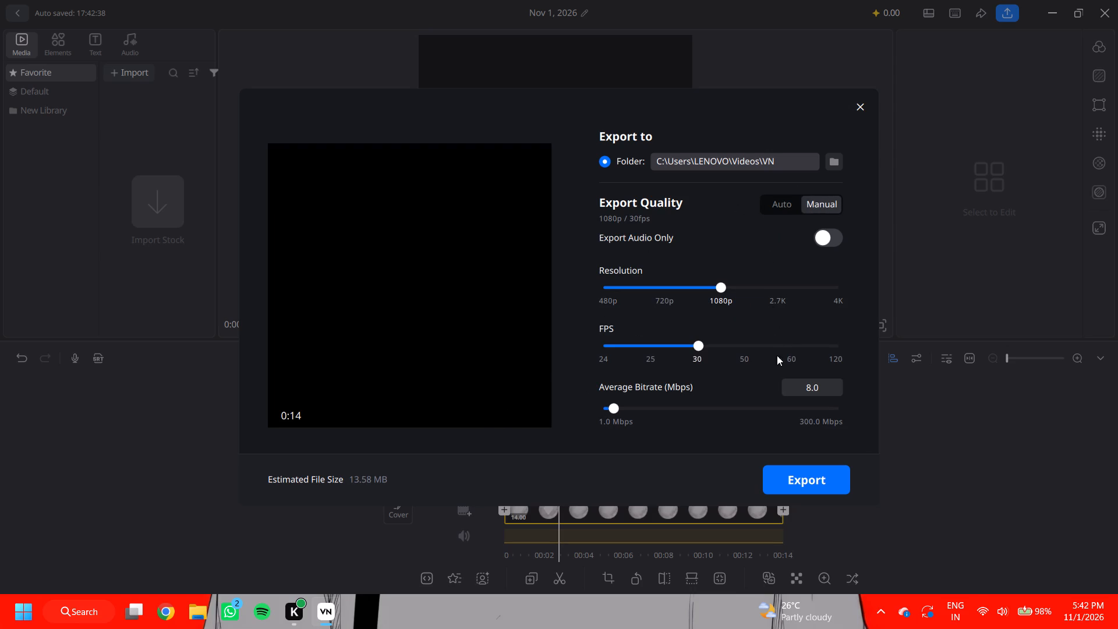
click(789, 345)
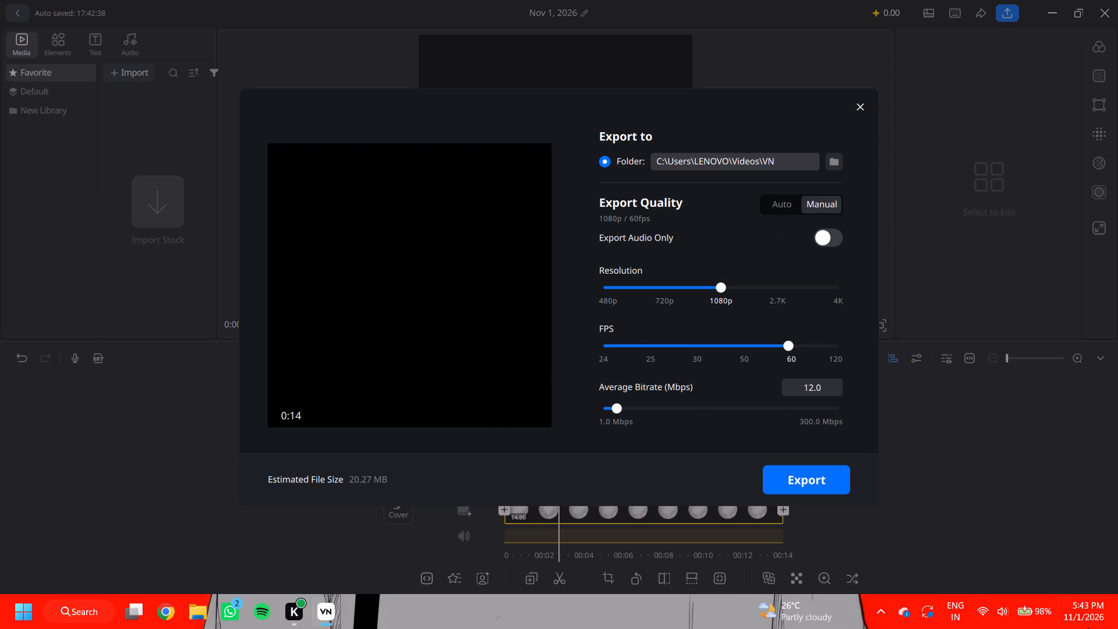
click(821, 486)
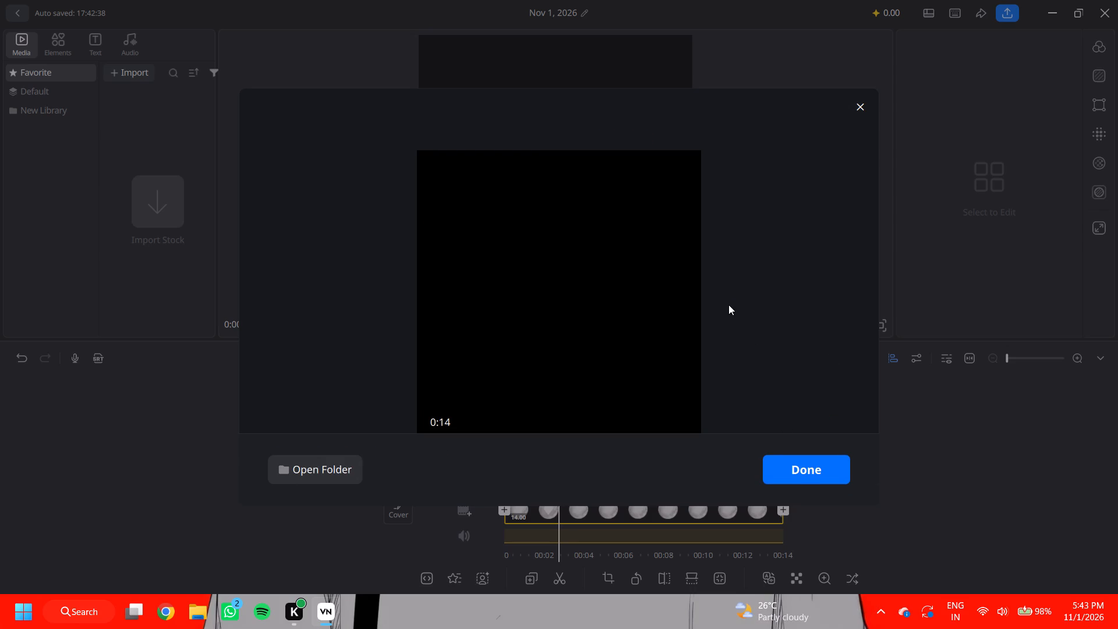
click(856, 472)
click(525, 333)
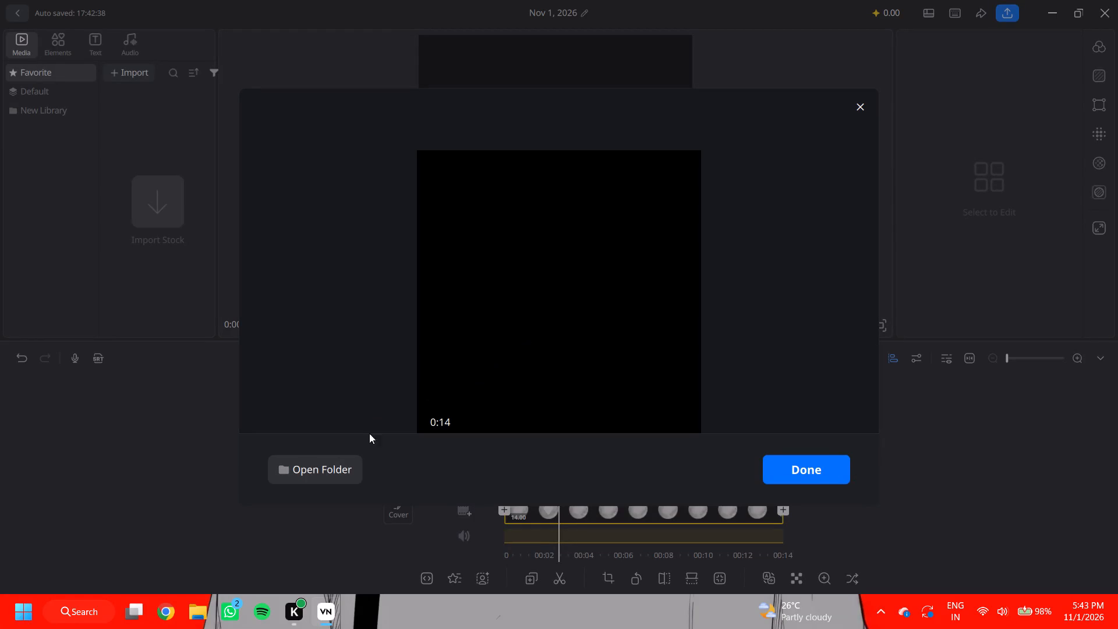
Open the exported video from its folder and play it through to check the lyrics and moon, closing the player and export results.
click(316, 467)
double_click(301, 214)
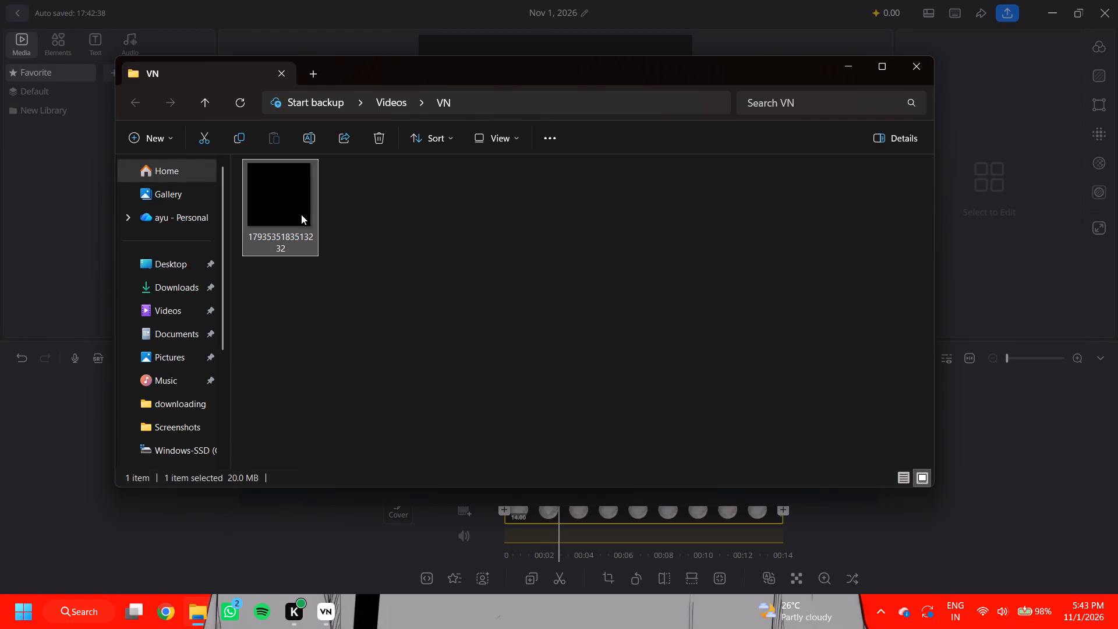
double_click(707, 354)
triple_click(639, 334)
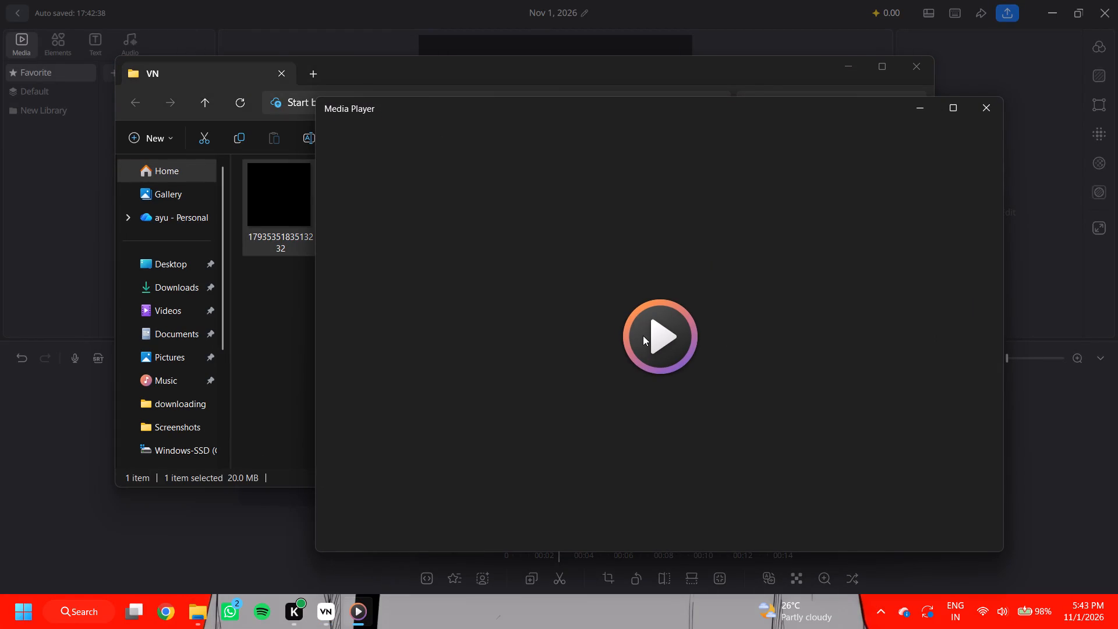
double_click(649, 337)
double_click(671, 323)
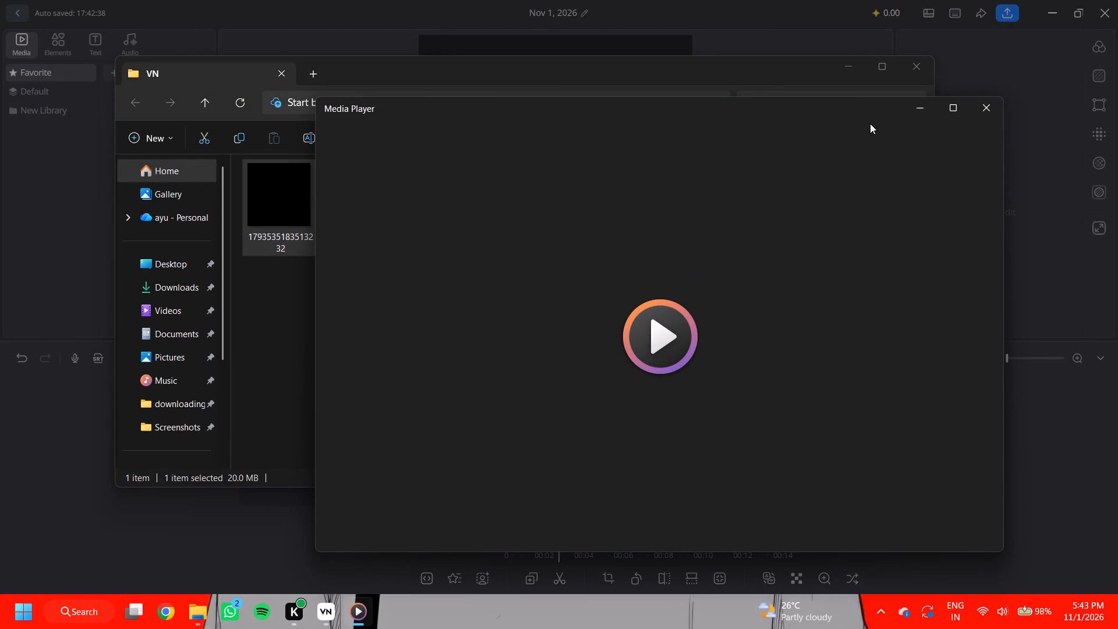
drag(831, 116, 785, 53)
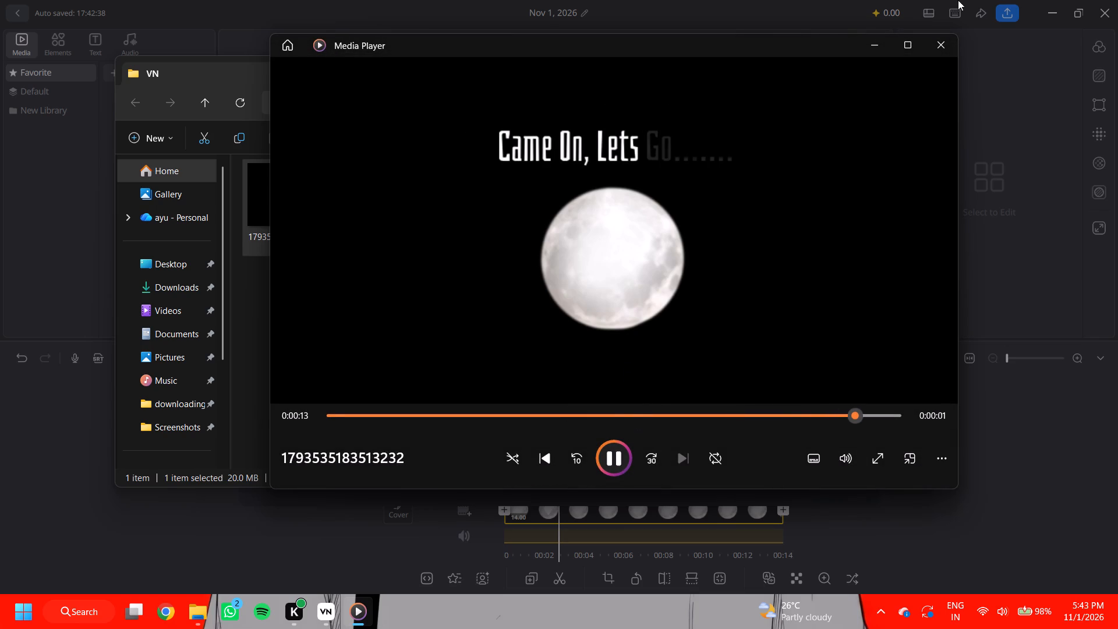
click(949, 44)
double_click(914, 79)
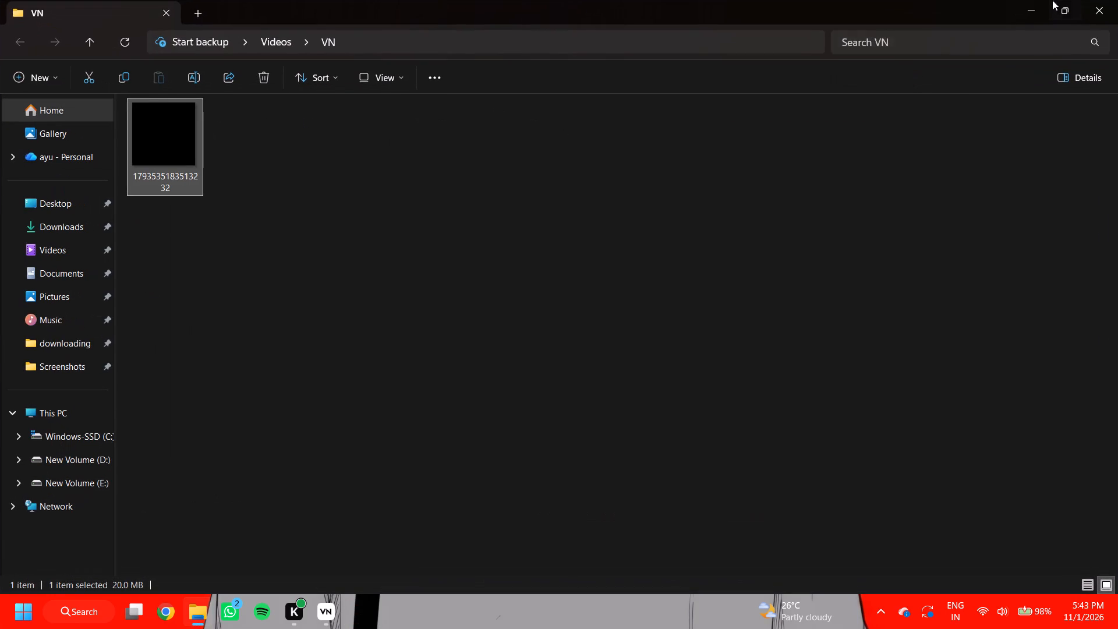
click(1114, 0)
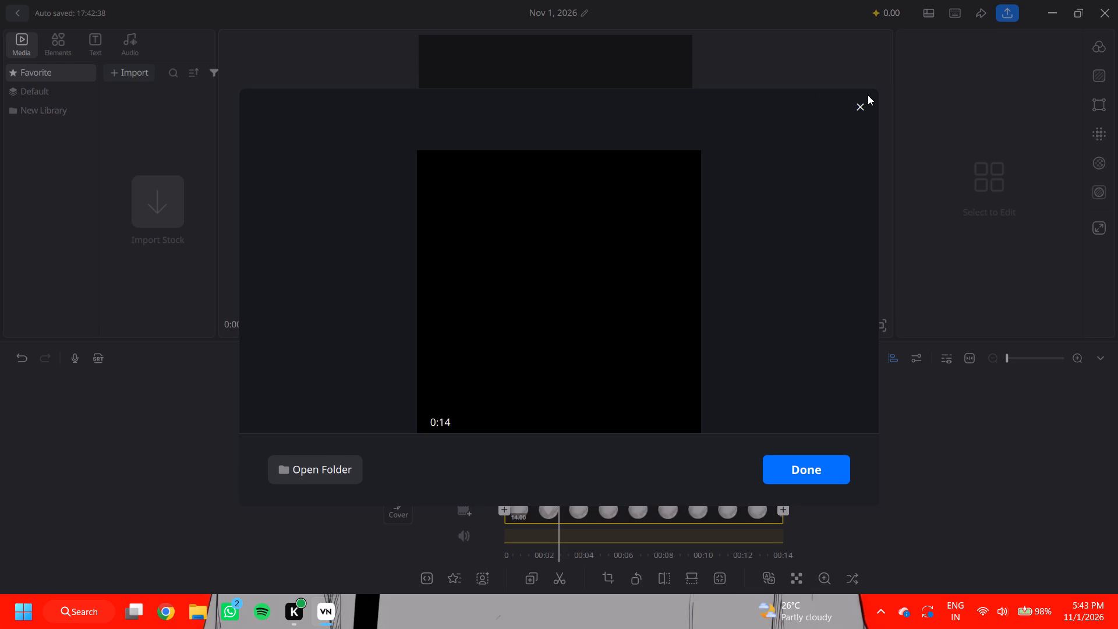
click(868, 95)
click(865, 108)
Enlarge the moon slightly at about 2 seconds into its clip, keeping it centred in the frame.
drag(579, 512, 660, 517)
drag(645, 516, 660, 517)
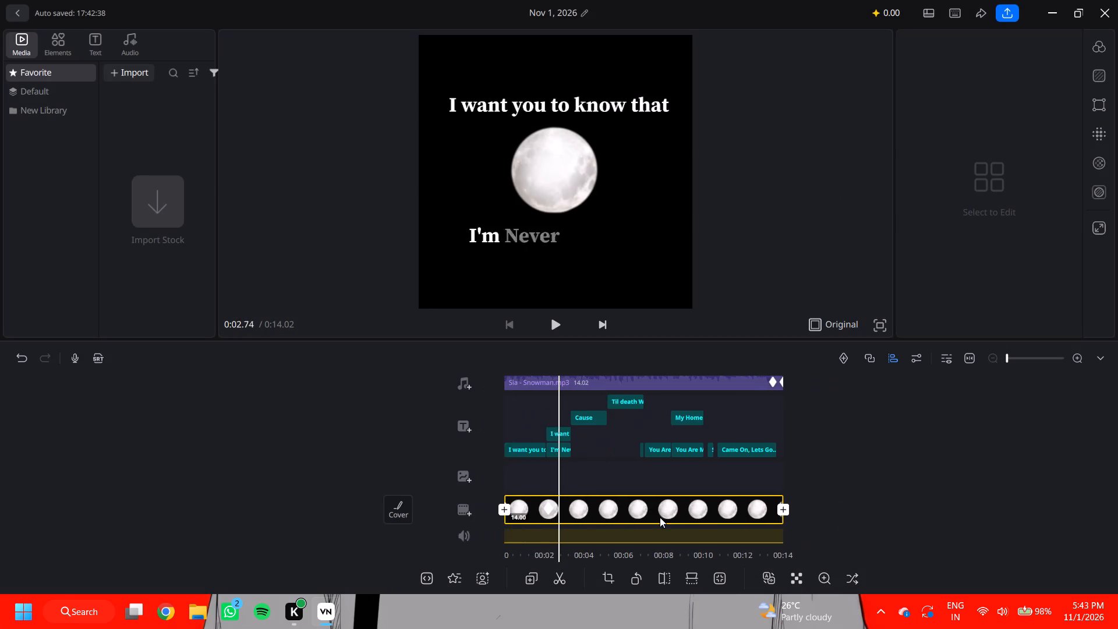
drag(660, 517, 660, 517)
drag(663, 514, 760, 515)
drag(683, 511, 760, 515)
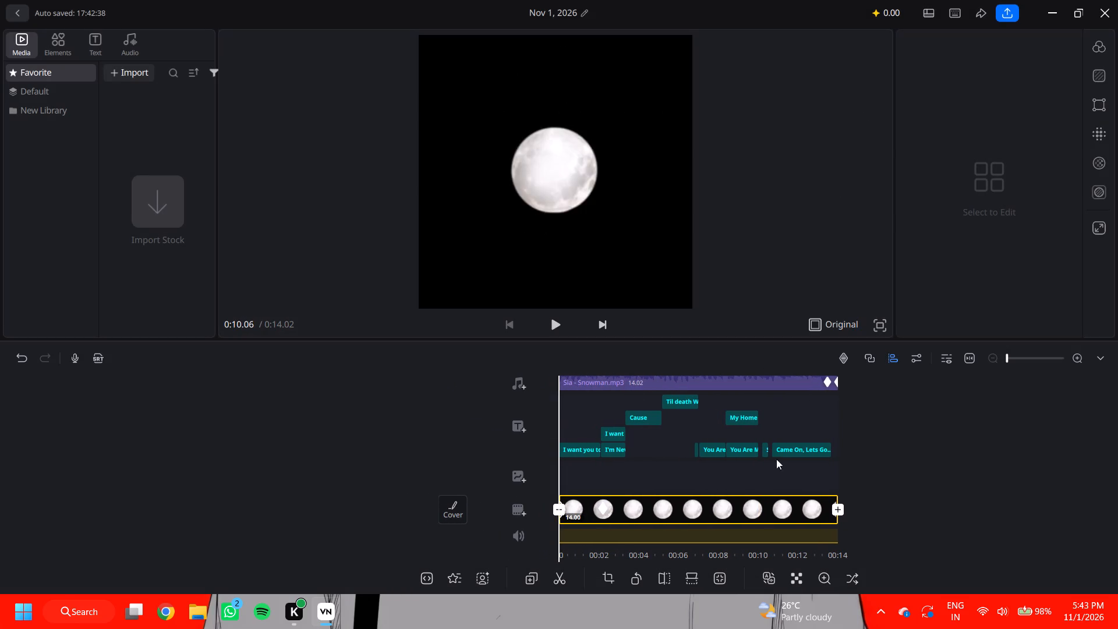
click(646, 513)
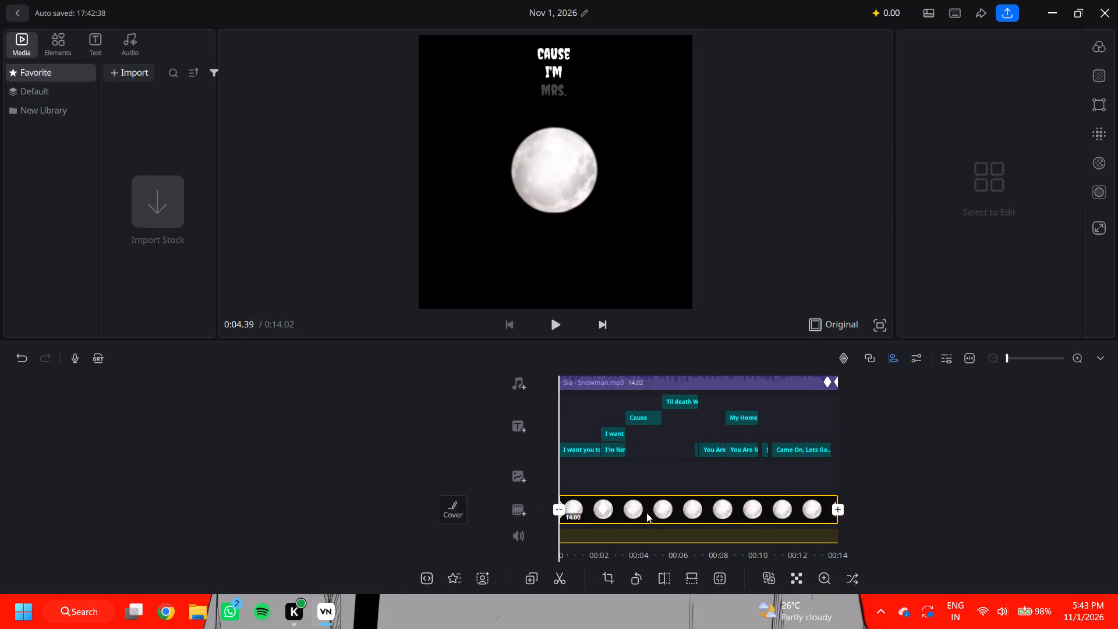
drag(646, 513, 649, 528)
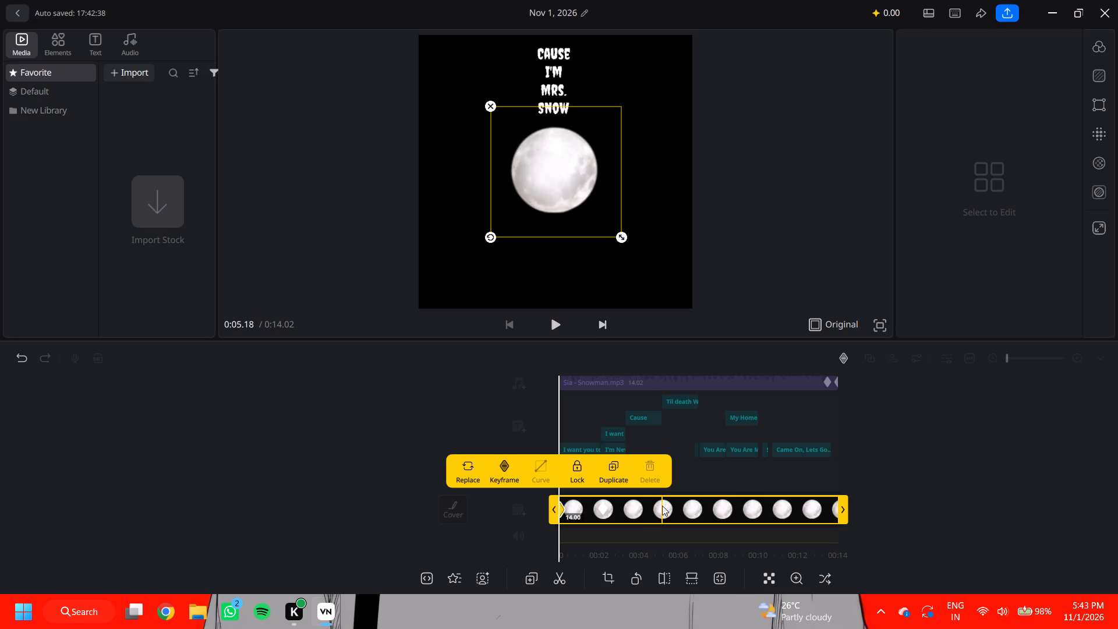
drag(661, 513, 652, 515)
drag(650, 515, 602, 517)
click(602, 517)
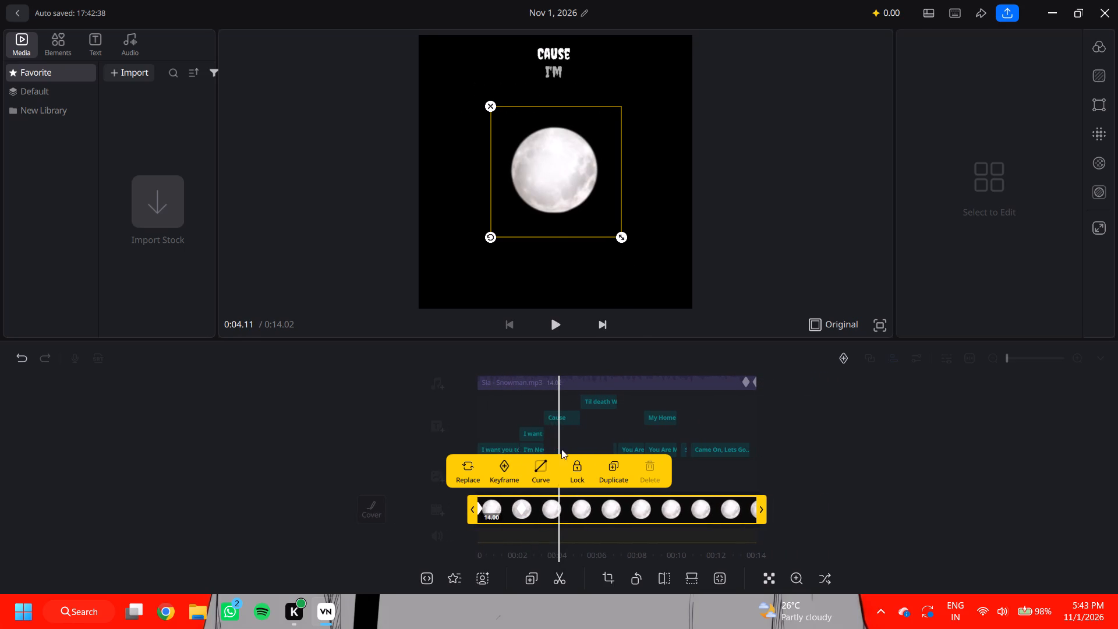
drag(568, 507, 614, 521)
drag(621, 236, 626, 242)
click(626, 242)
Enlarge the moon further at the end of its clip, at 14.00, so it grows towards the end of the song.
drag(677, 513, 685, 514)
drag(688, 514, 706, 514)
drag(694, 514, 723, 514)
drag(710, 514, 723, 514)
click(723, 514)
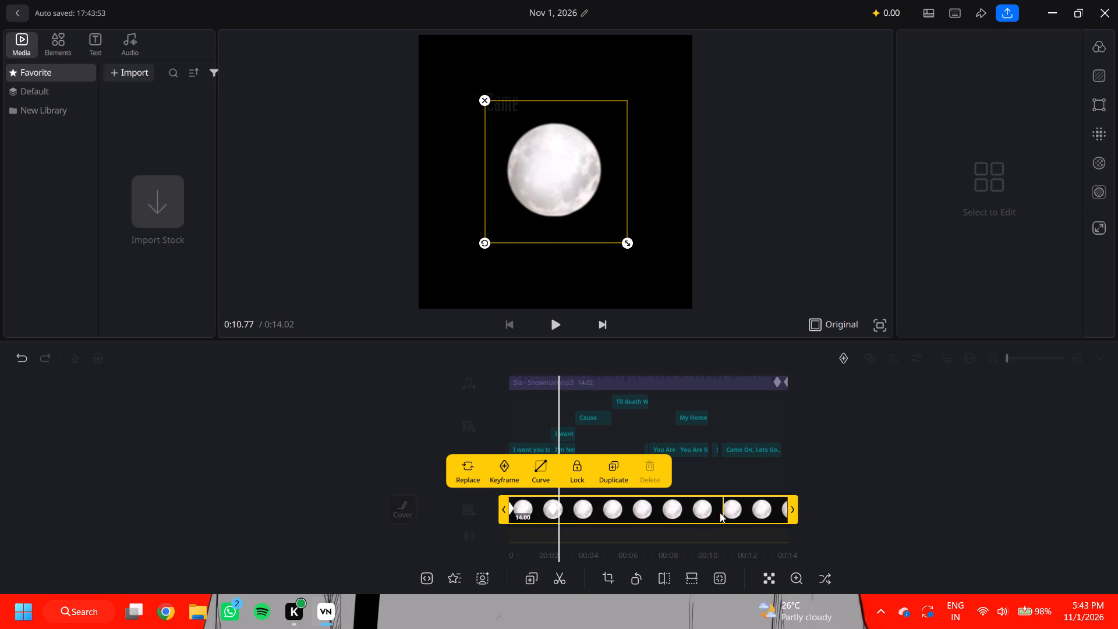
drag(698, 515, 776, 515)
click(547, 326)
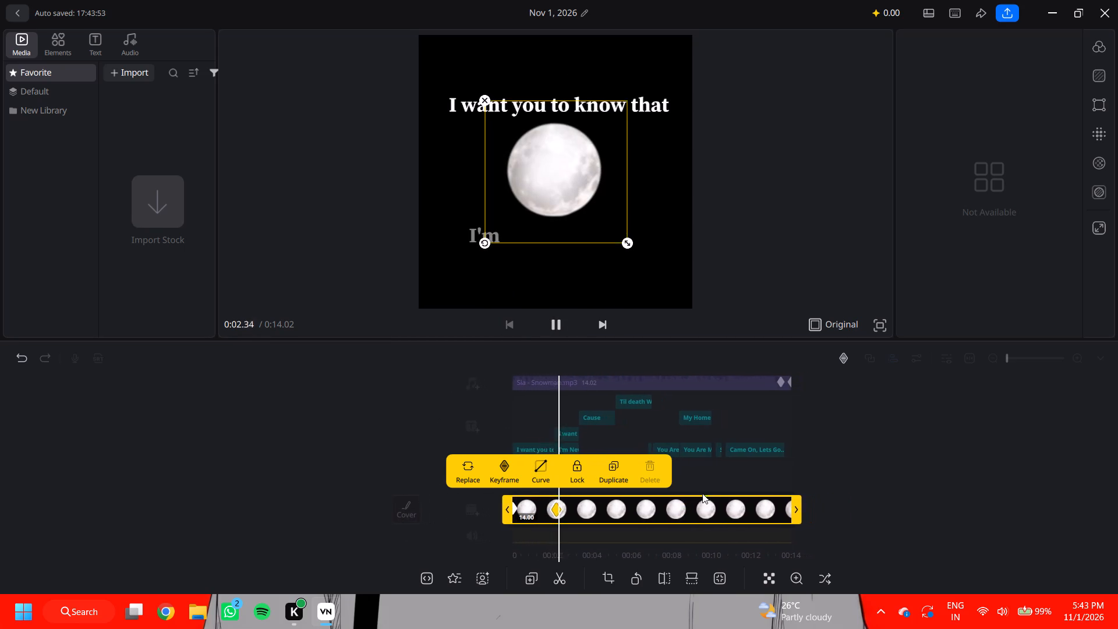
drag(700, 502, 466, 521)
click(465, 521)
drag(461, 522, 442, 524)
click(442, 524)
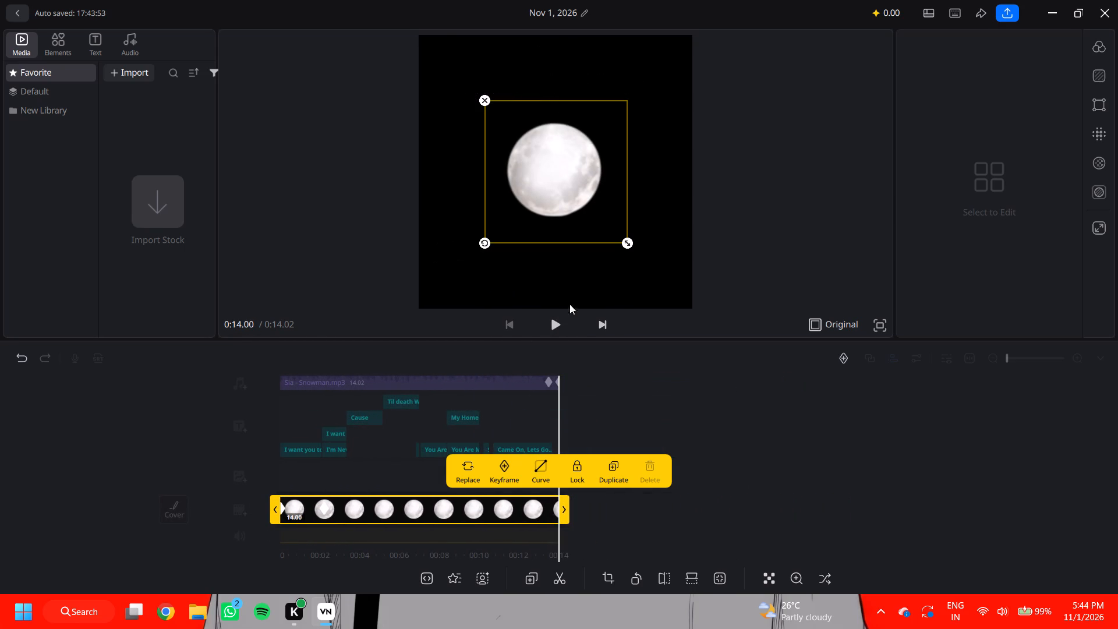
click(626, 245)
drag(627, 247, 635, 259)
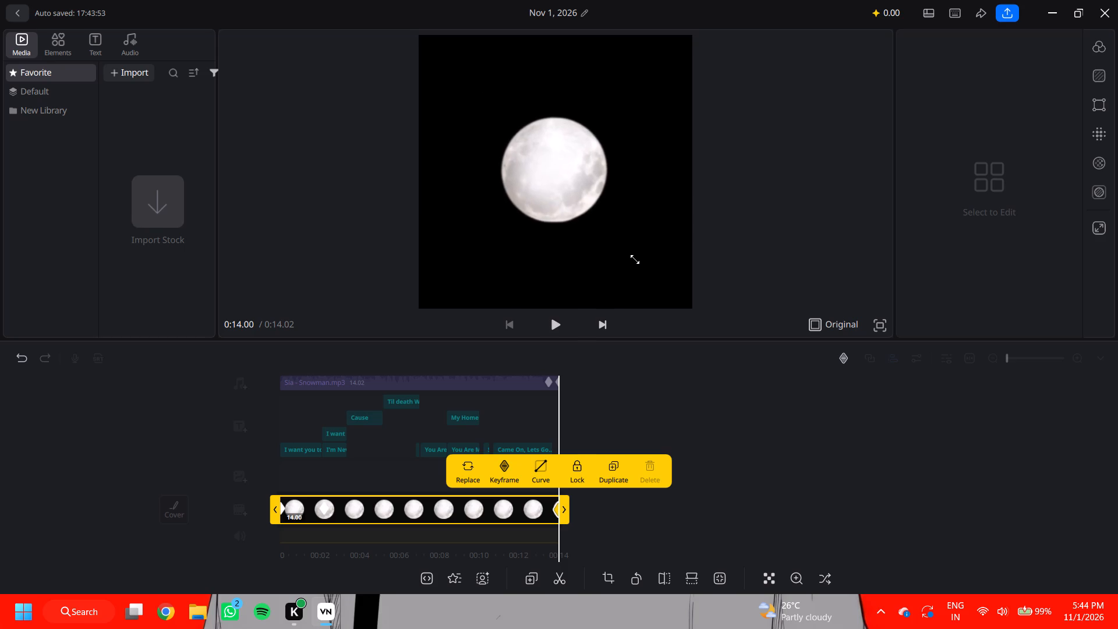
drag(635, 259, 636, 263)
click(636, 263)
drag(691, 528, 950, 527)
drag(983, 526, 1047, 520)
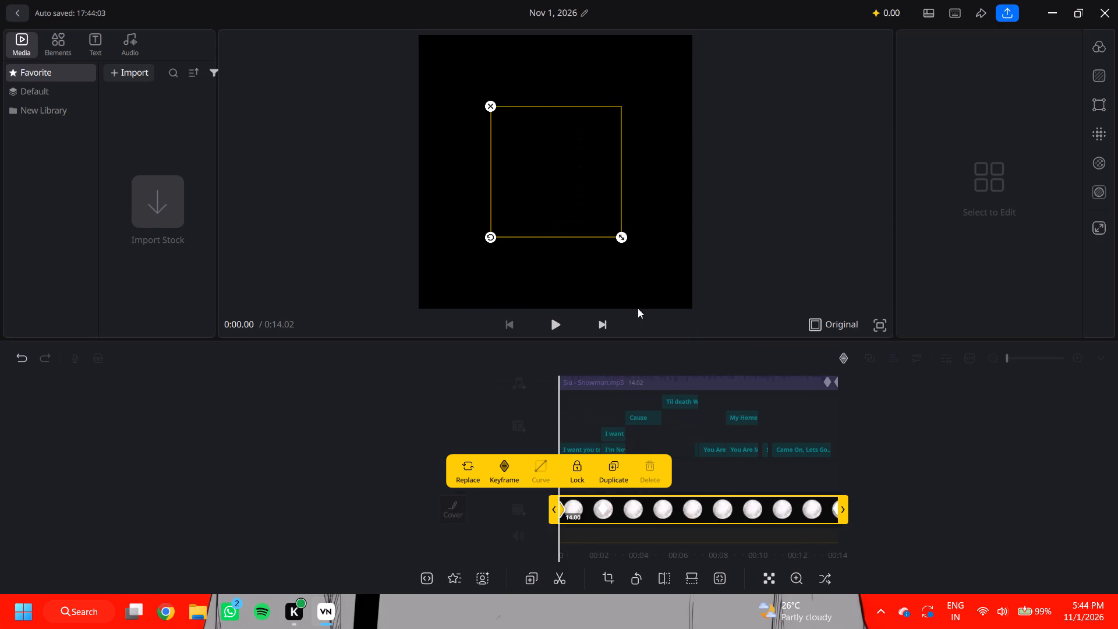
Play the edit from the start to check how the moon grows alongside the lyrics, pausing near the end.
click(560, 330)
click(301, 447)
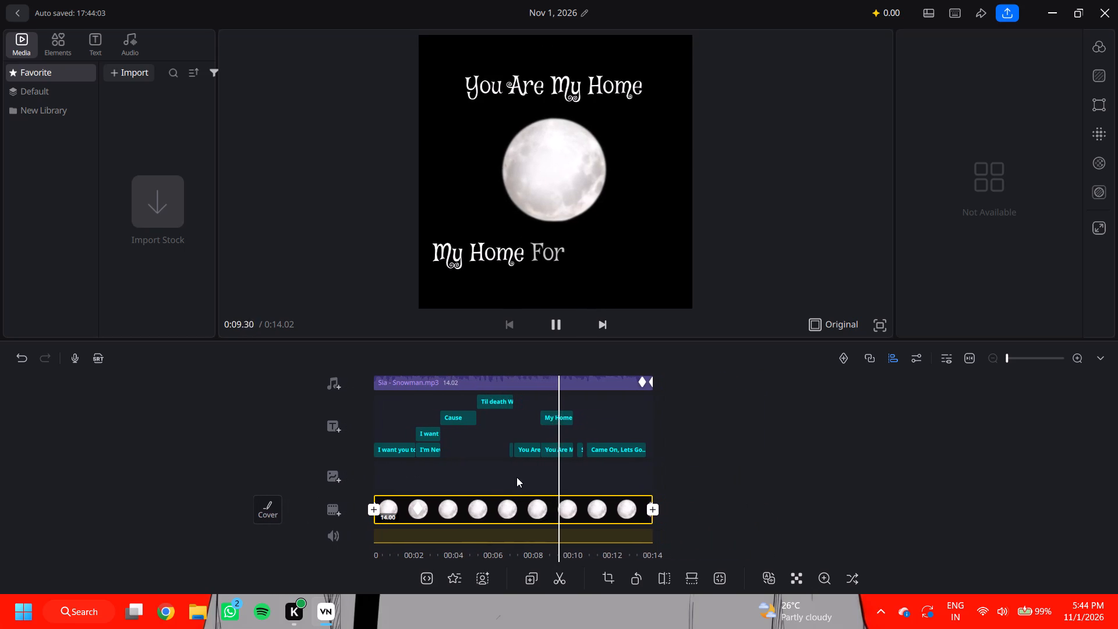
click(562, 319)
Export the lyric video with the enlarged moon and close the export results.
click(1009, 3)
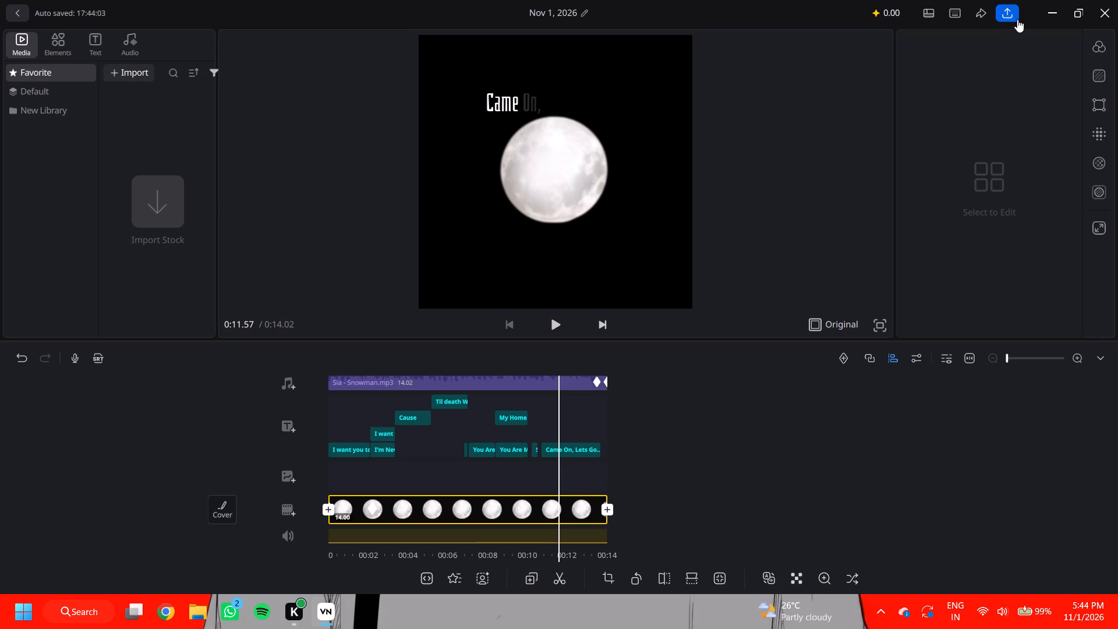
click(1011, 9)
double_click(805, 478)
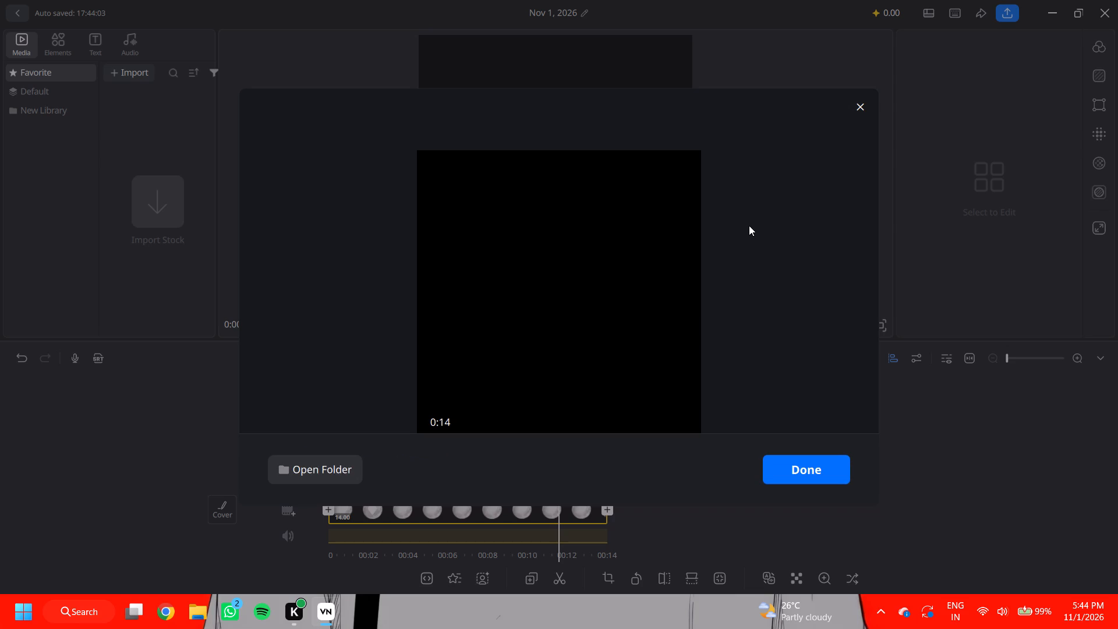
double_click(841, 468)
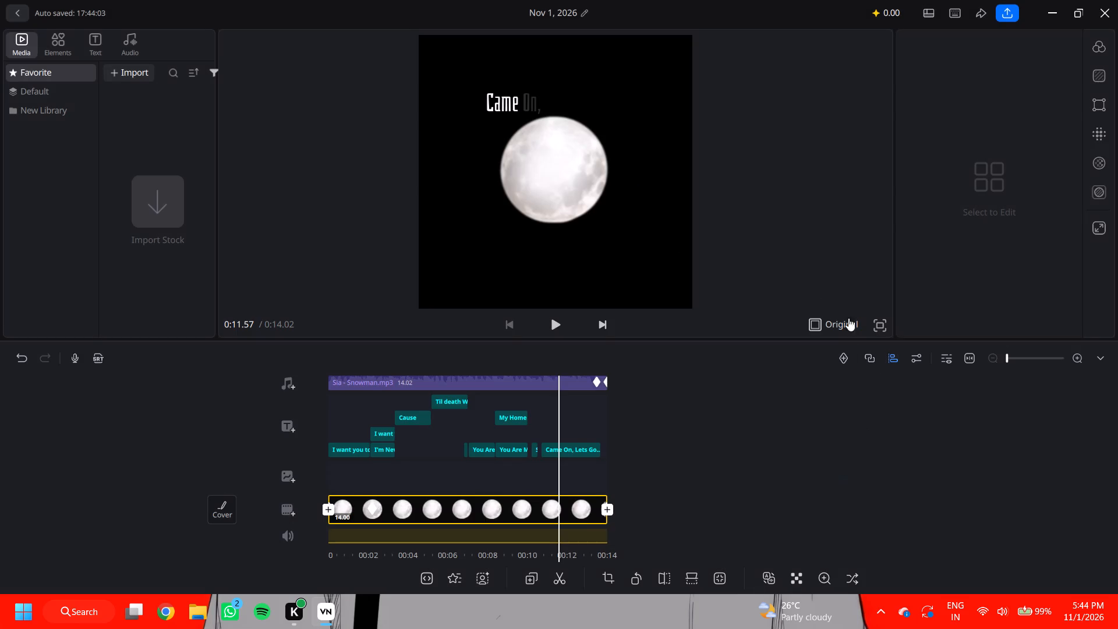
Return to the projects overview and create a new project.
click(23, 13)
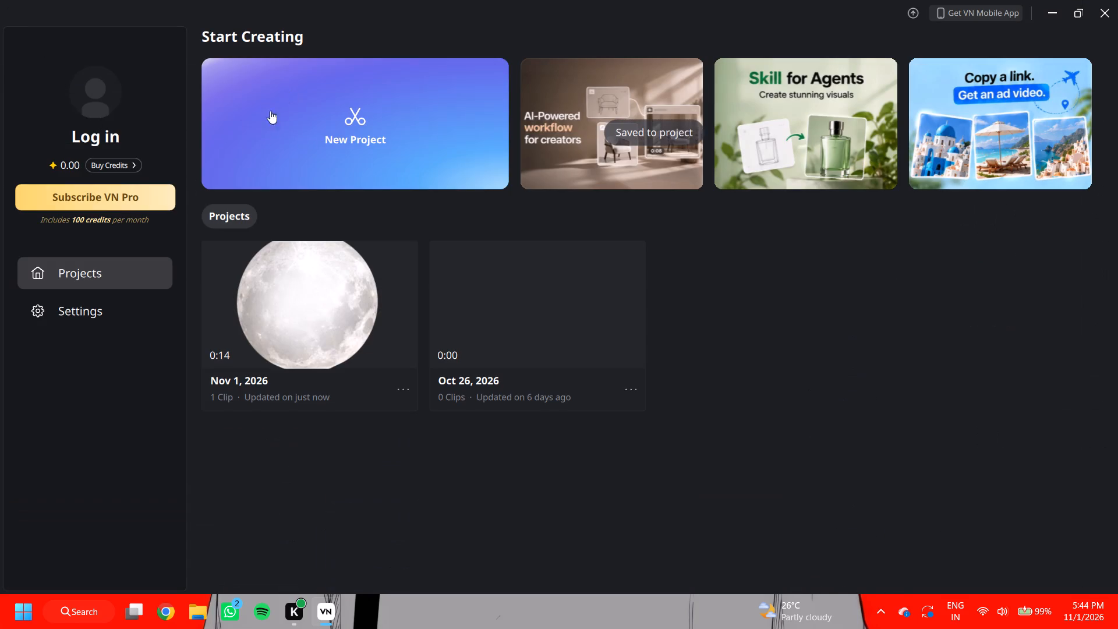
click(332, 122)
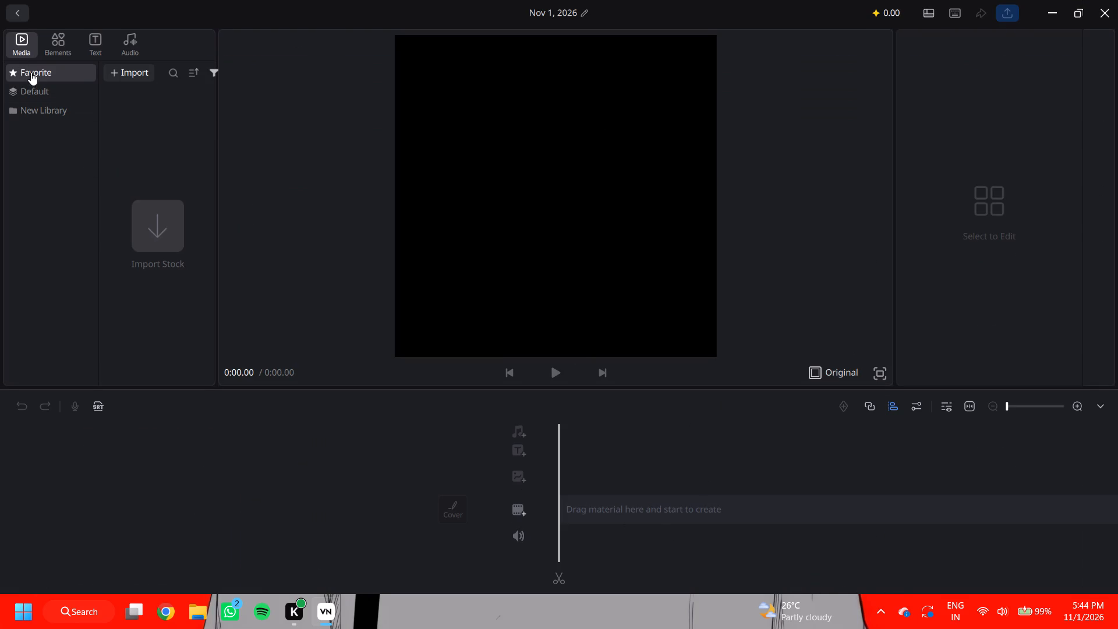
Open the file chooser for adding a video or image to the new project's empty main track.
click(20, 45)
click(53, 88)
double_click(54, 102)
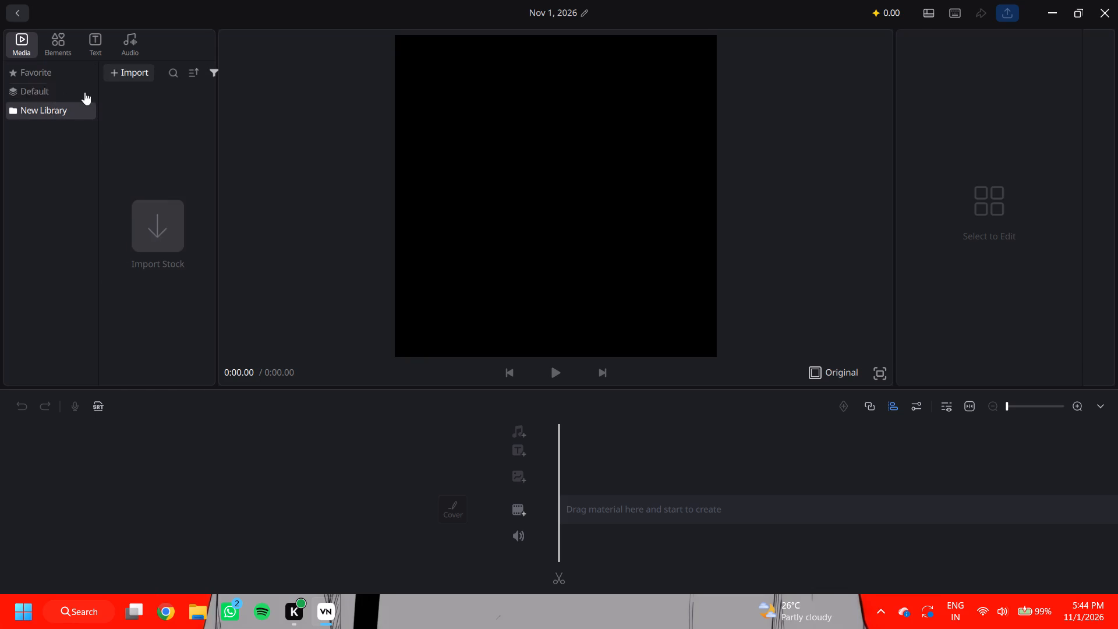
click(616, 515)
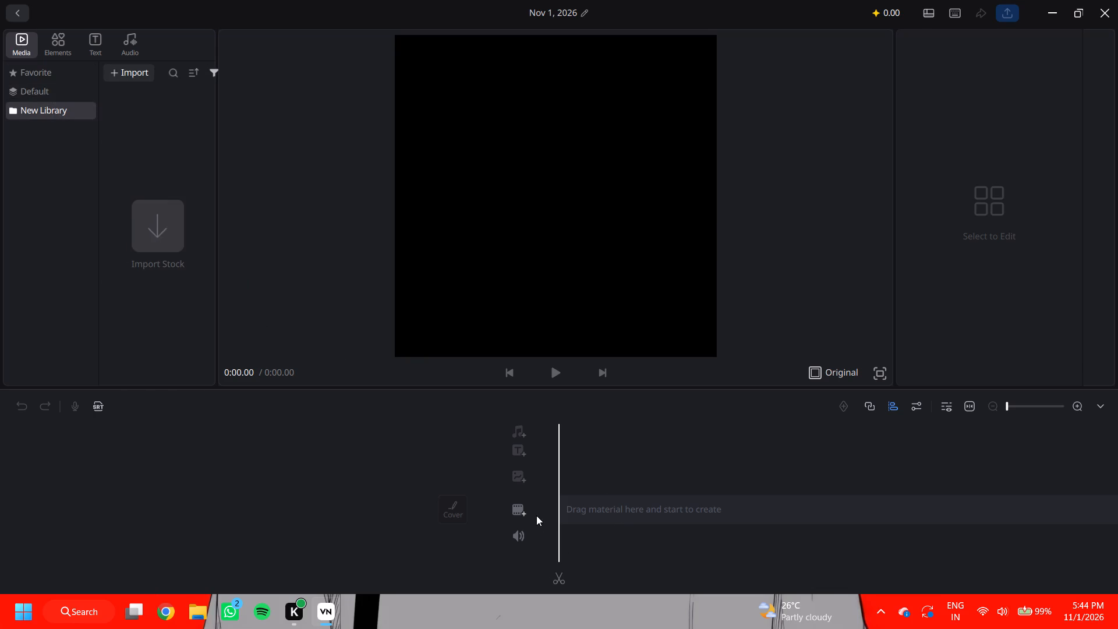
click(536, 515)
click(529, 511)
double_click(522, 504)
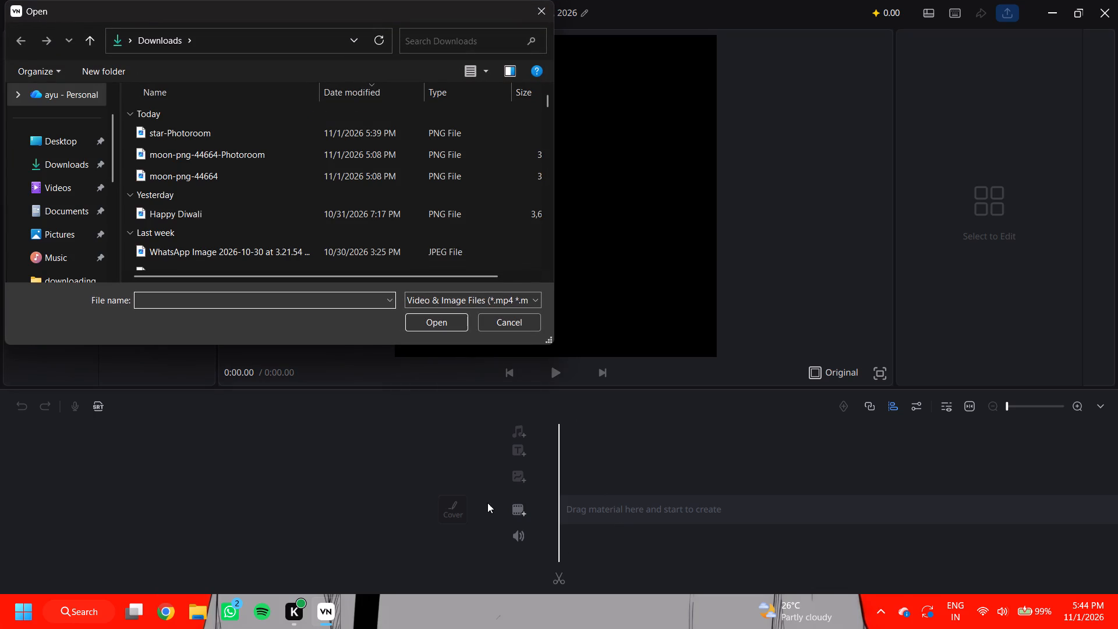
click(90, 160)
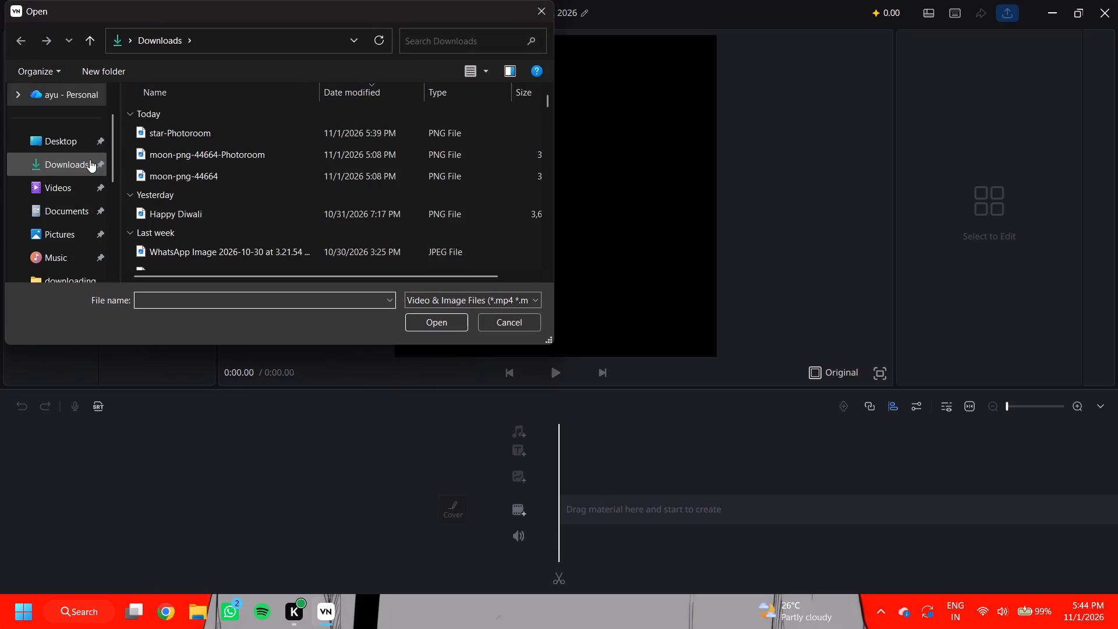
click(84, 133)
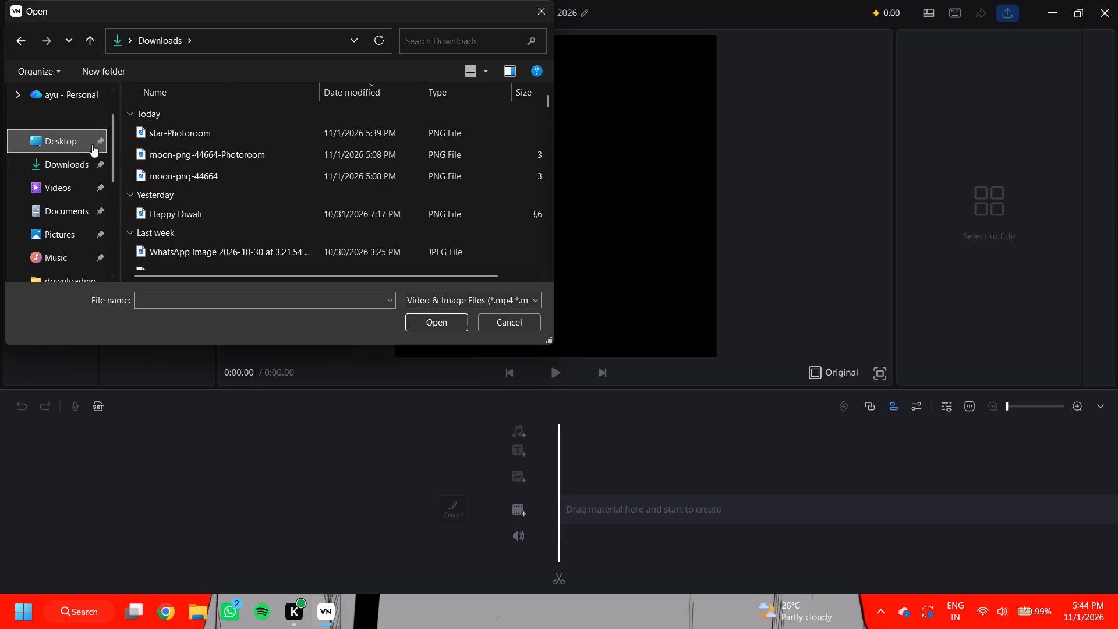
click(67, 182)
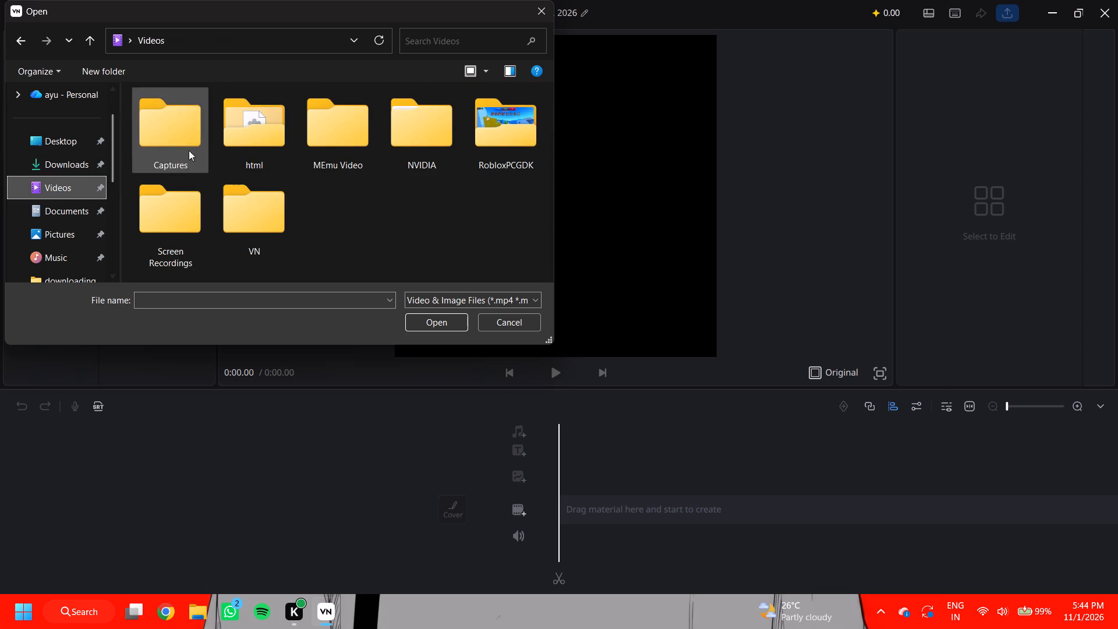
double_click(224, 217)
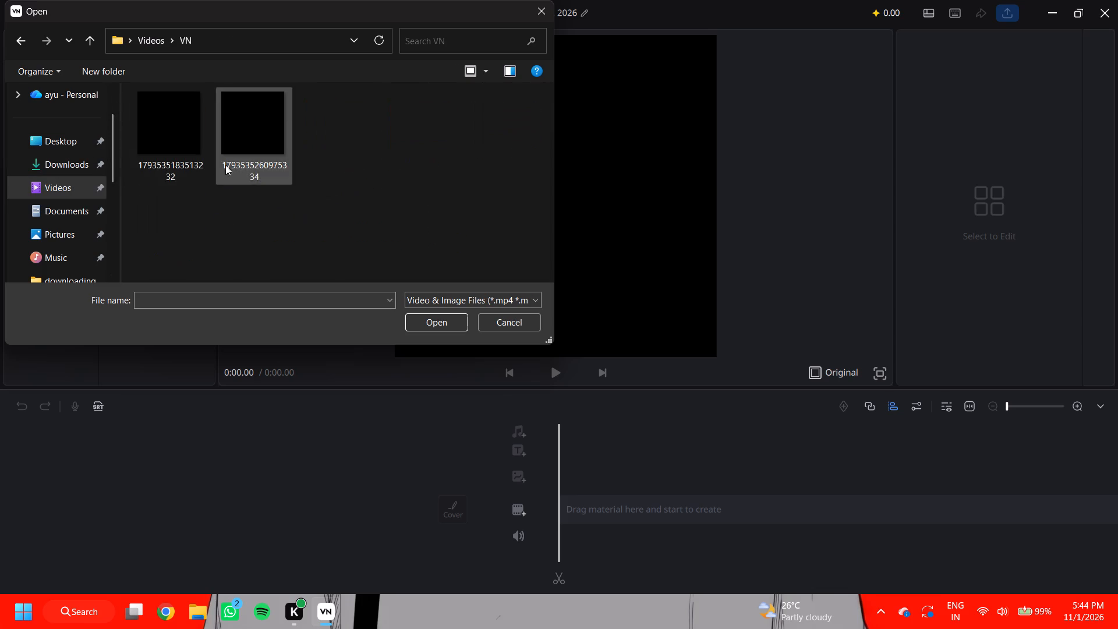
drag(169, 157, 766, 437)
drag(766, 437, 765, 446)
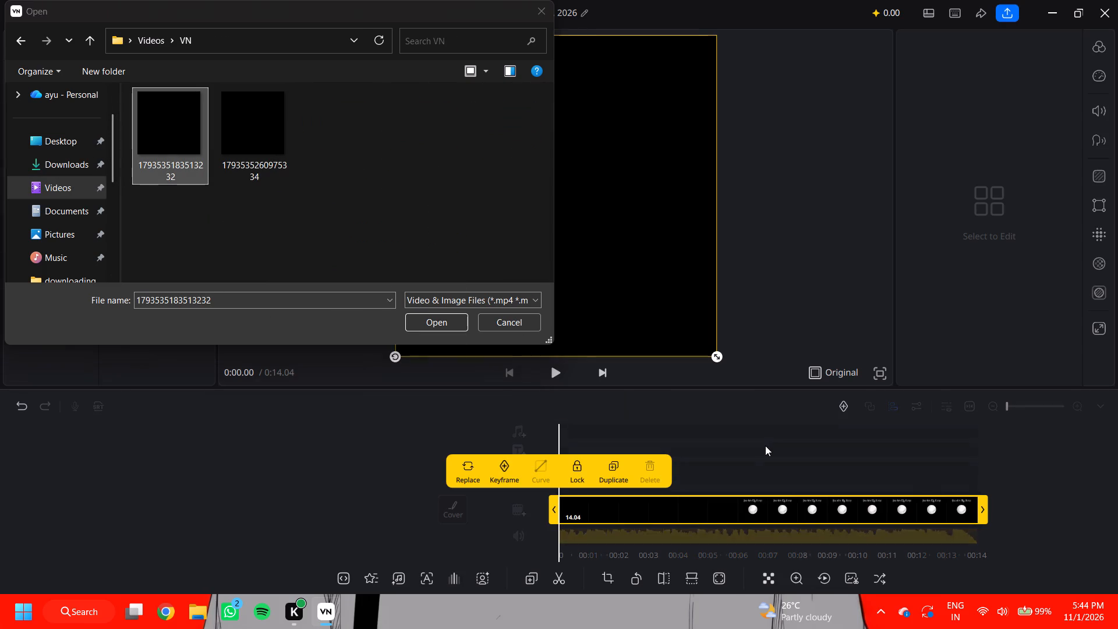
drag(765, 446, 763, 444)
click(561, 376)
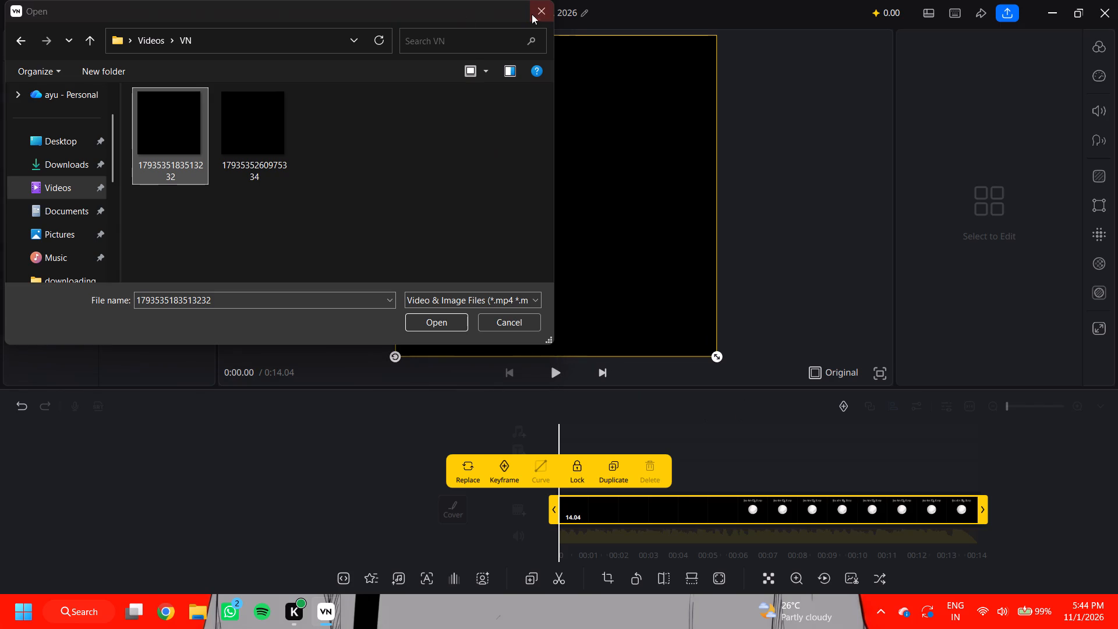
double_click(535, 10)
Play the opening of the imported video to check the first lyric and the moon fading in.
click(549, 383)
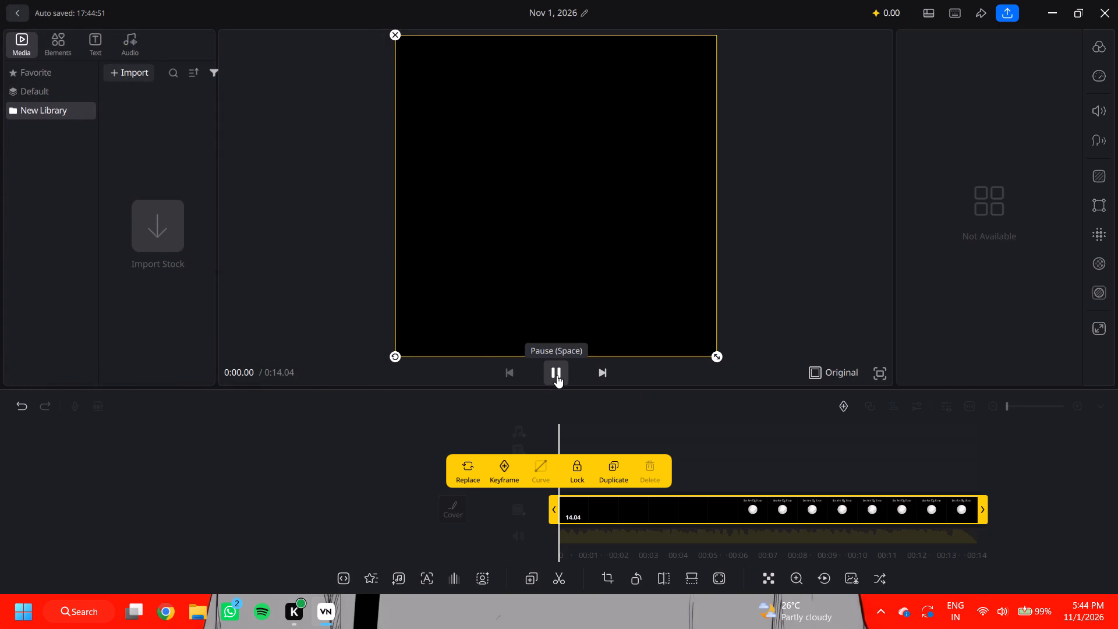
click(559, 372)
click(553, 369)
click(422, 435)
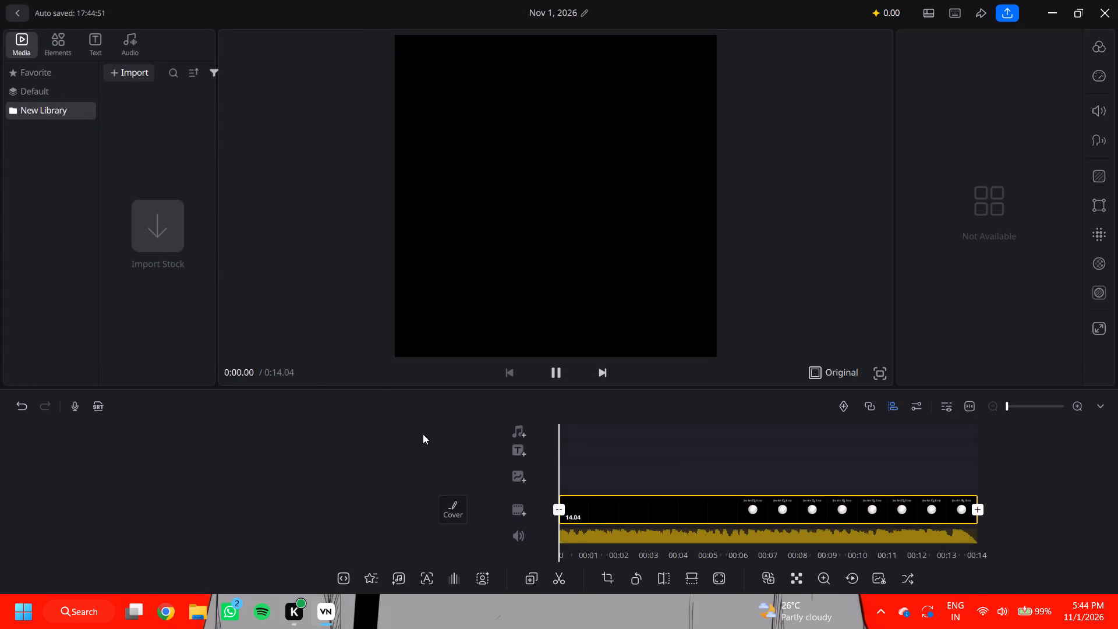
click(562, 373)
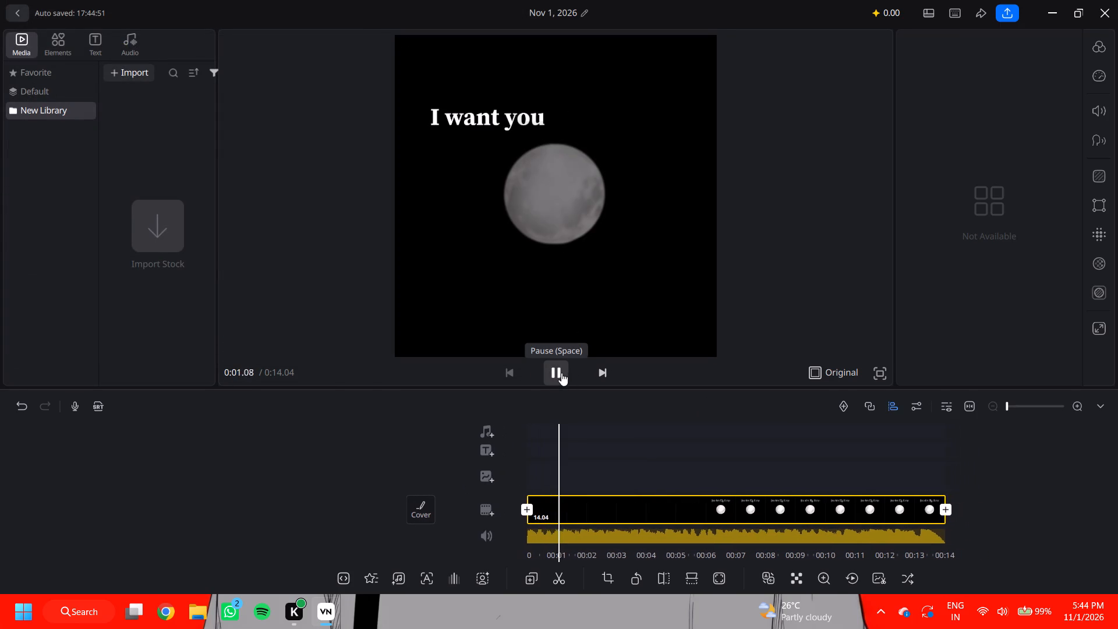
Apply the Aesthetic filter A3 at intensity 100 to the imported clip and preview a couple of seconds of it.
click(1099, 53)
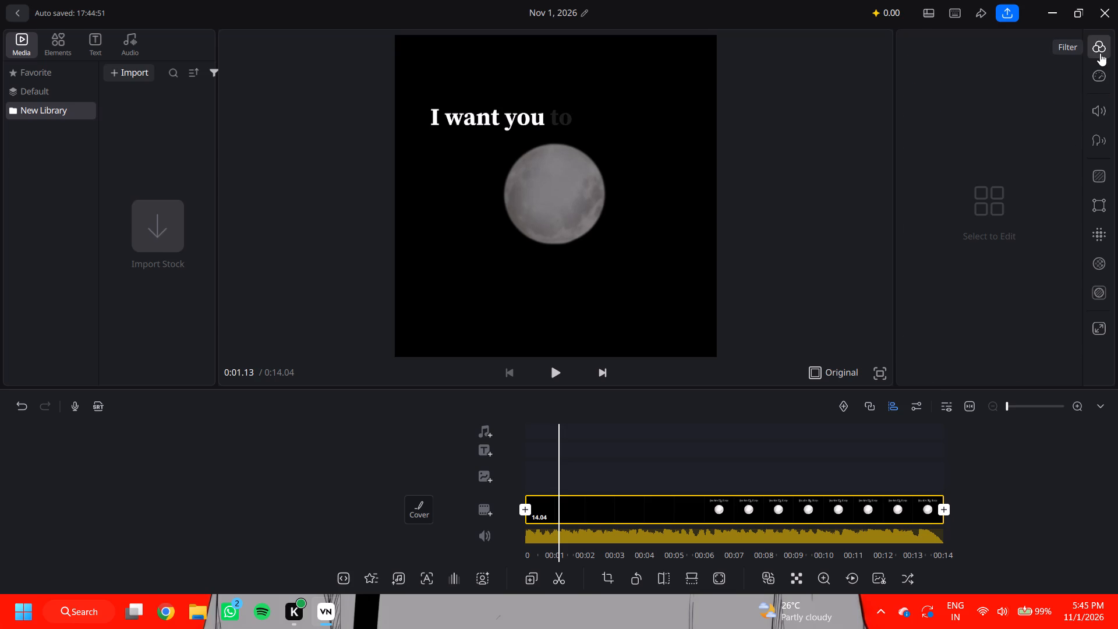
click(950, 190)
click(936, 192)
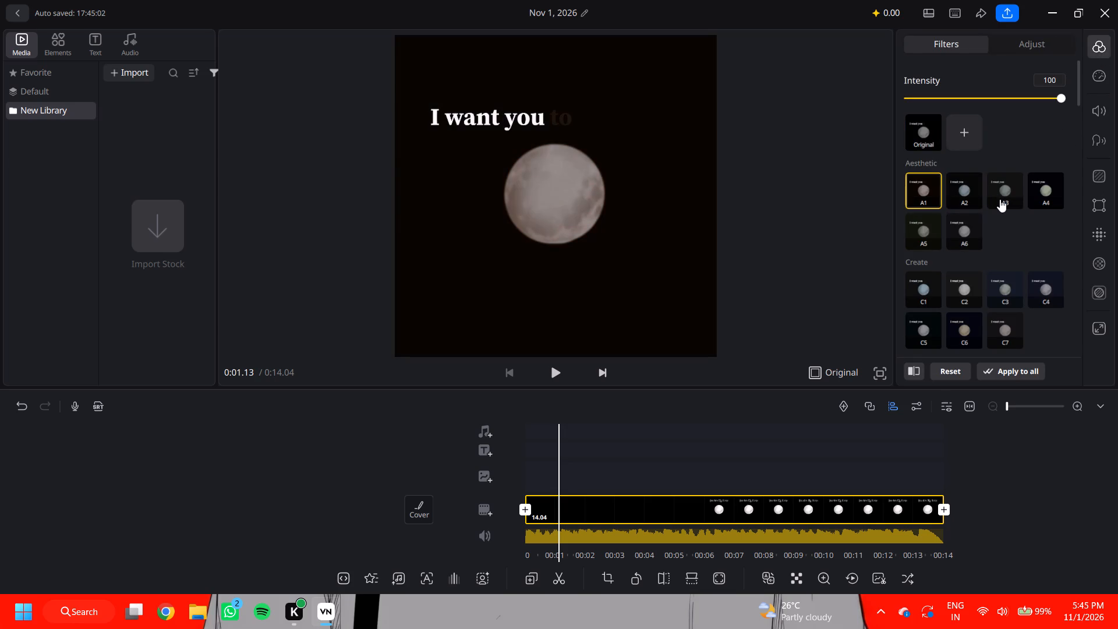
click(1000, 199)
click(1004, 188)
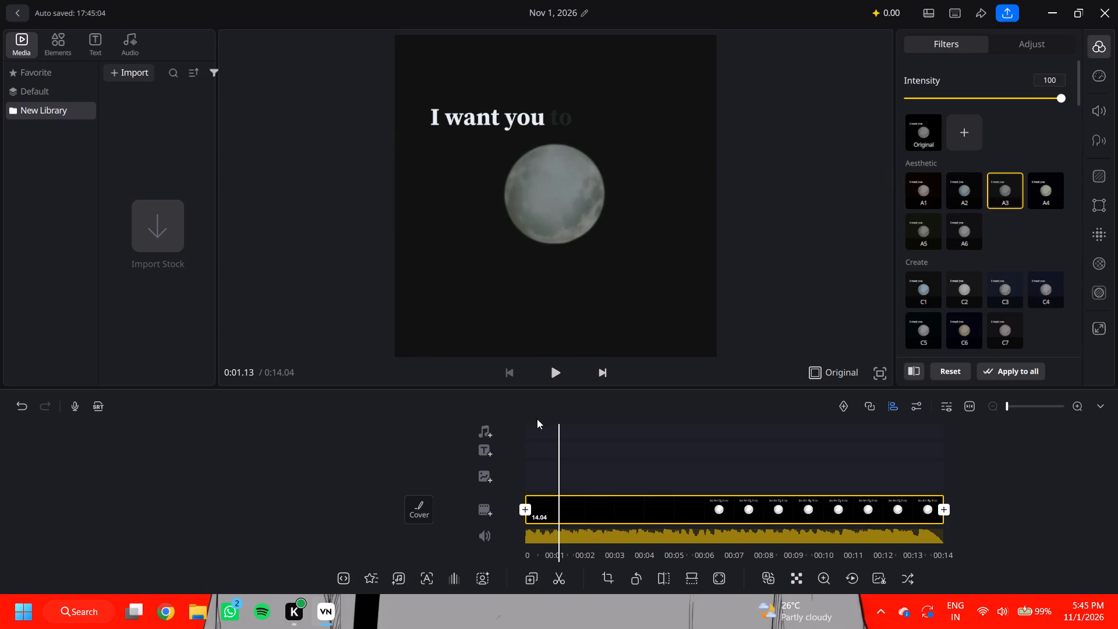
click(549, 370)
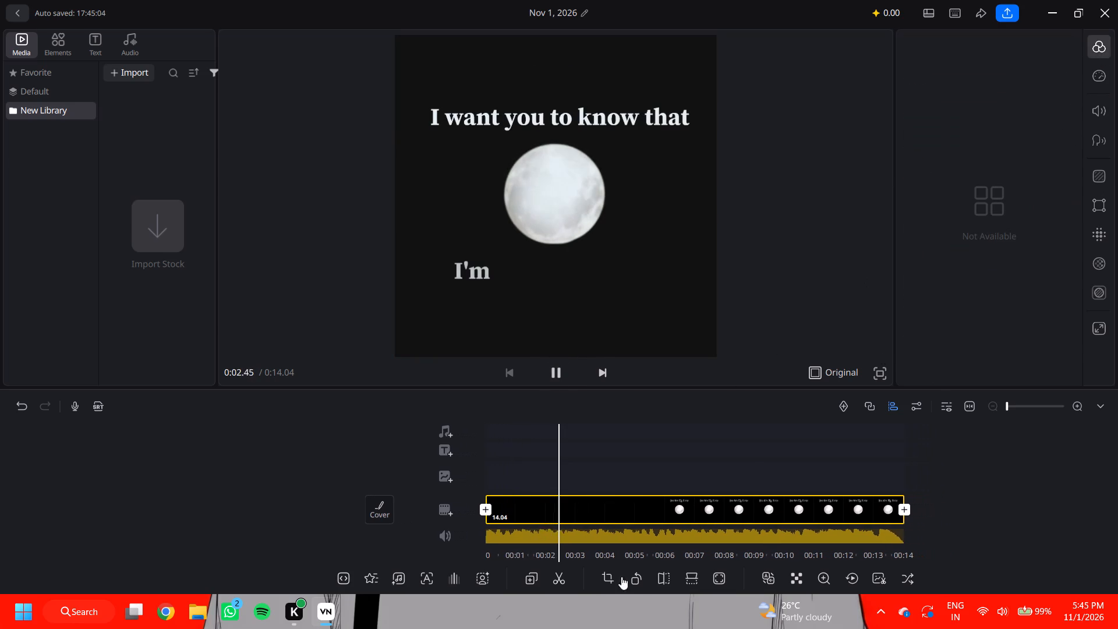
click(548, 377)
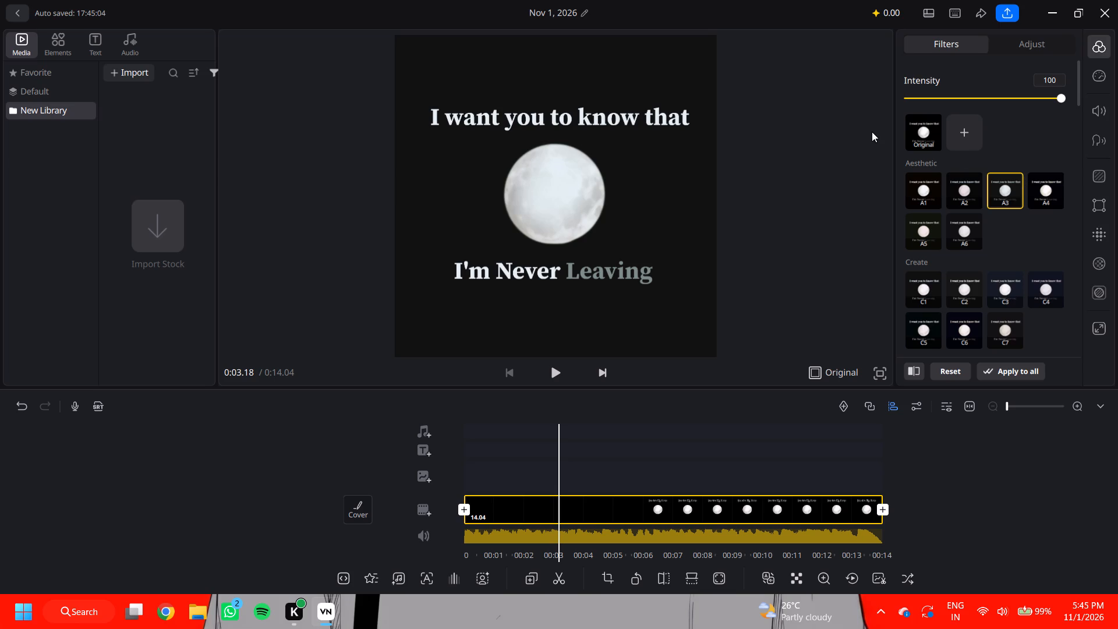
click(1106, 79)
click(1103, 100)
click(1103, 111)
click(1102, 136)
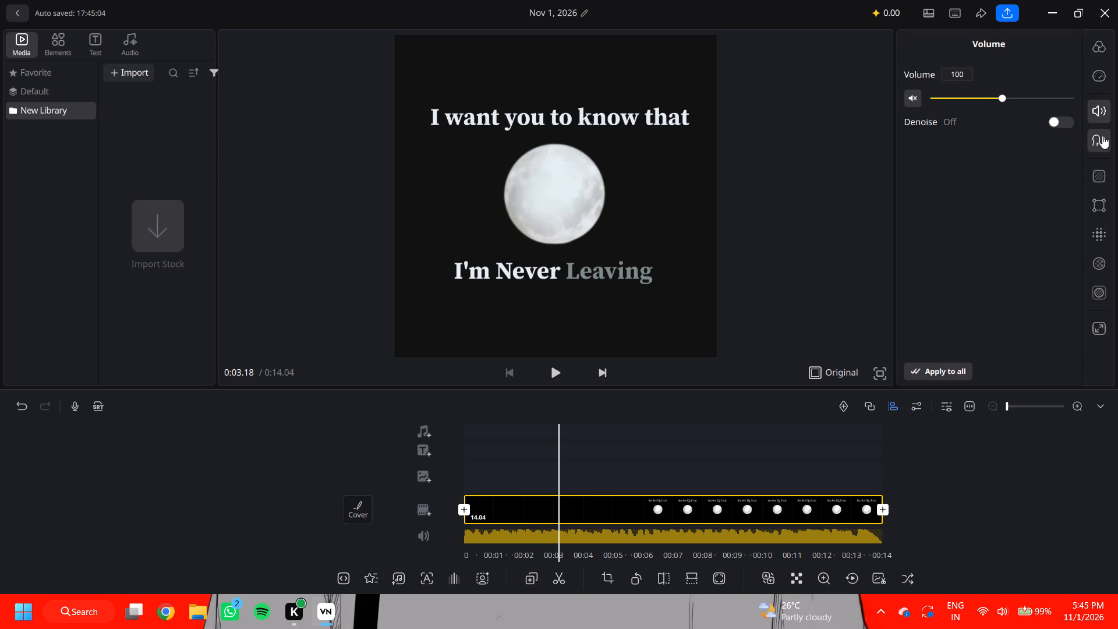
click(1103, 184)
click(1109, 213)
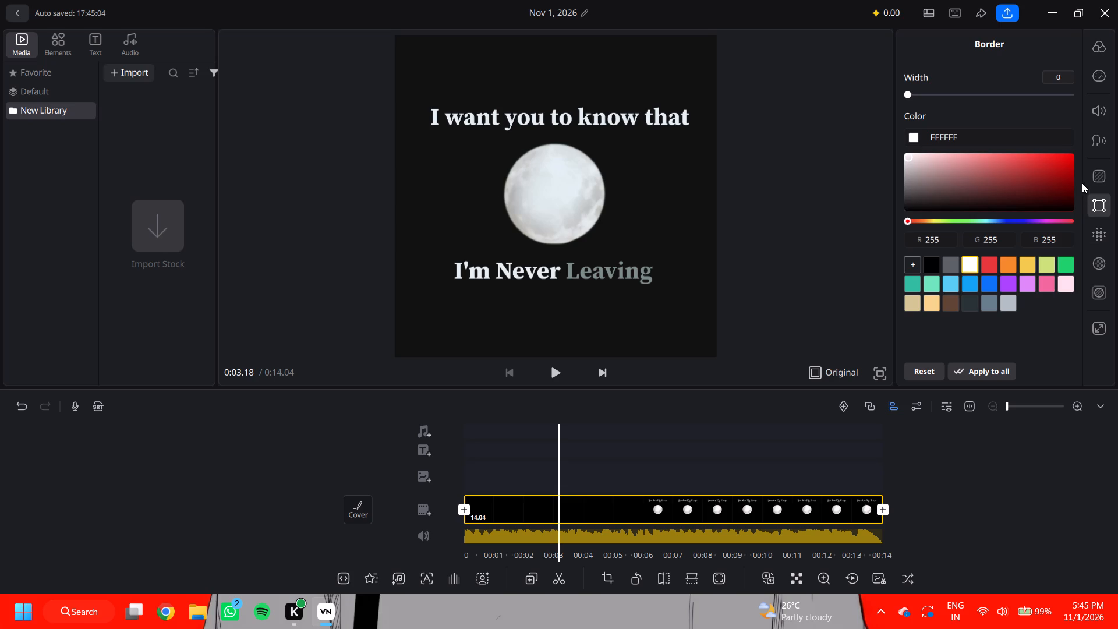
Set the clip's background colour to pure red, FF0000.
click(1083, 182)
click(1096, 179)
click(903, 167)
drag(908, 163, 942, 170)
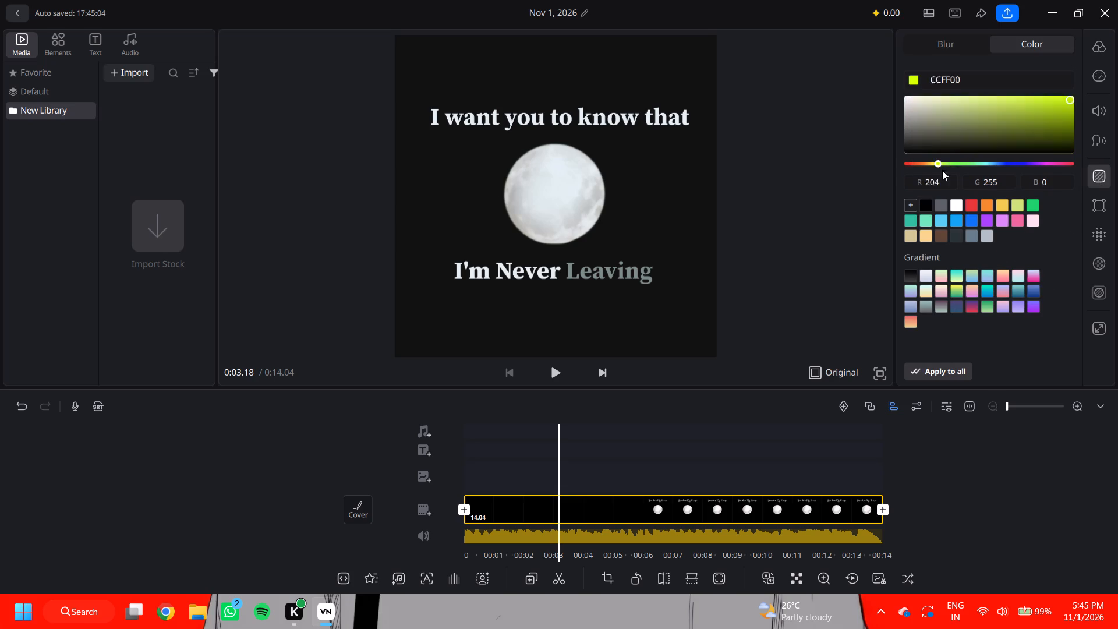
drag(942, 170, 873, 169)
Look through the border, blur, opacity, filter and mask options available for the clip.
click(1106, 208)
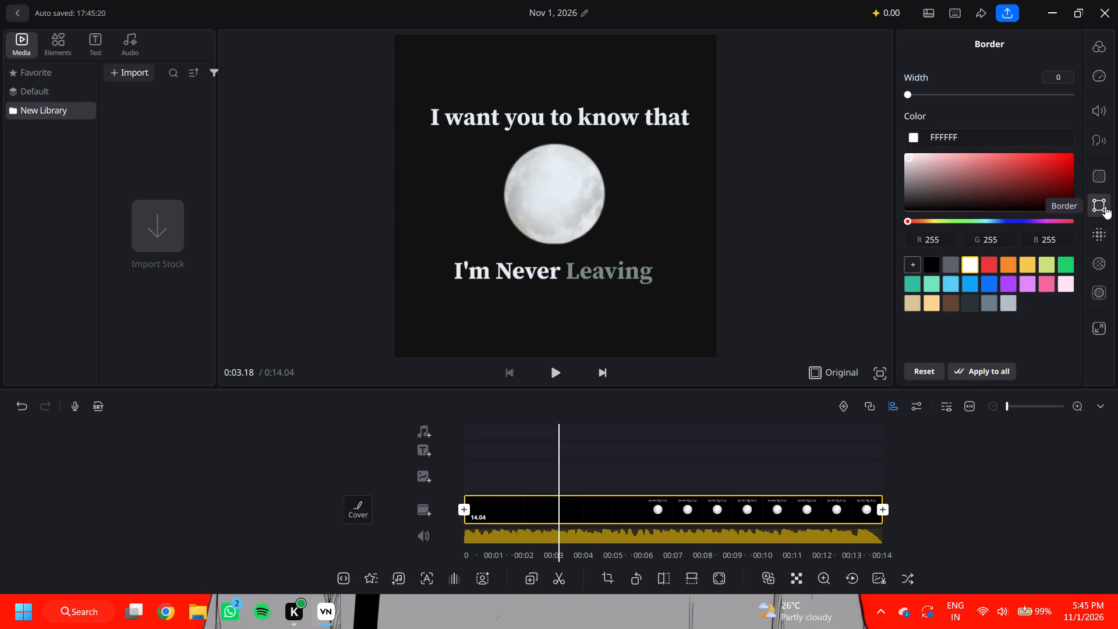
double_click(1112, 239)
click(1098, 238)
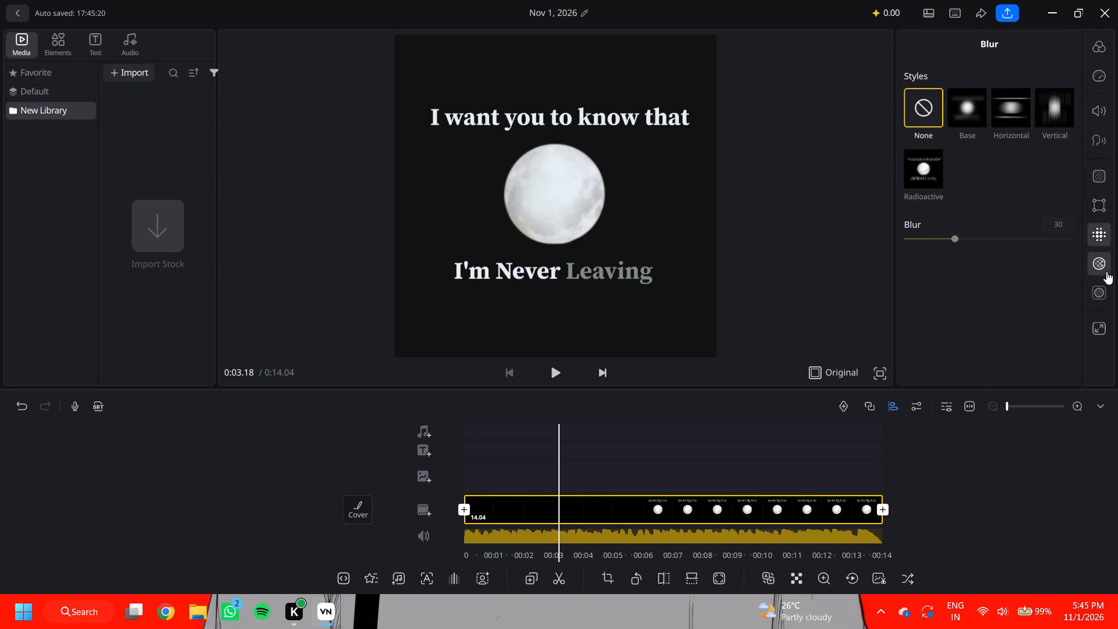
click(1106, 271)
drag(1102, 287, 1102, 294)
click(1102, 294)
click(1094, 272)
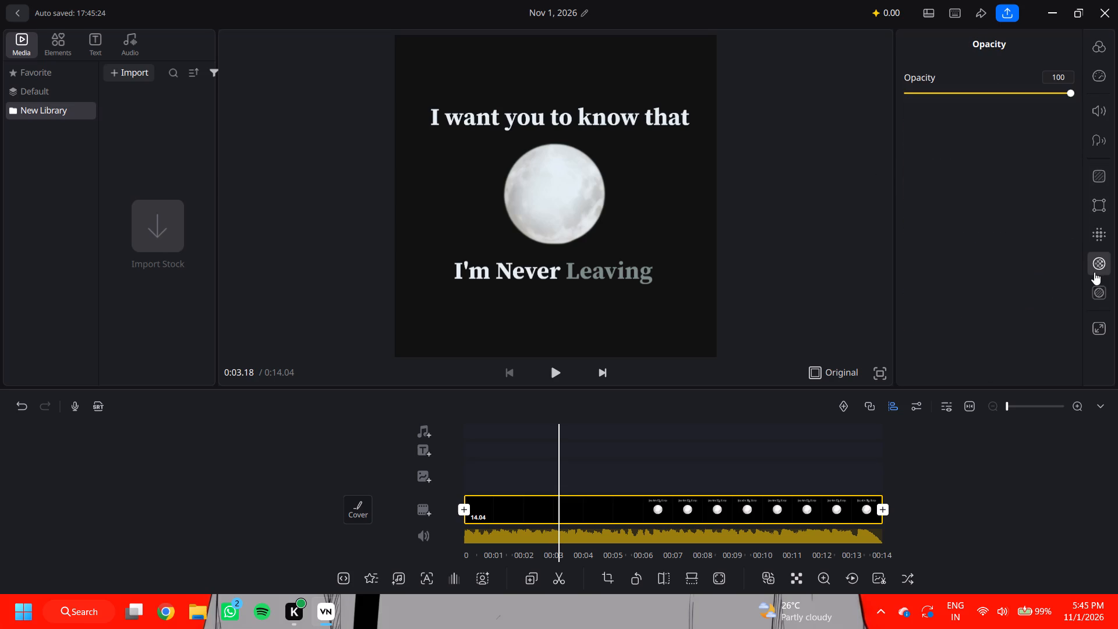
click(1091, 37)
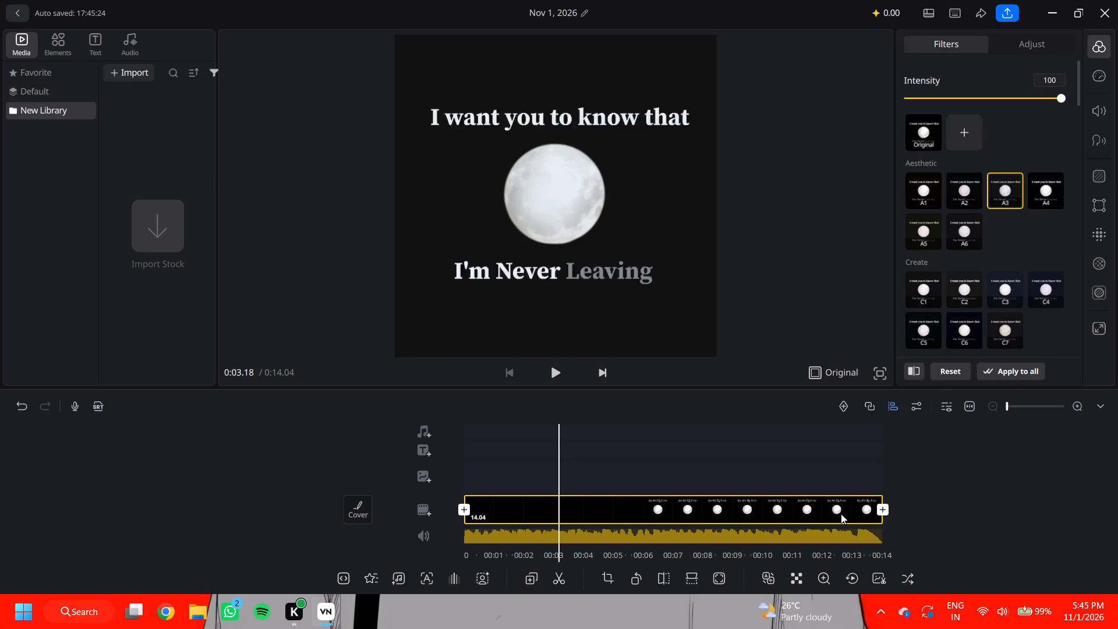
scroll(961, 325, down, 3)
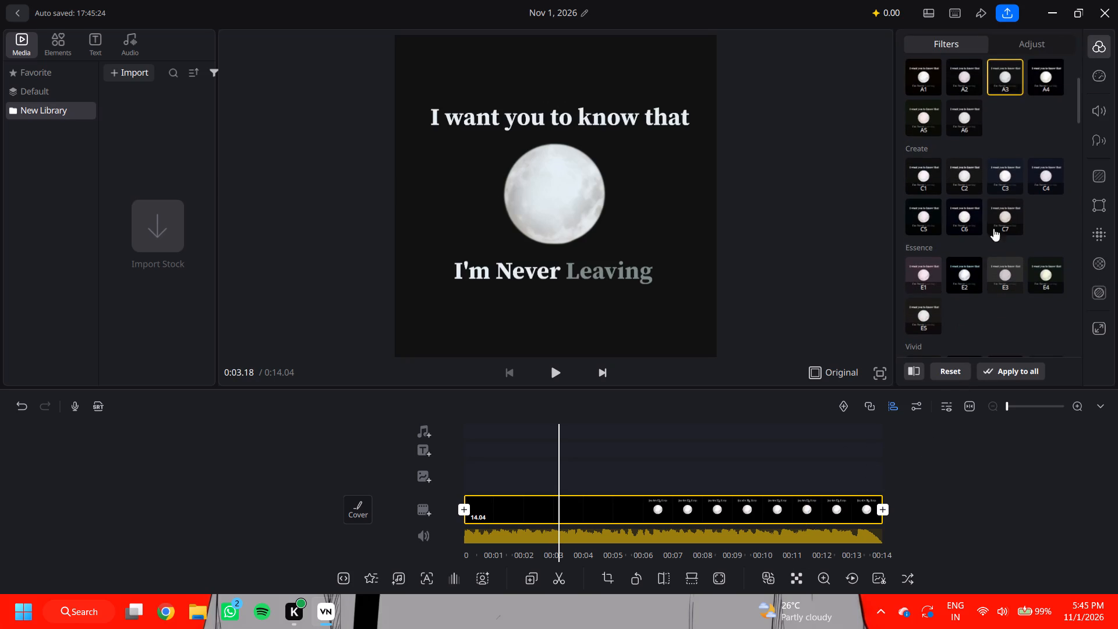
click(1046, 54)
drag(1046, 33, 1046, 43)
click(926, 476)
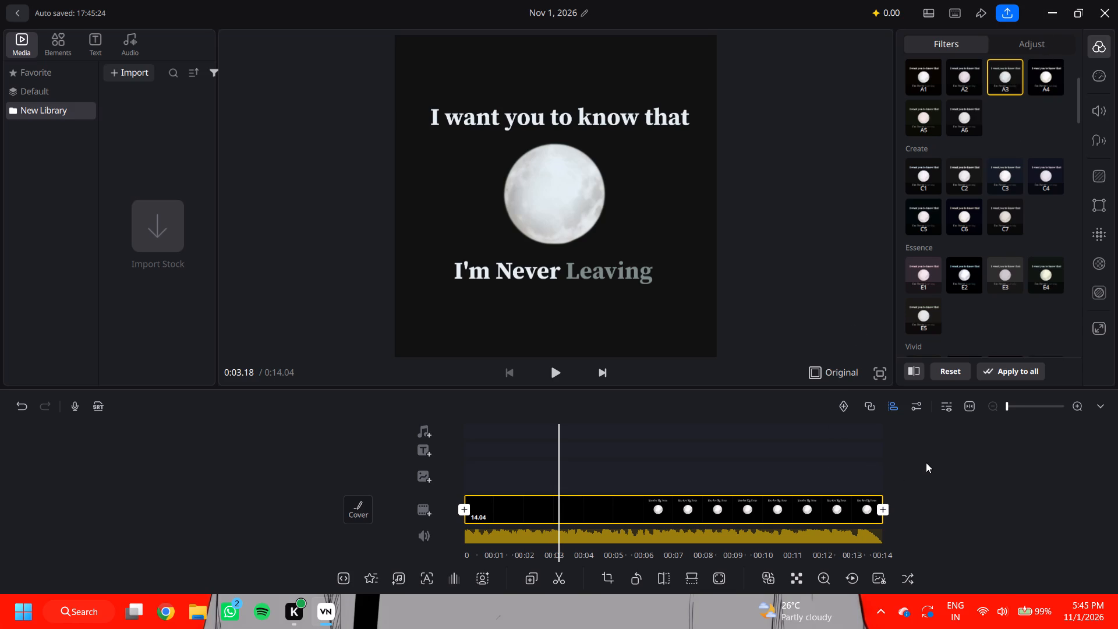
drag(1092, 303, 1091, 310)
drag(1097, 277, 1096, 270)
drag(1096, 270, 1096, 266)
double_click(1094, 296)
click(1102, 284)
click(1098, 295)
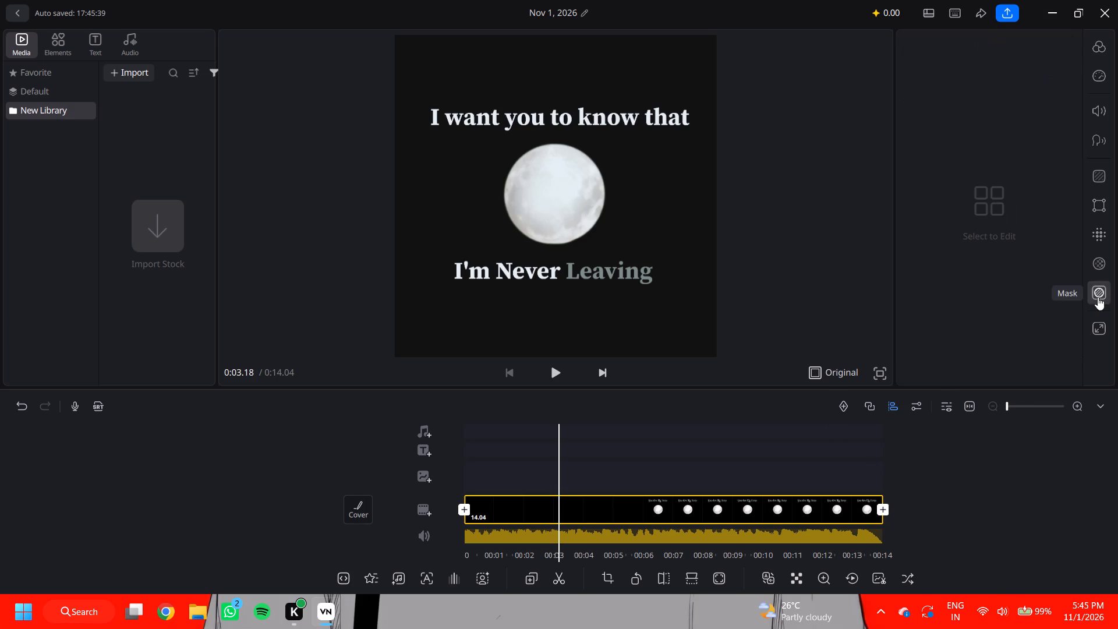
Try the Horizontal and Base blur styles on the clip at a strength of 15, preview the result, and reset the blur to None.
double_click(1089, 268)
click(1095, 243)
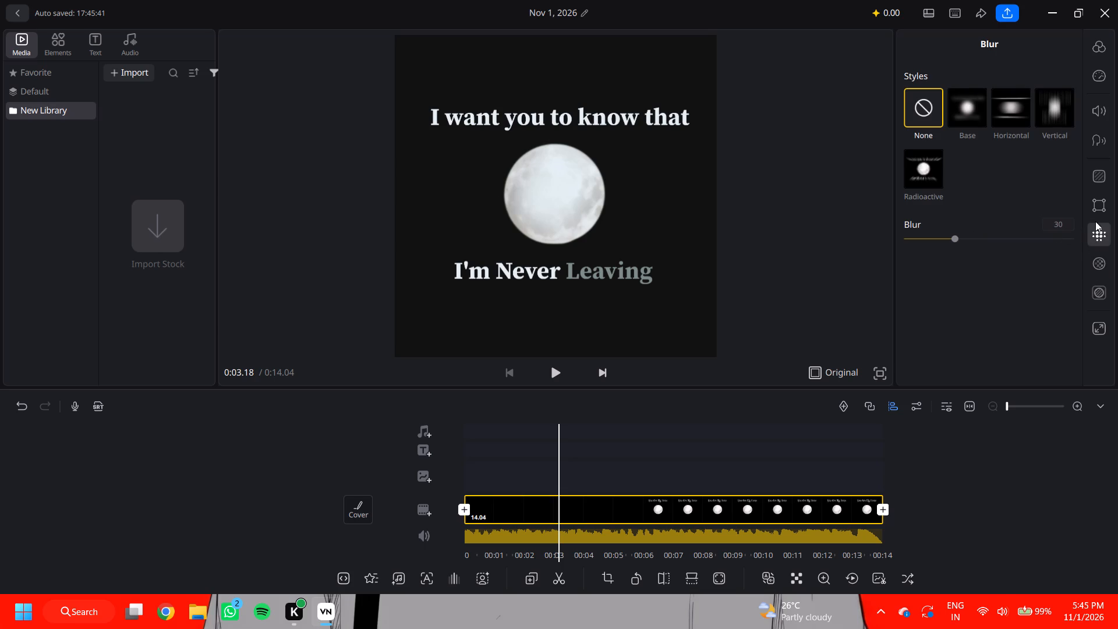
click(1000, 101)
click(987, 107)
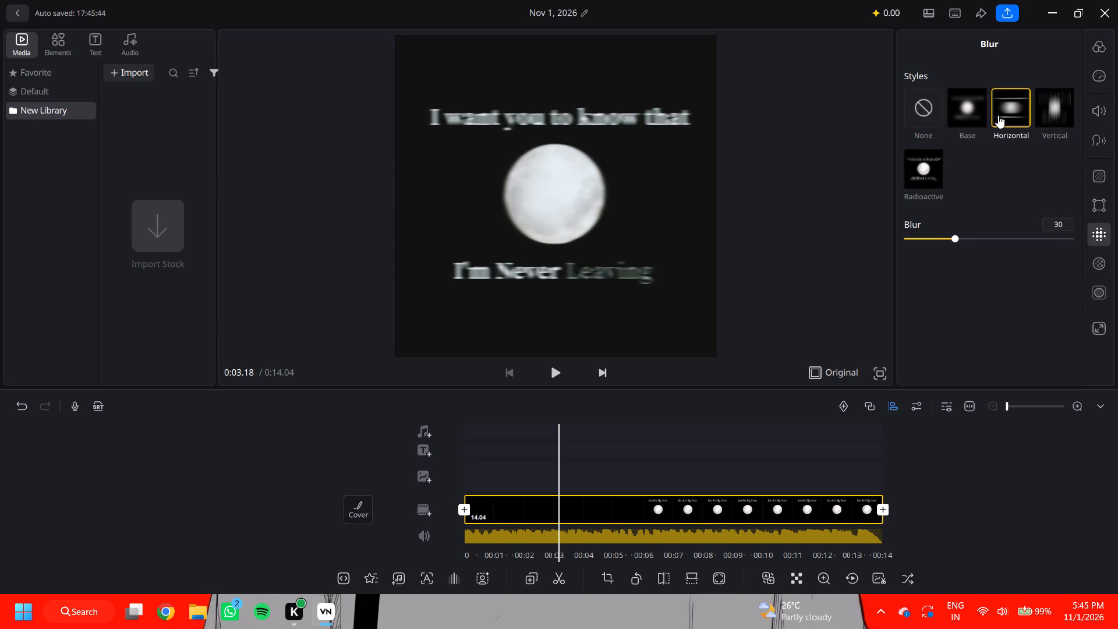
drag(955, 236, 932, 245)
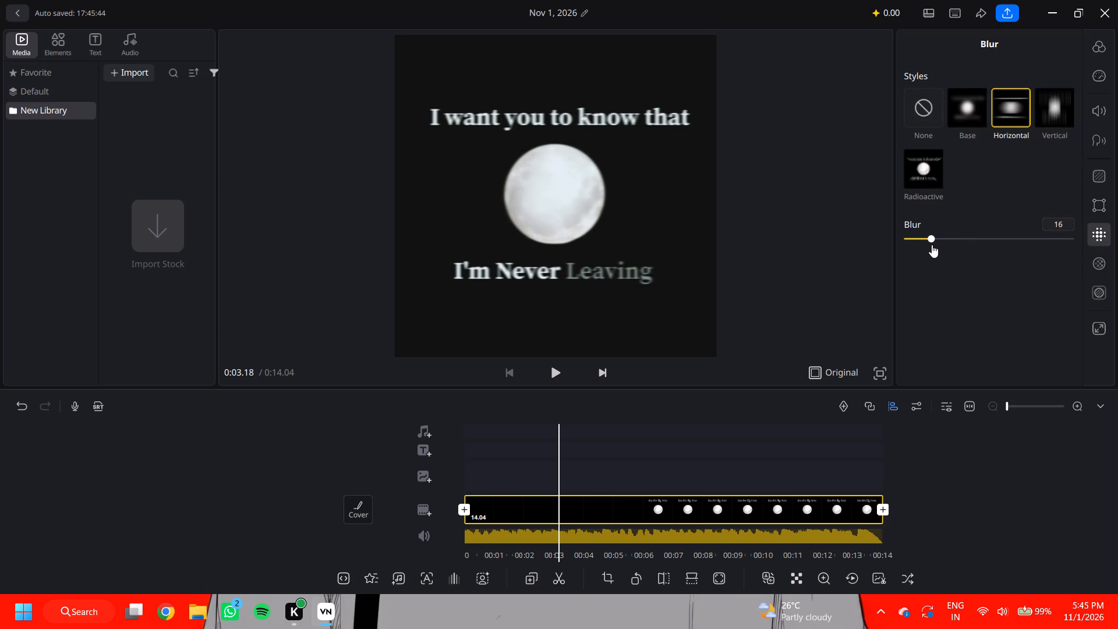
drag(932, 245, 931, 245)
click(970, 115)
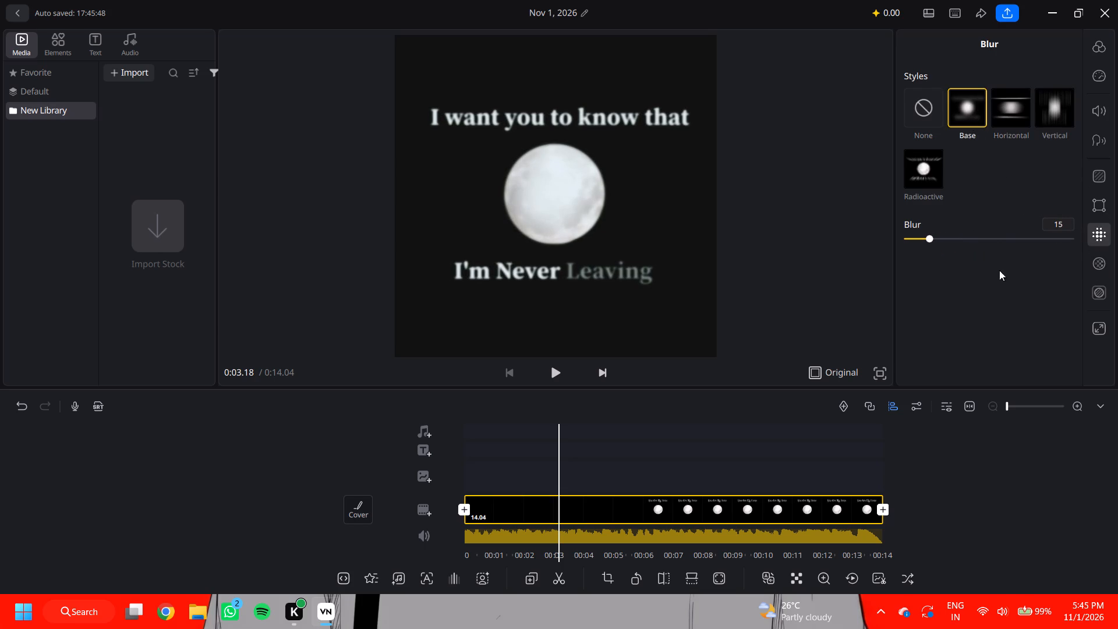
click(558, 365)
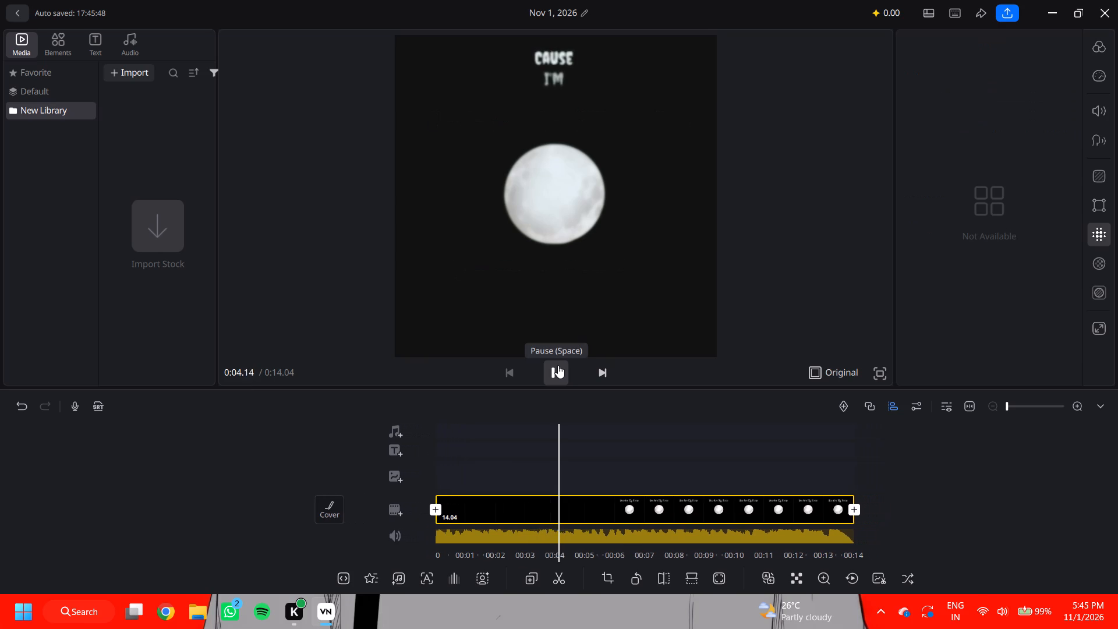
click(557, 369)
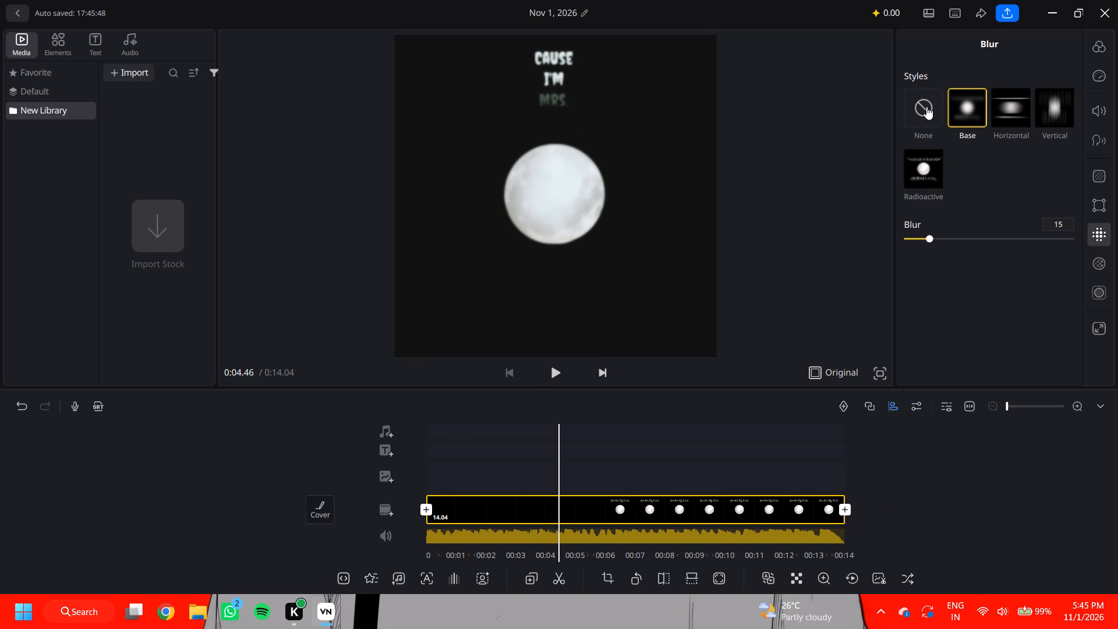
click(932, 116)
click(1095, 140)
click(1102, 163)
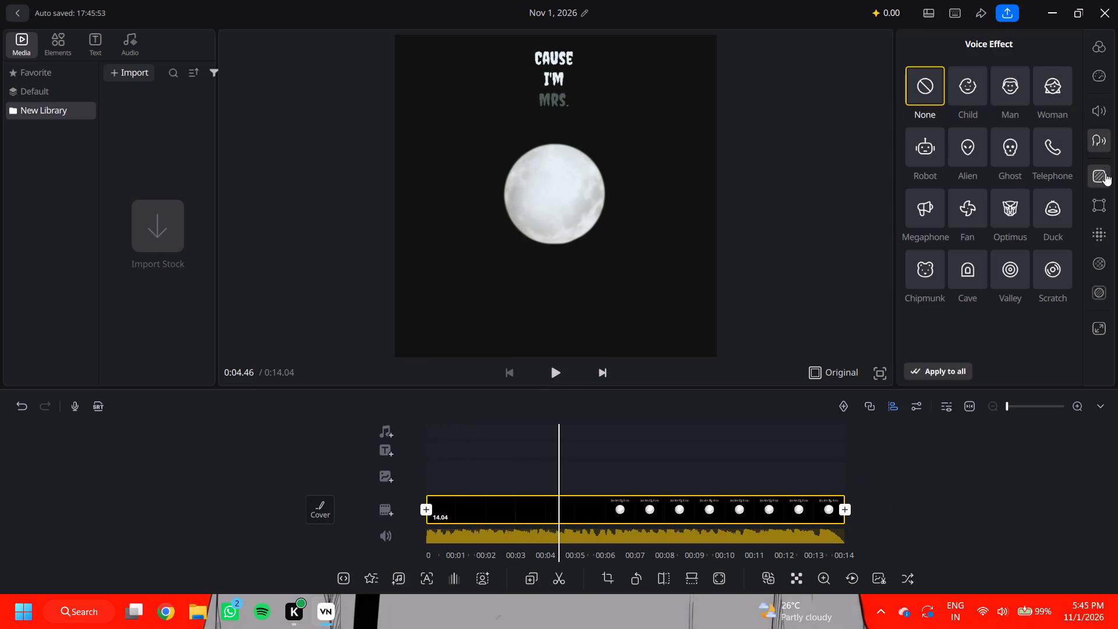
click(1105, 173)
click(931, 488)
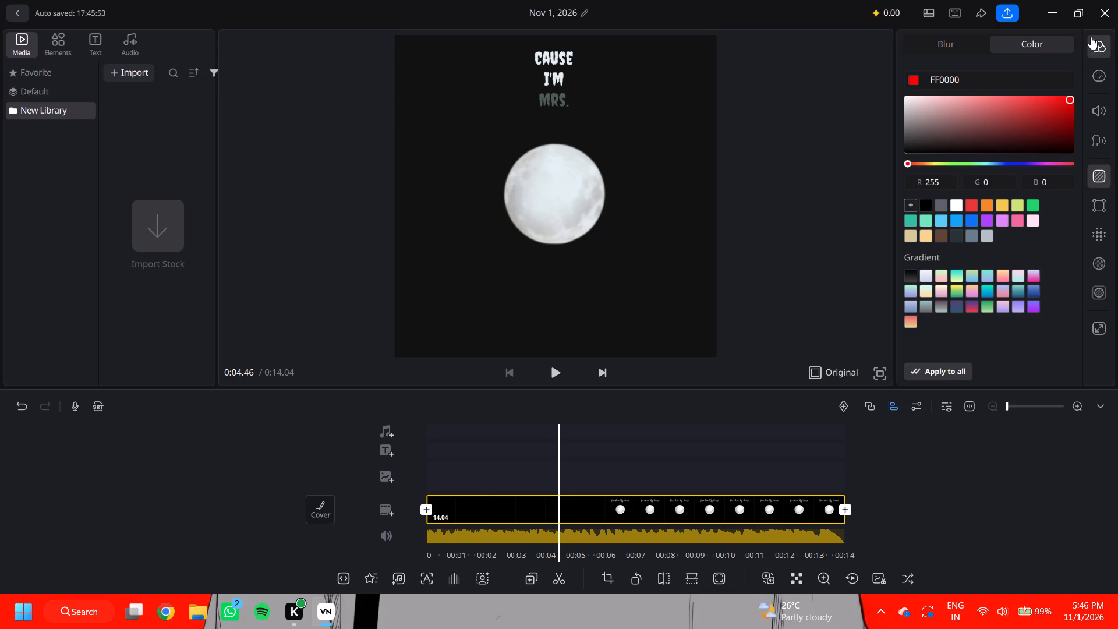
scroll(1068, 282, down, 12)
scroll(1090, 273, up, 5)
Browse the Basic and Beats effect presets for the clip and close them without picking one.
double_click(373, 577)
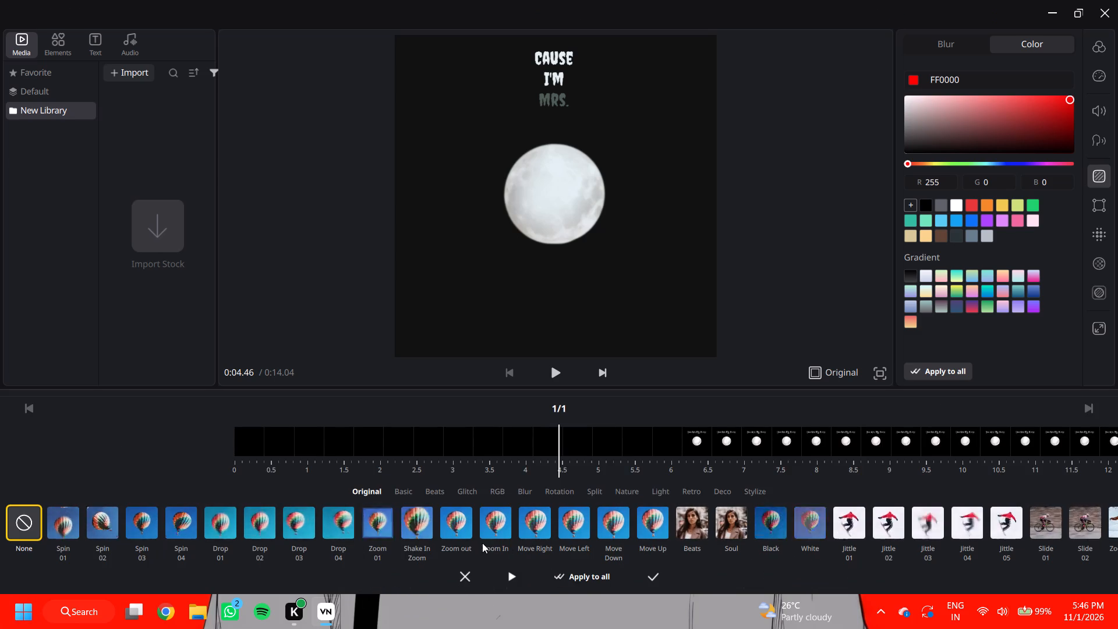
double_click(402, 490)
click(401, 495)
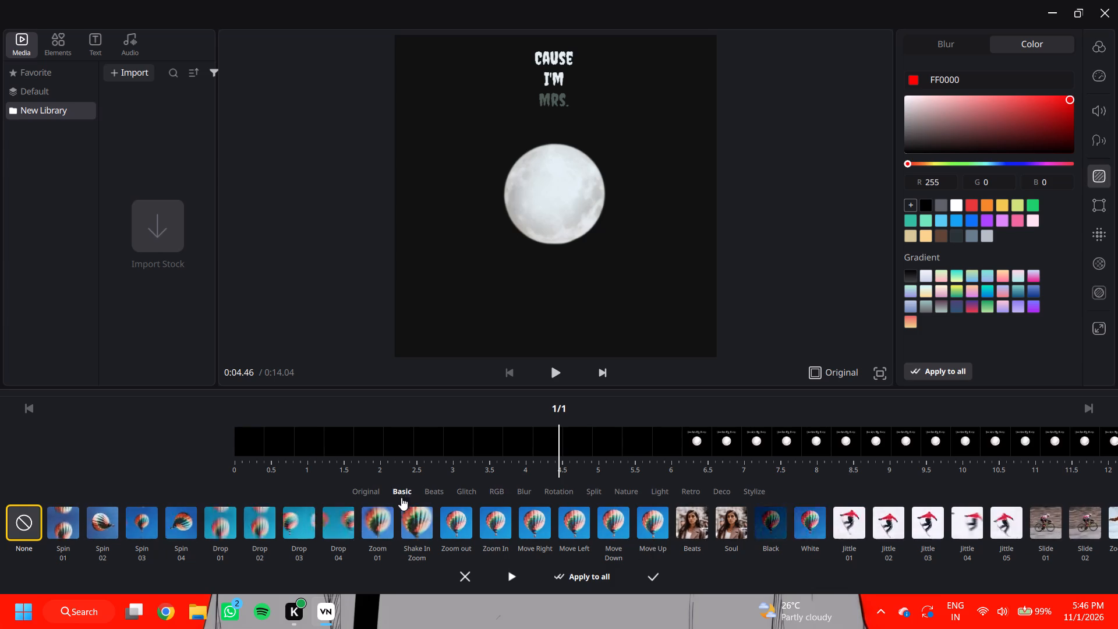
double_click(436, 497)
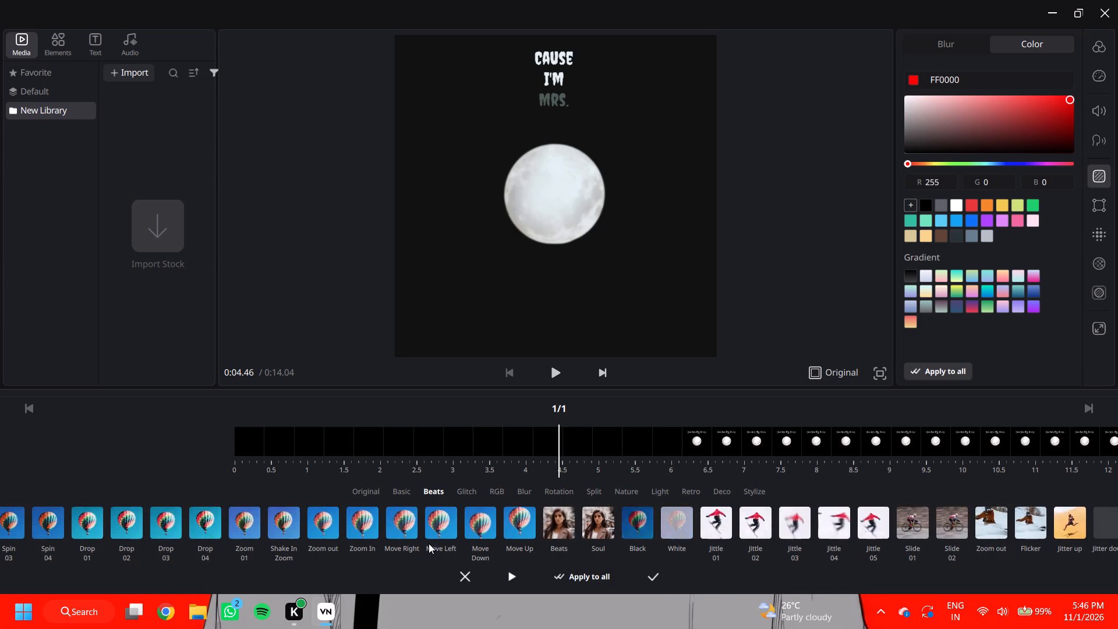
double_click(639, 576)
drag(653, 577, 649, 582)
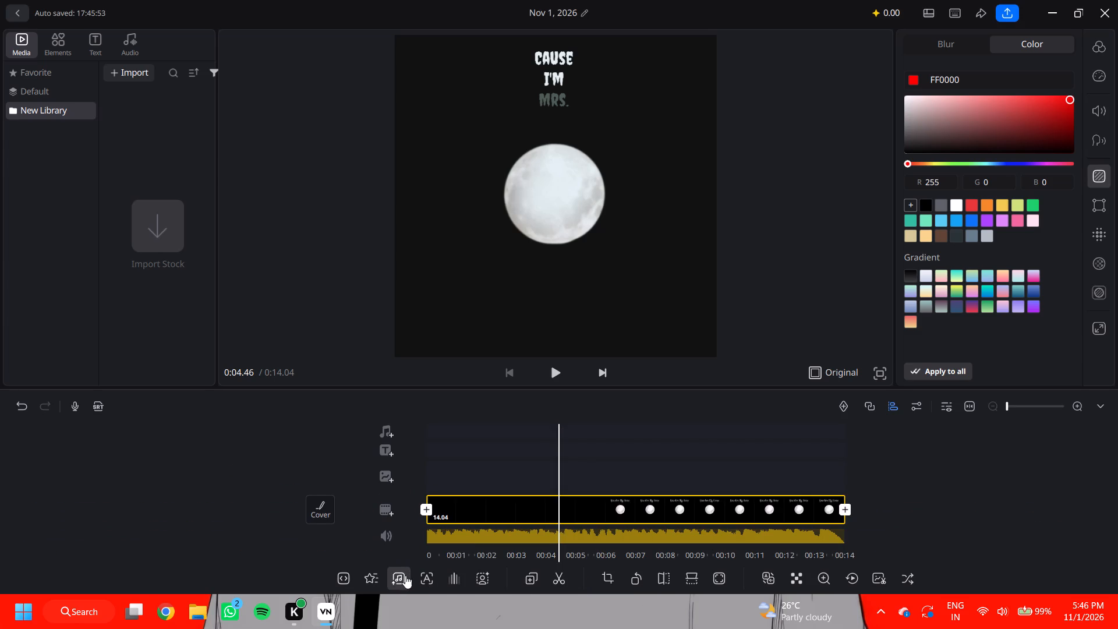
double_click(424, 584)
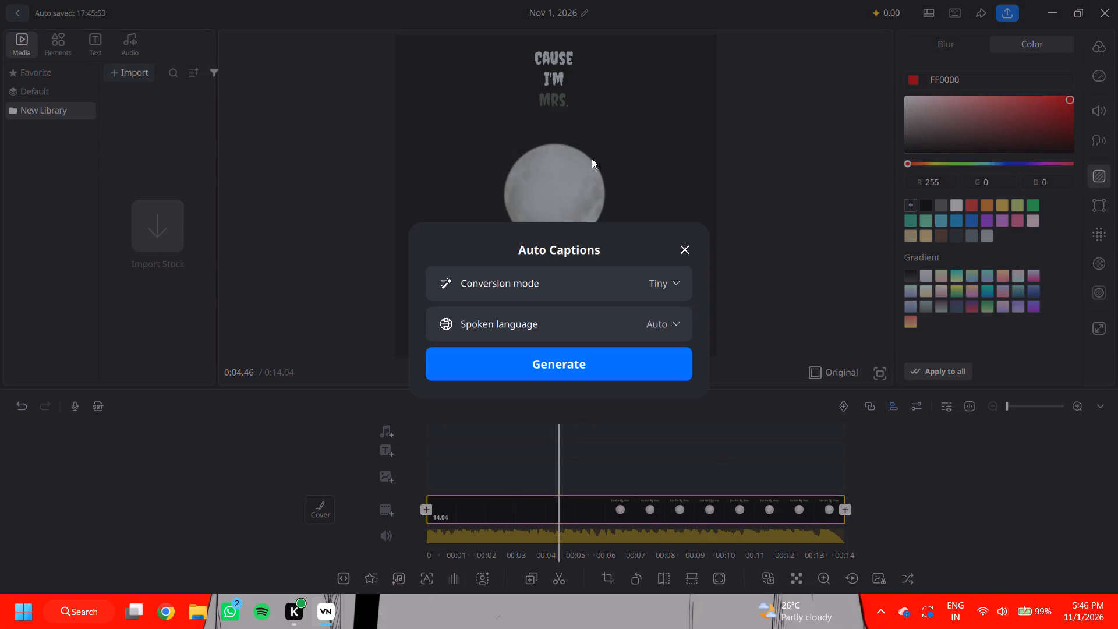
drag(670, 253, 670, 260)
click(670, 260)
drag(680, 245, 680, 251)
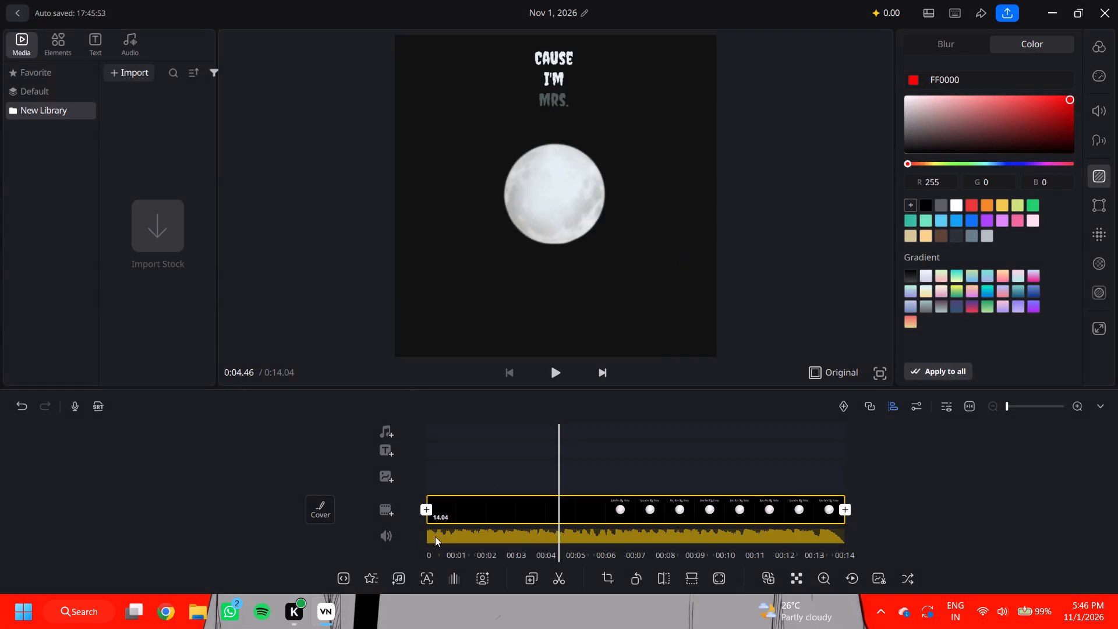
Preview the clip in the trim view and close it with the Original duration kept.
click(345, 578)
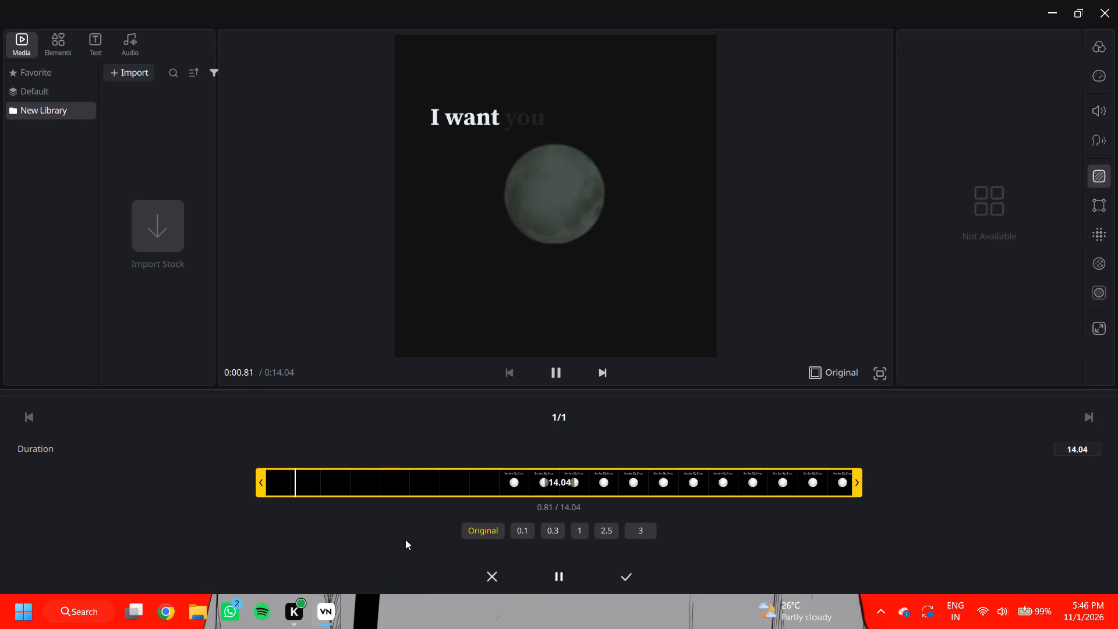
click(621, 592)
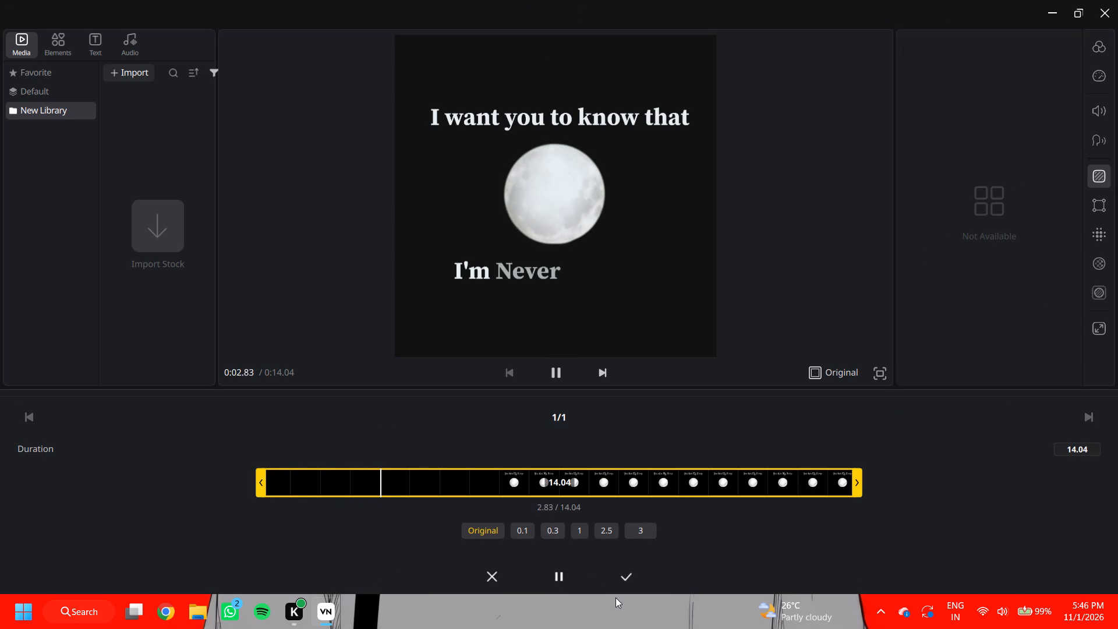
click(620, 573)
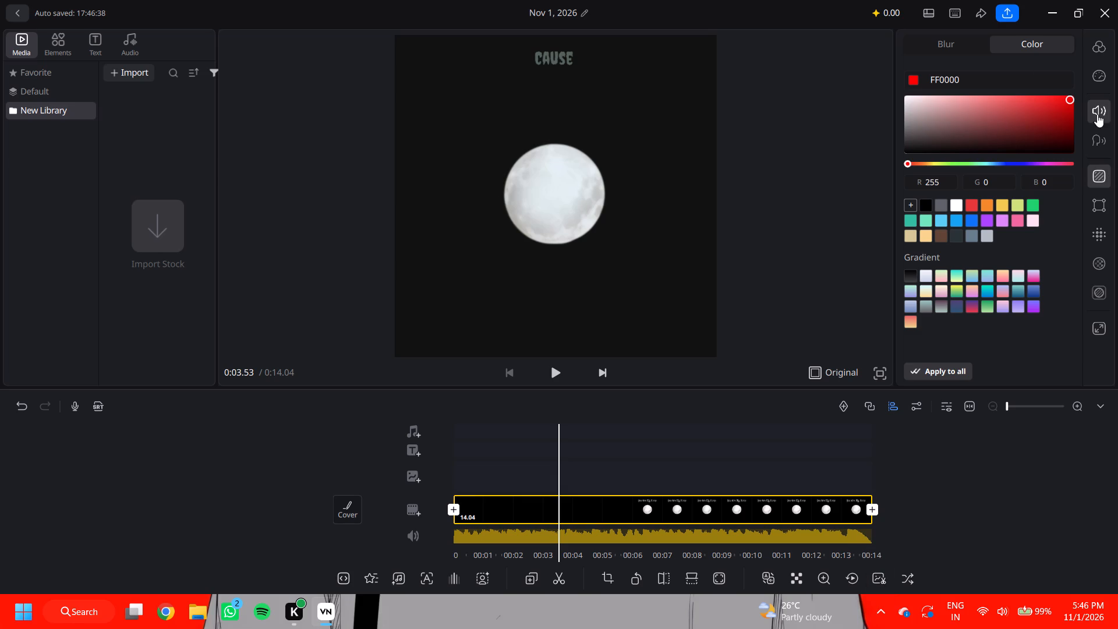
Change the clip's filter to E1 from the Essence set and play the video to preview it.
click(1096, 34)
click(1096, 36)
click(1099, 48)
drag(1086, 50, 1088, 55)
double_click(1102, 54)
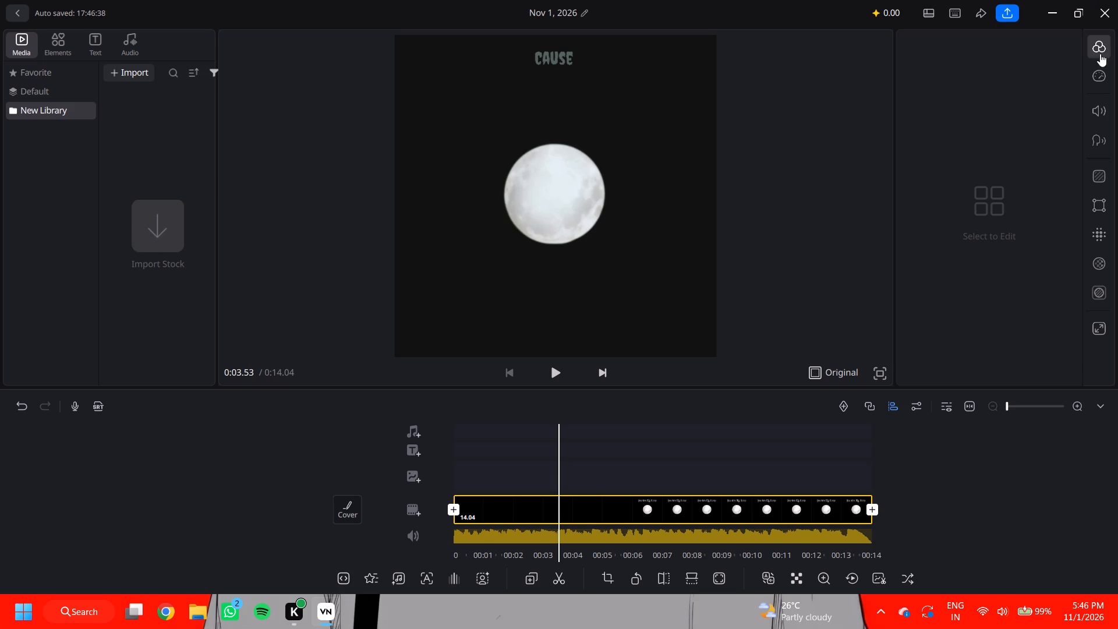
drag(1089, 51, 1087, 45)
click(1102, 26)
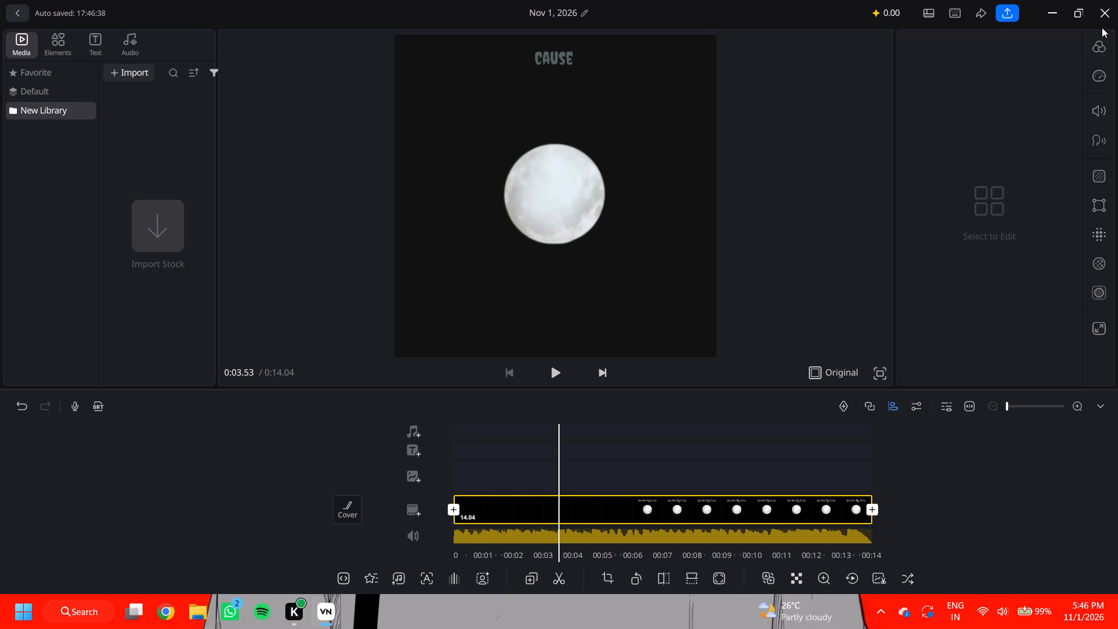
click(1102, 40)
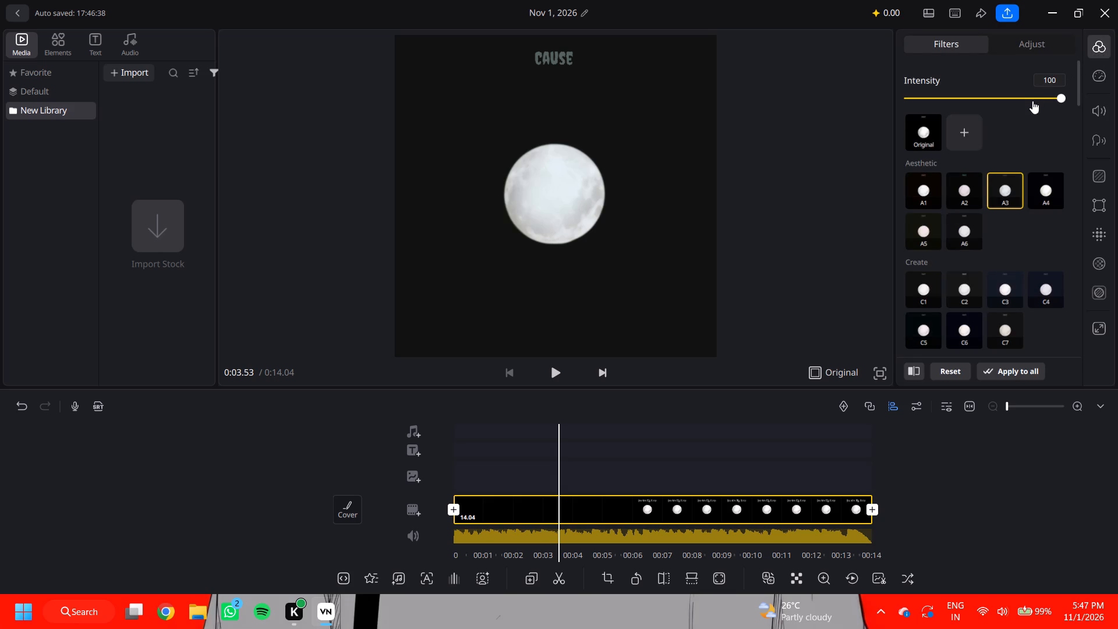
scroll(1008, 135, down, 6)
double_click(933, 183)
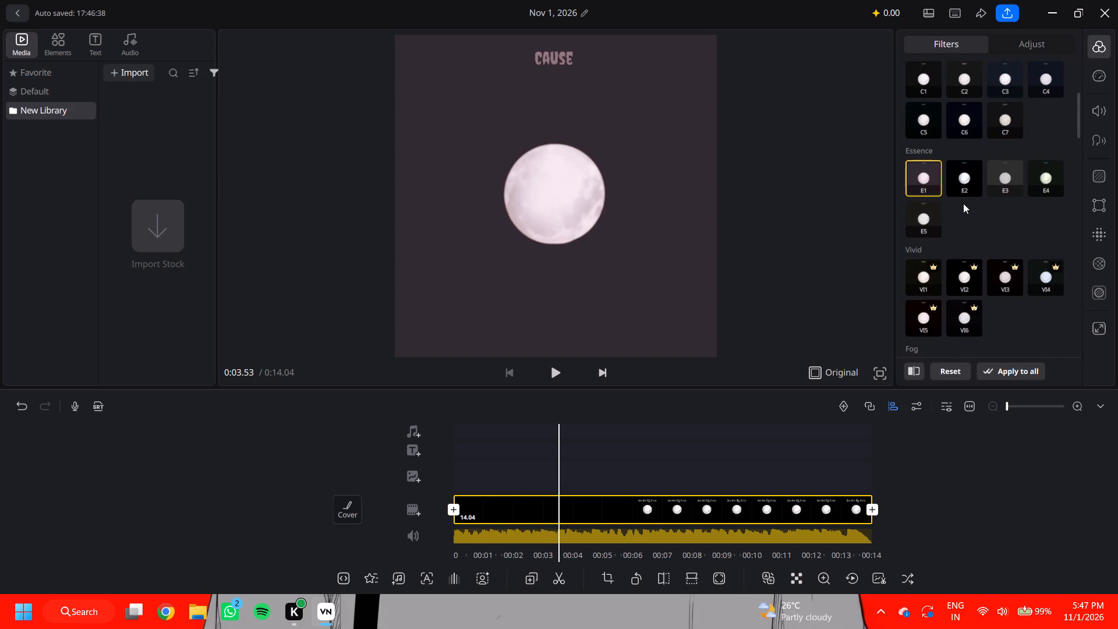
click(963, 203)
double_click(561, 367)
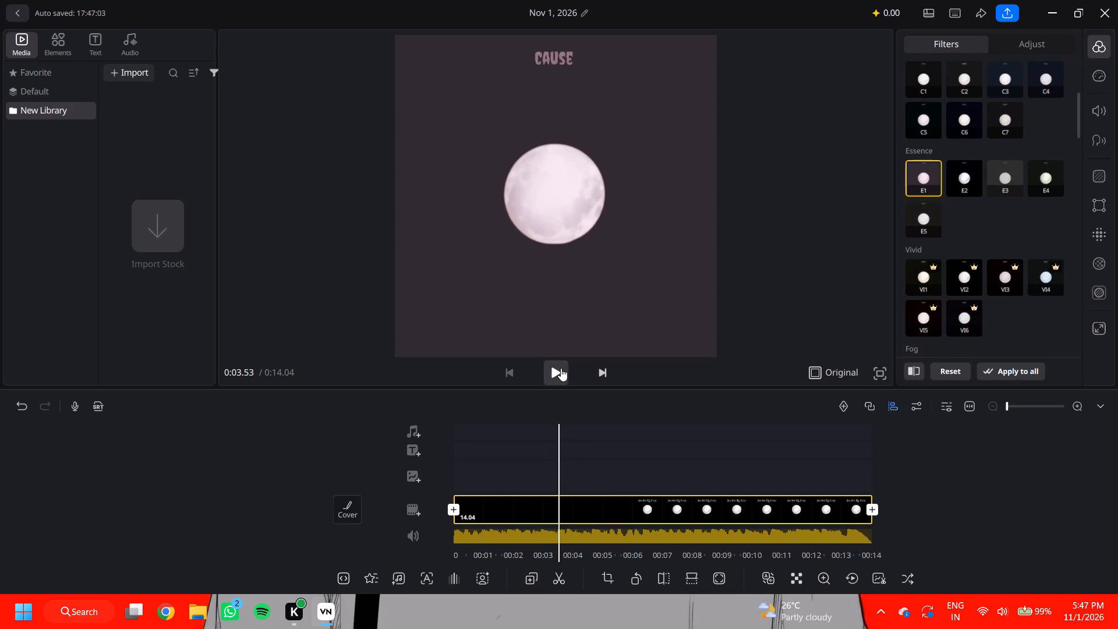
click(560, 370)
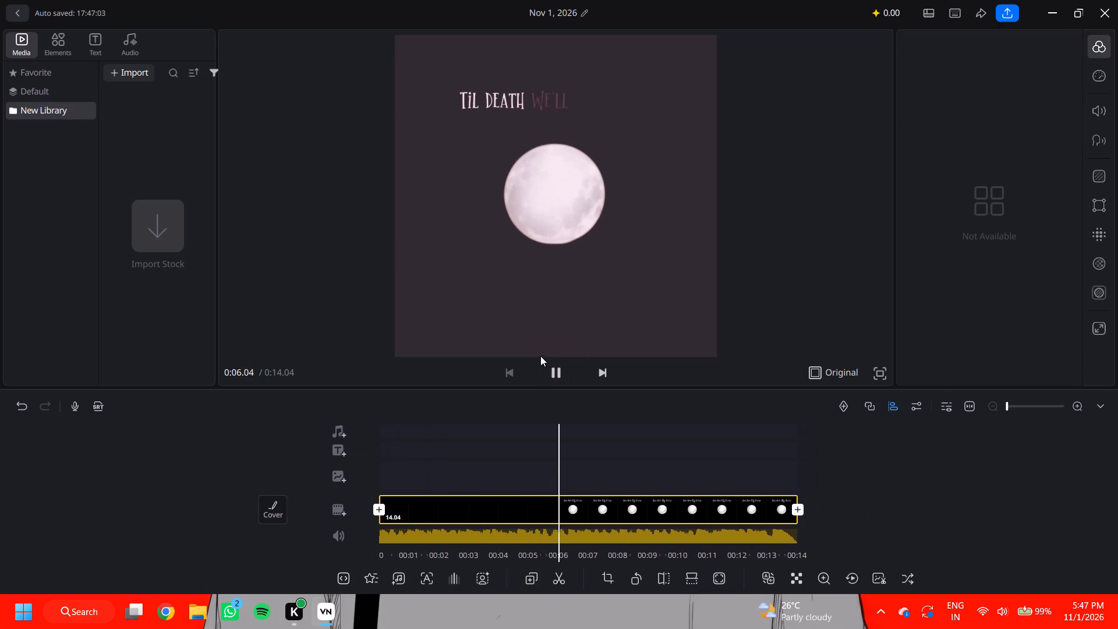
click(843, 508)
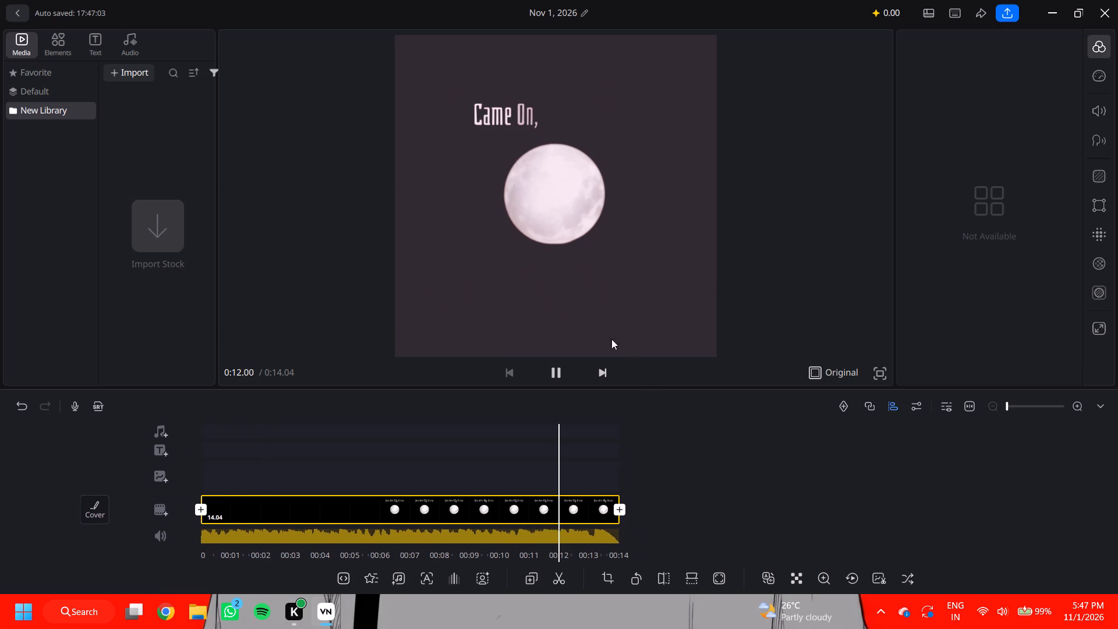
Pause the preview and return the playhead to the start of the timeline.
click(562, 378)
drag(653, 487, 1100, 556)
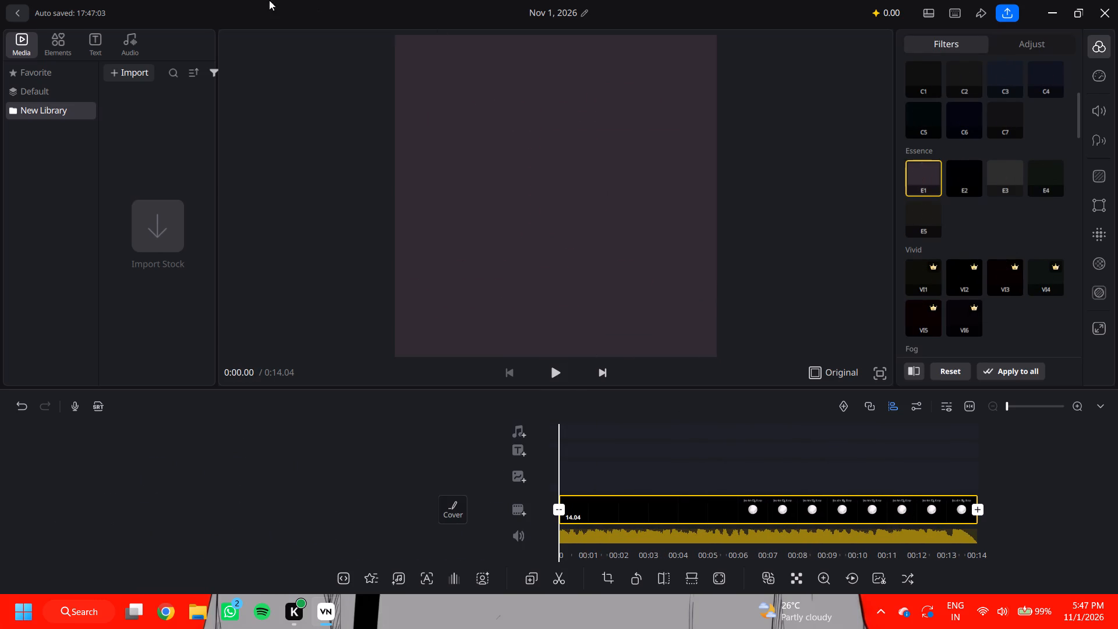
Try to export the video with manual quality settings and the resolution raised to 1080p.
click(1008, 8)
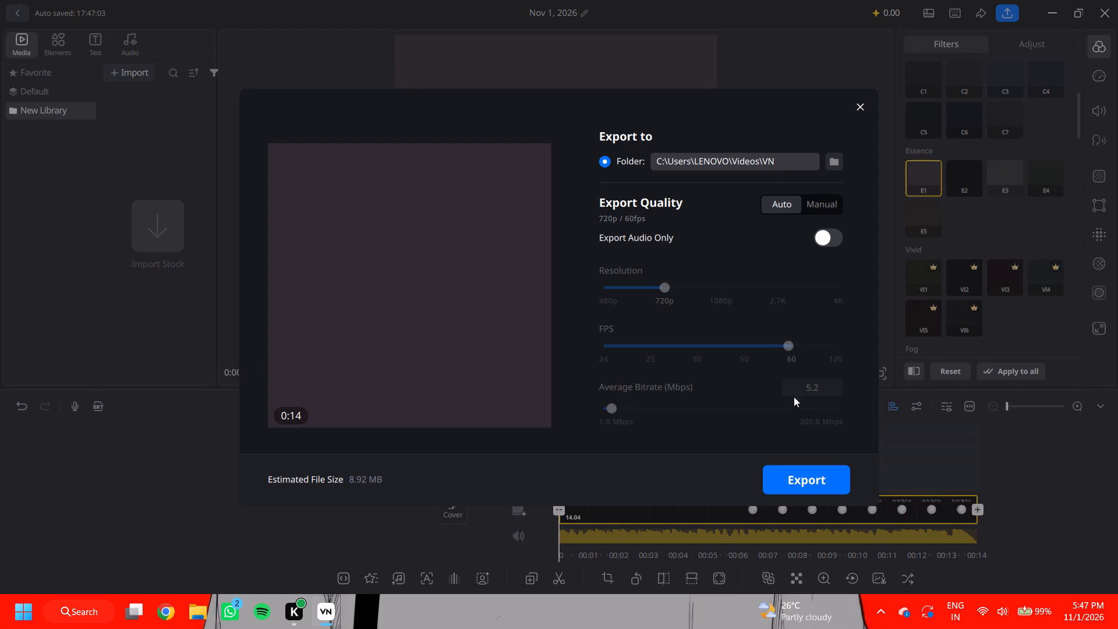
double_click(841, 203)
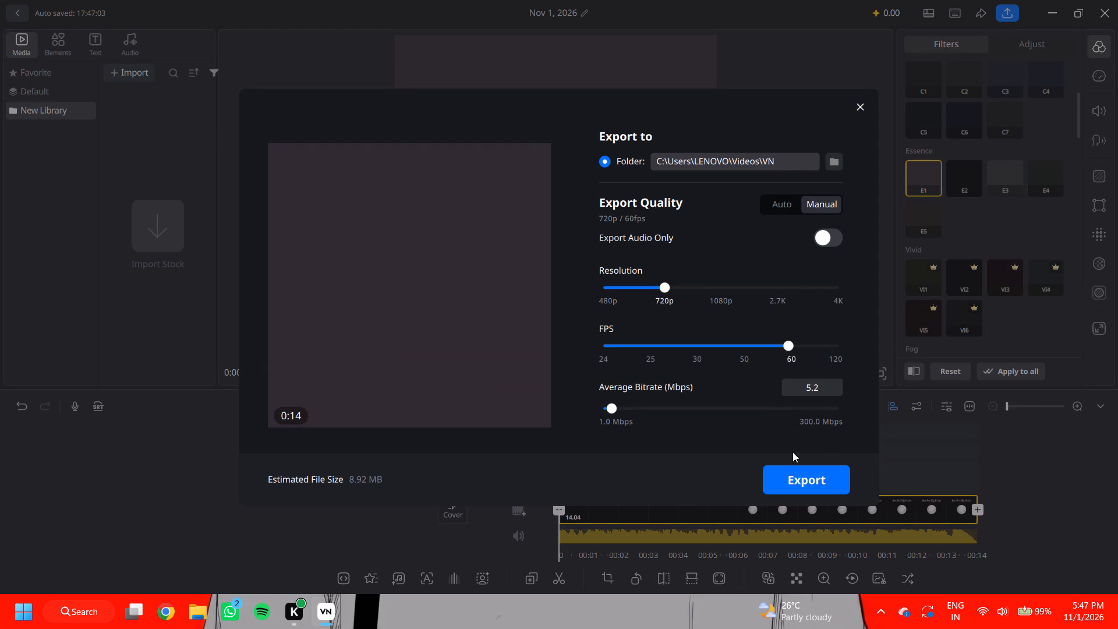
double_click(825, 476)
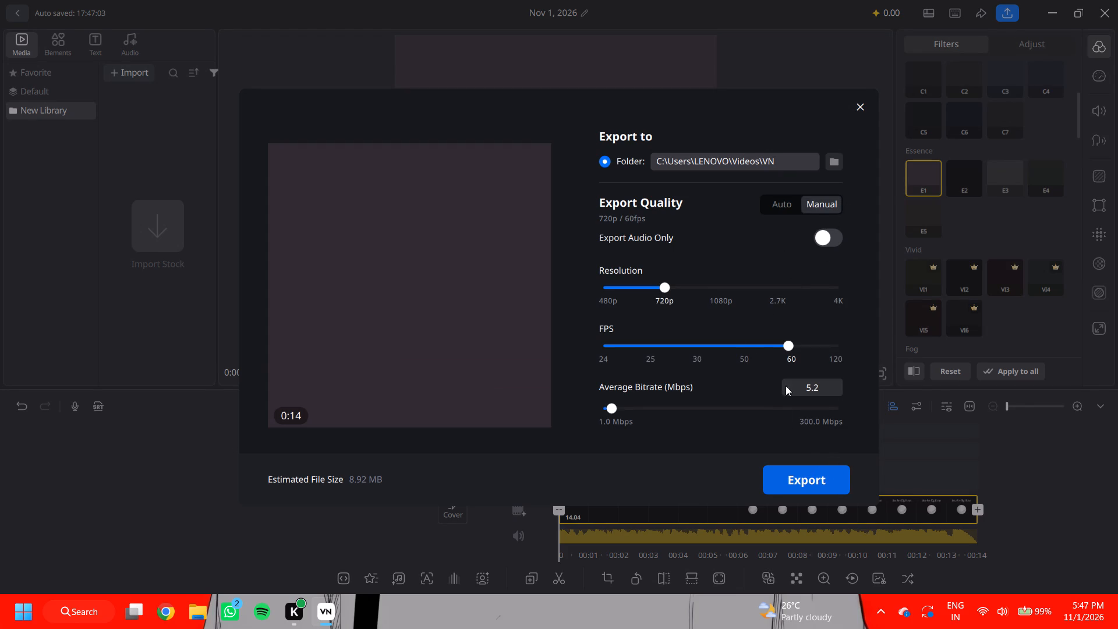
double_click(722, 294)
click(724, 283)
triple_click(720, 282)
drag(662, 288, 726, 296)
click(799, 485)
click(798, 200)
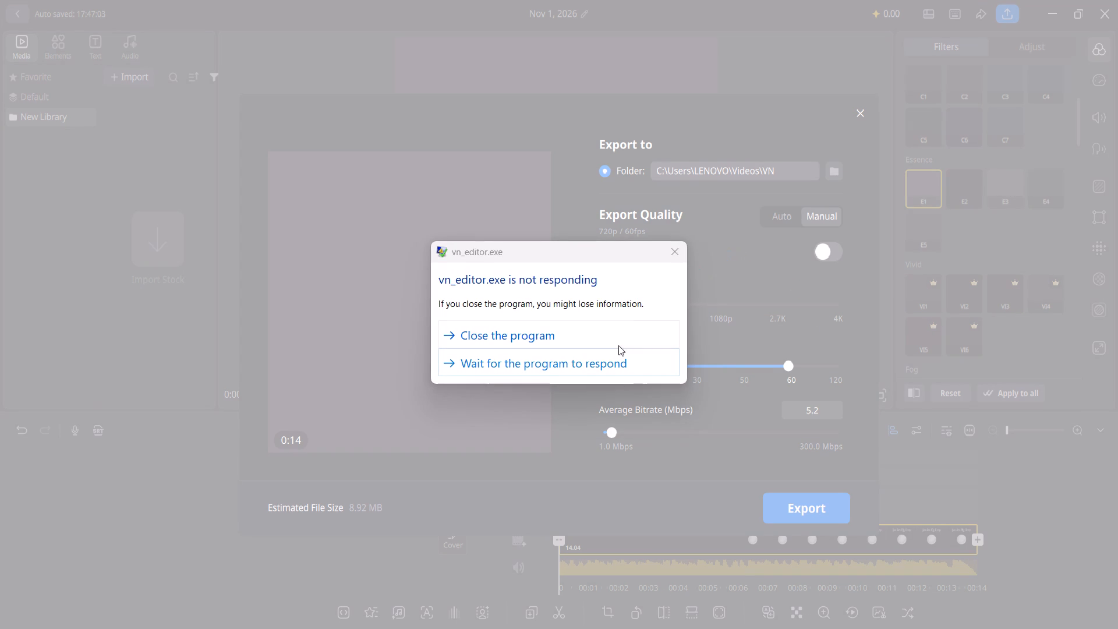
Close the unresponsive video editor instead of waiting for it to respond.
click(605, 334)
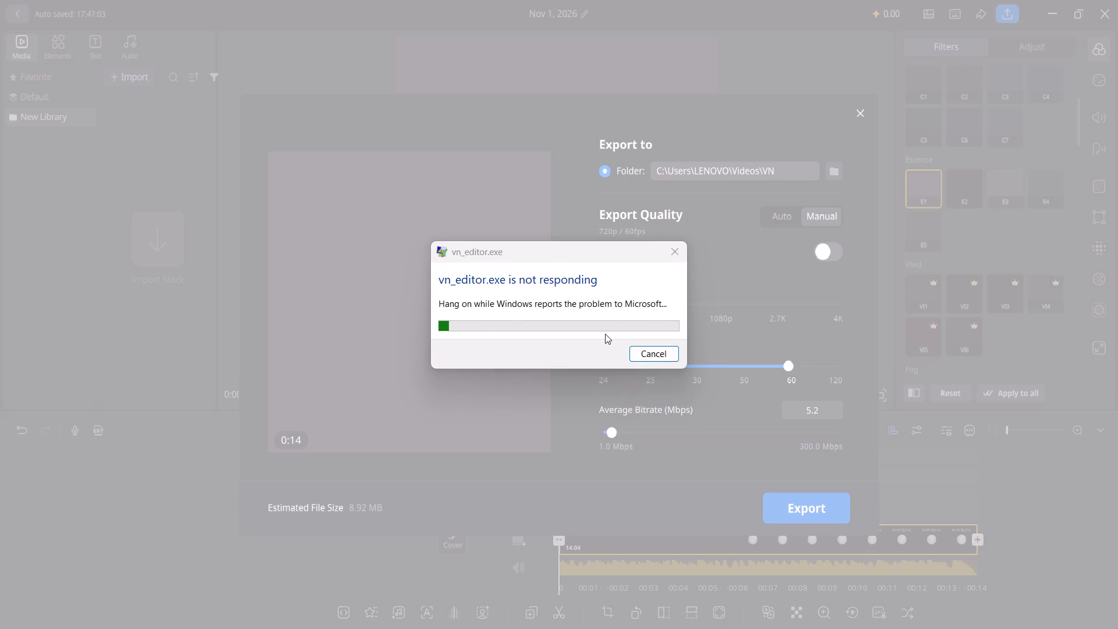
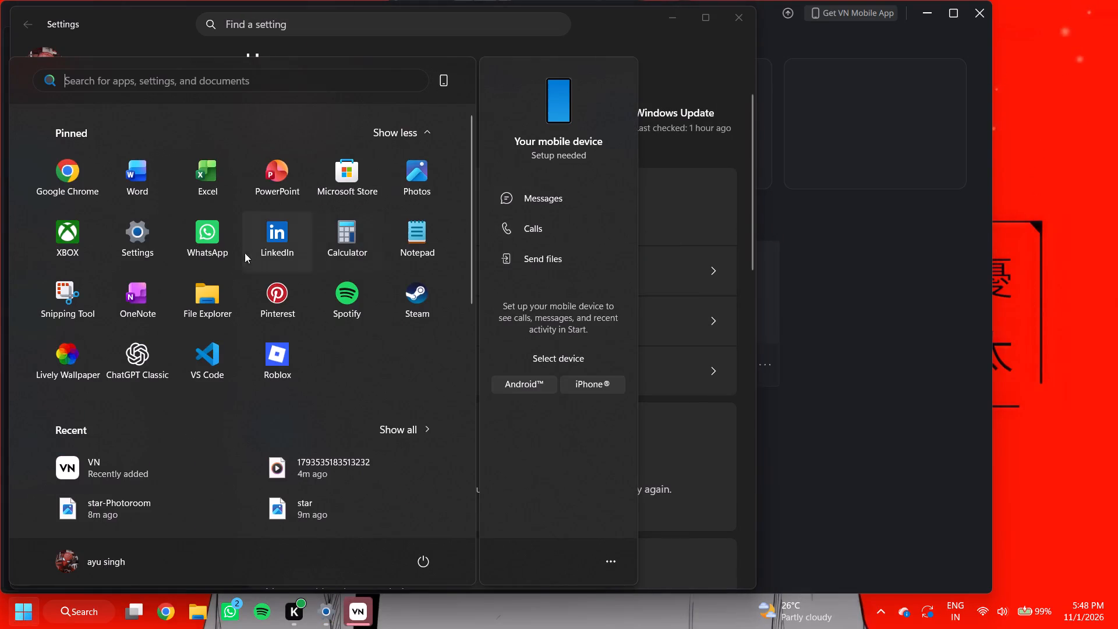
Switch to VN and reopen the most recently updated 14-second project dated Nov 1, 2026.
triple_click(133, 456)
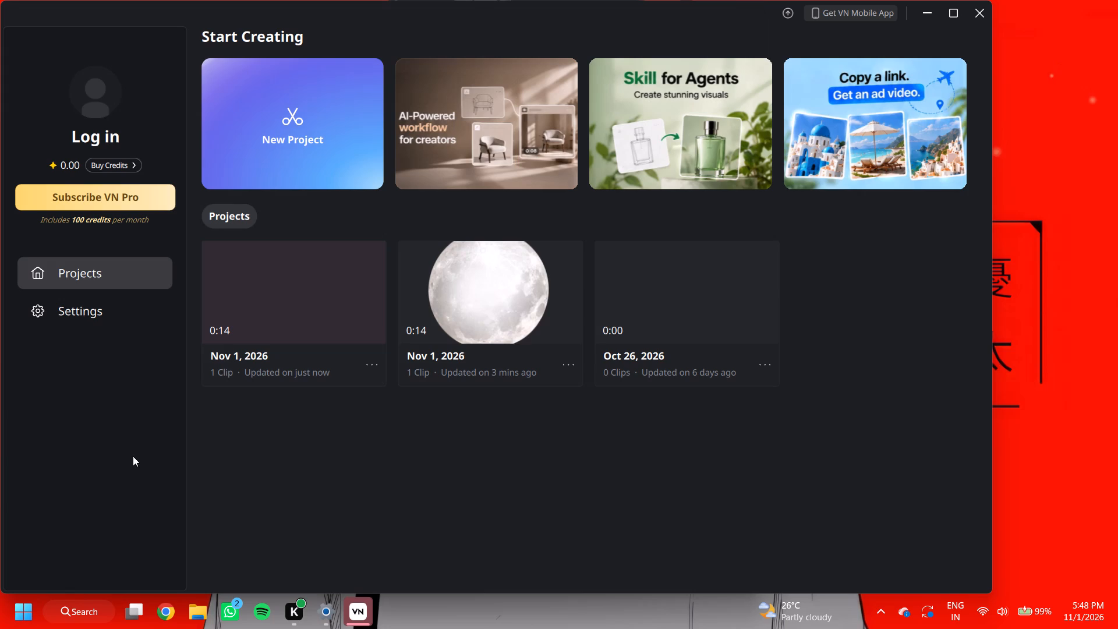
double_click(309, 329)
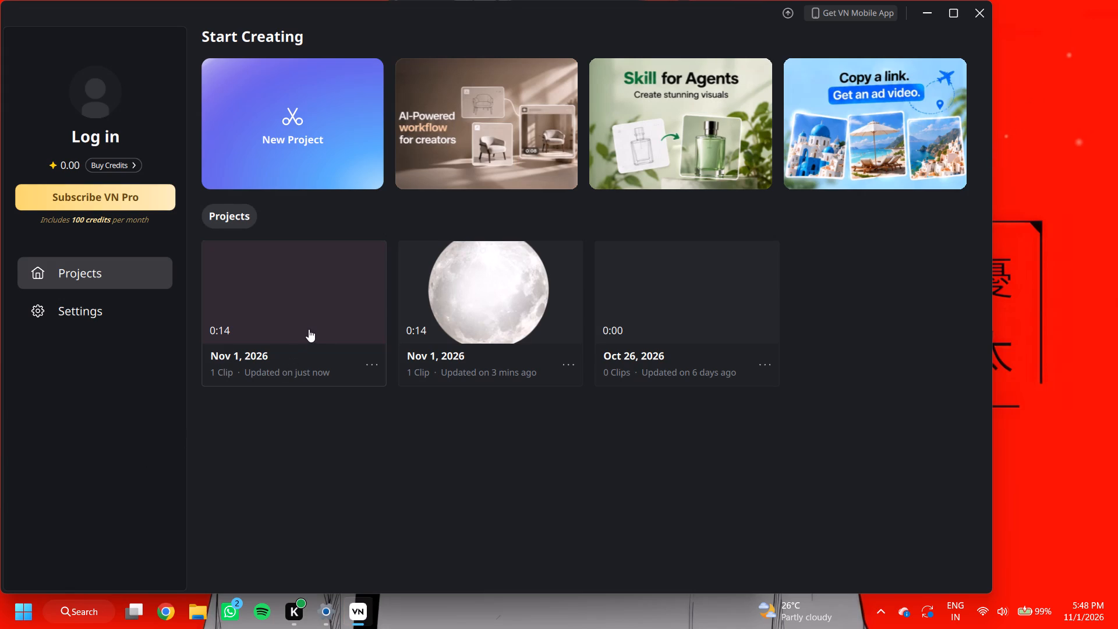
double_click(317, 319)
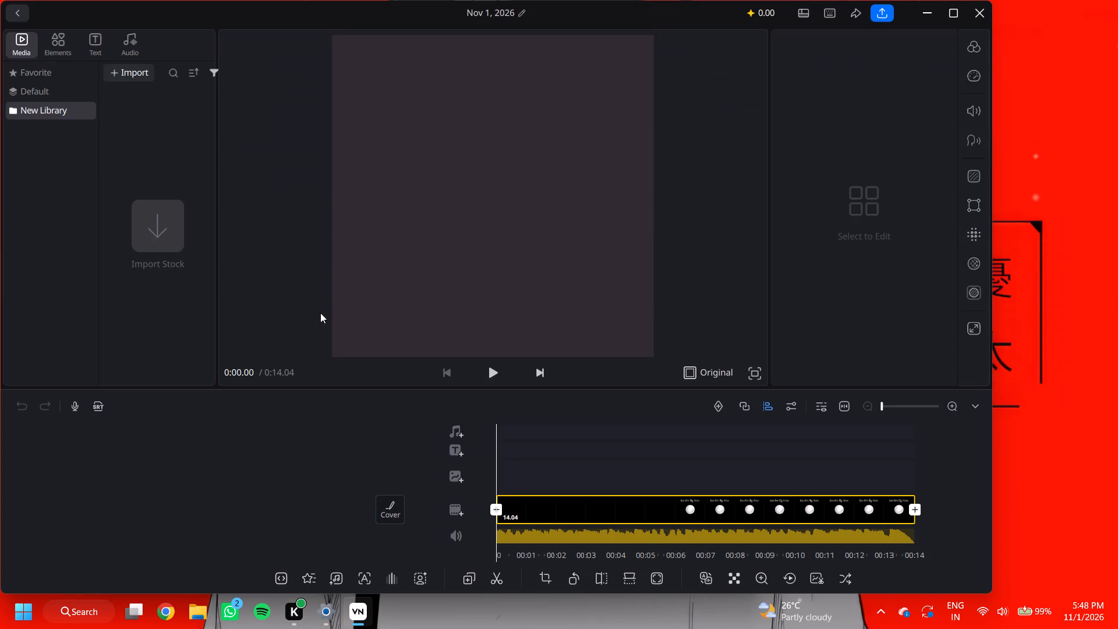
Export the video with manual quality settings at a resolution of 1080p.
click(886, 8)
click(777, 204)
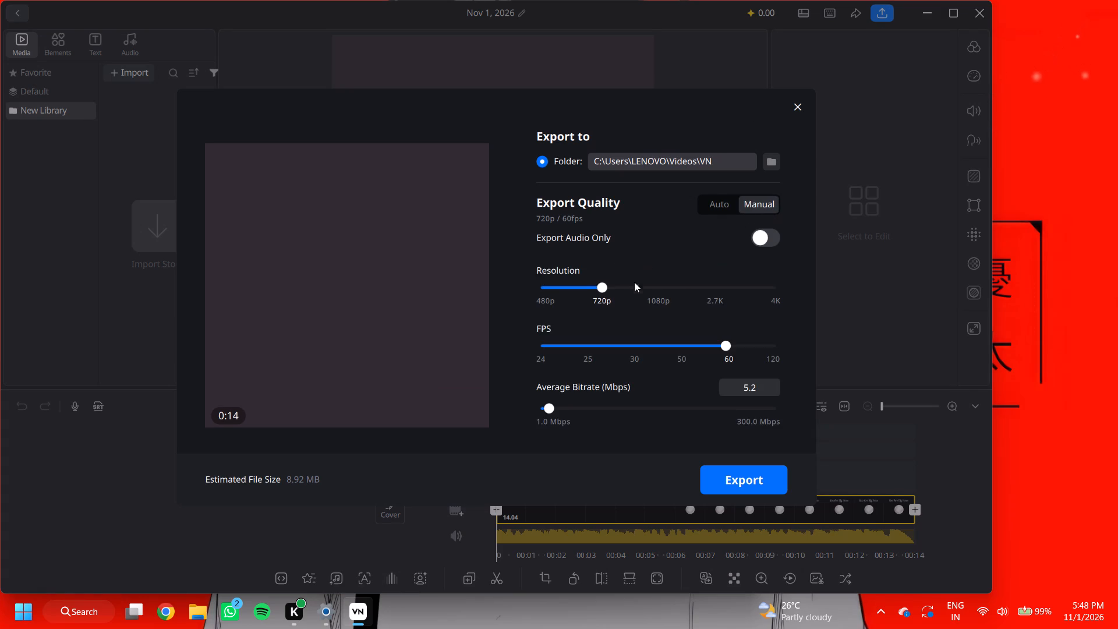
click(661, 287)
click(758, 492)
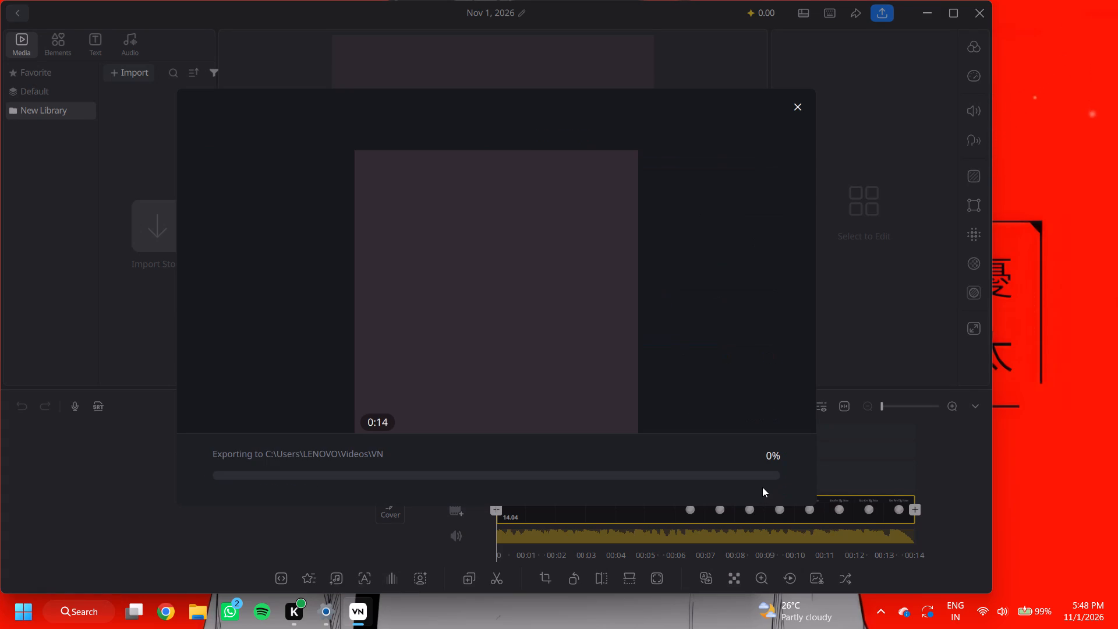